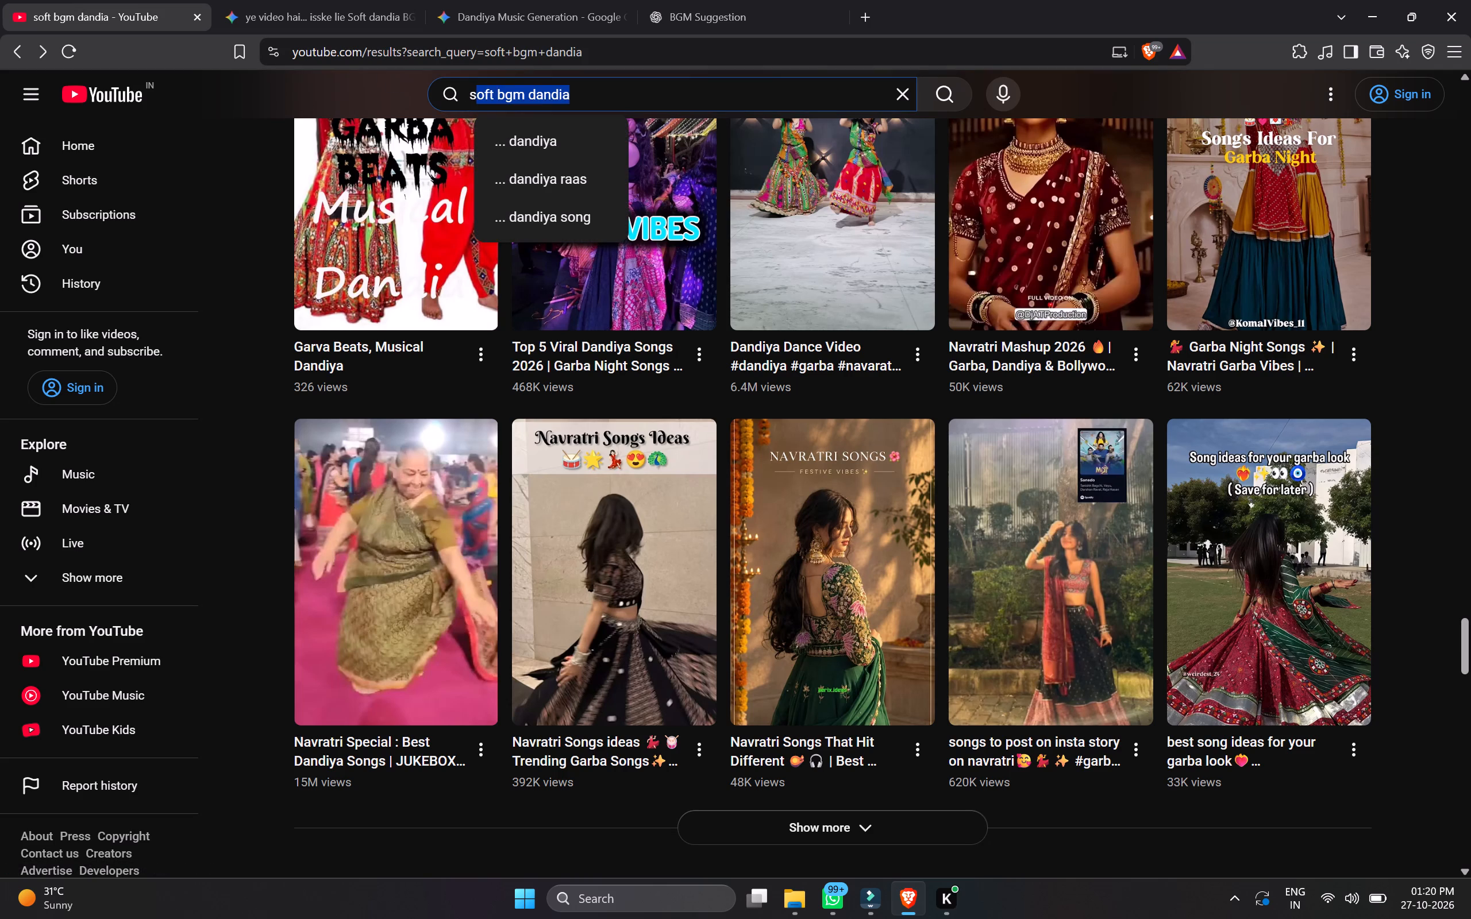
{"action": "key", "text": "ctrl+v"}
{"action": "key", "text": "space"}
{"action": "type", "text": "bgm"}
{"action": "key", "text": "Return"}
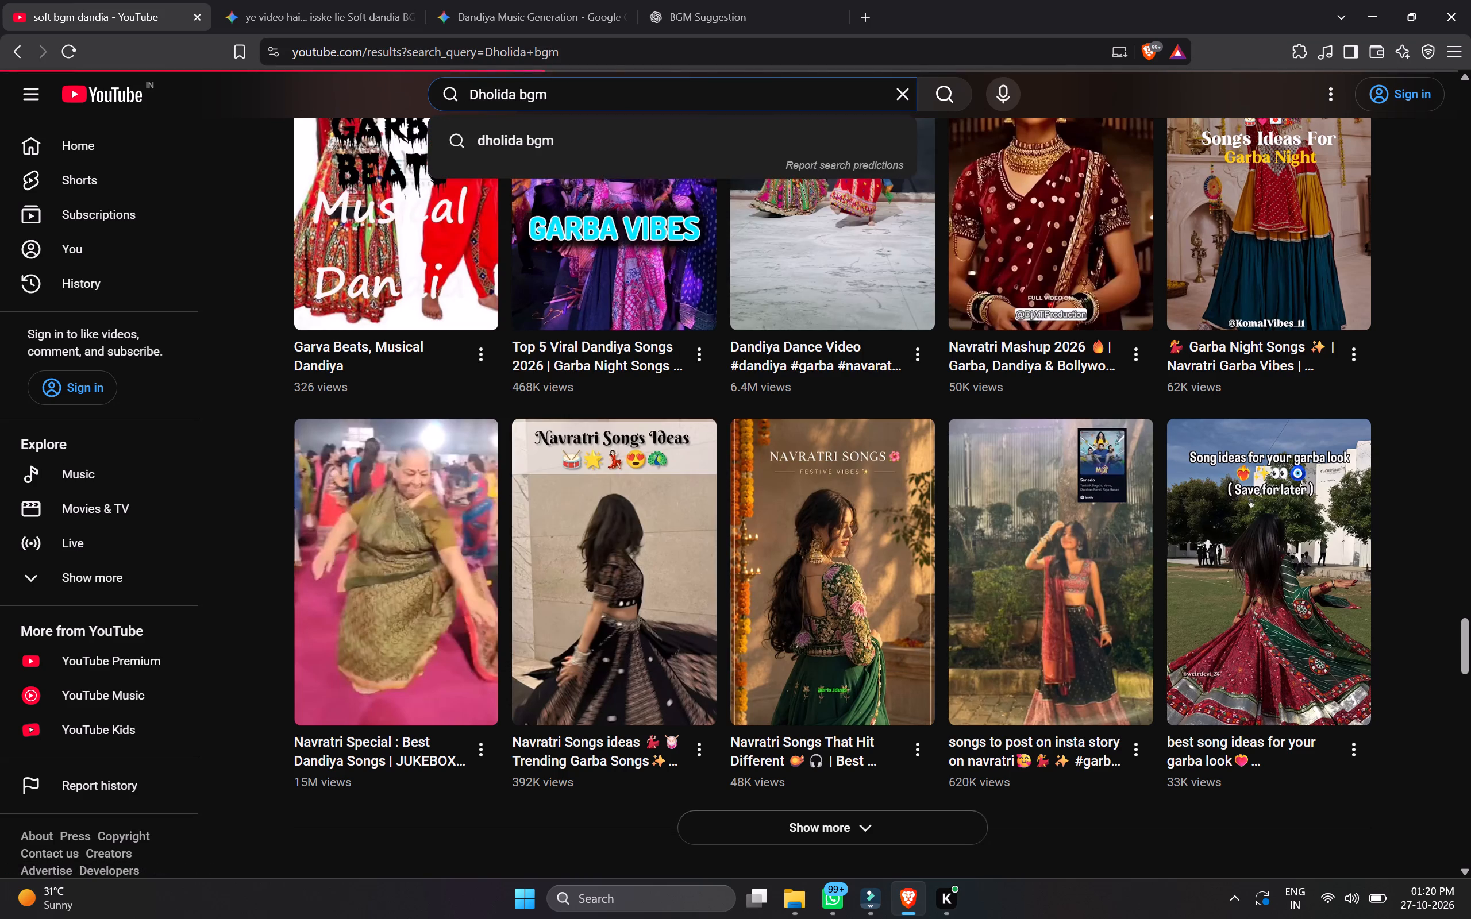
Open the Dholida (Instrumental) Loveyatri video from the search results and skip forward to sample the music.
{"action": "scroll", "coordinate": [463, 464], "scroll_direction": "down", "scroll_amount": 3}
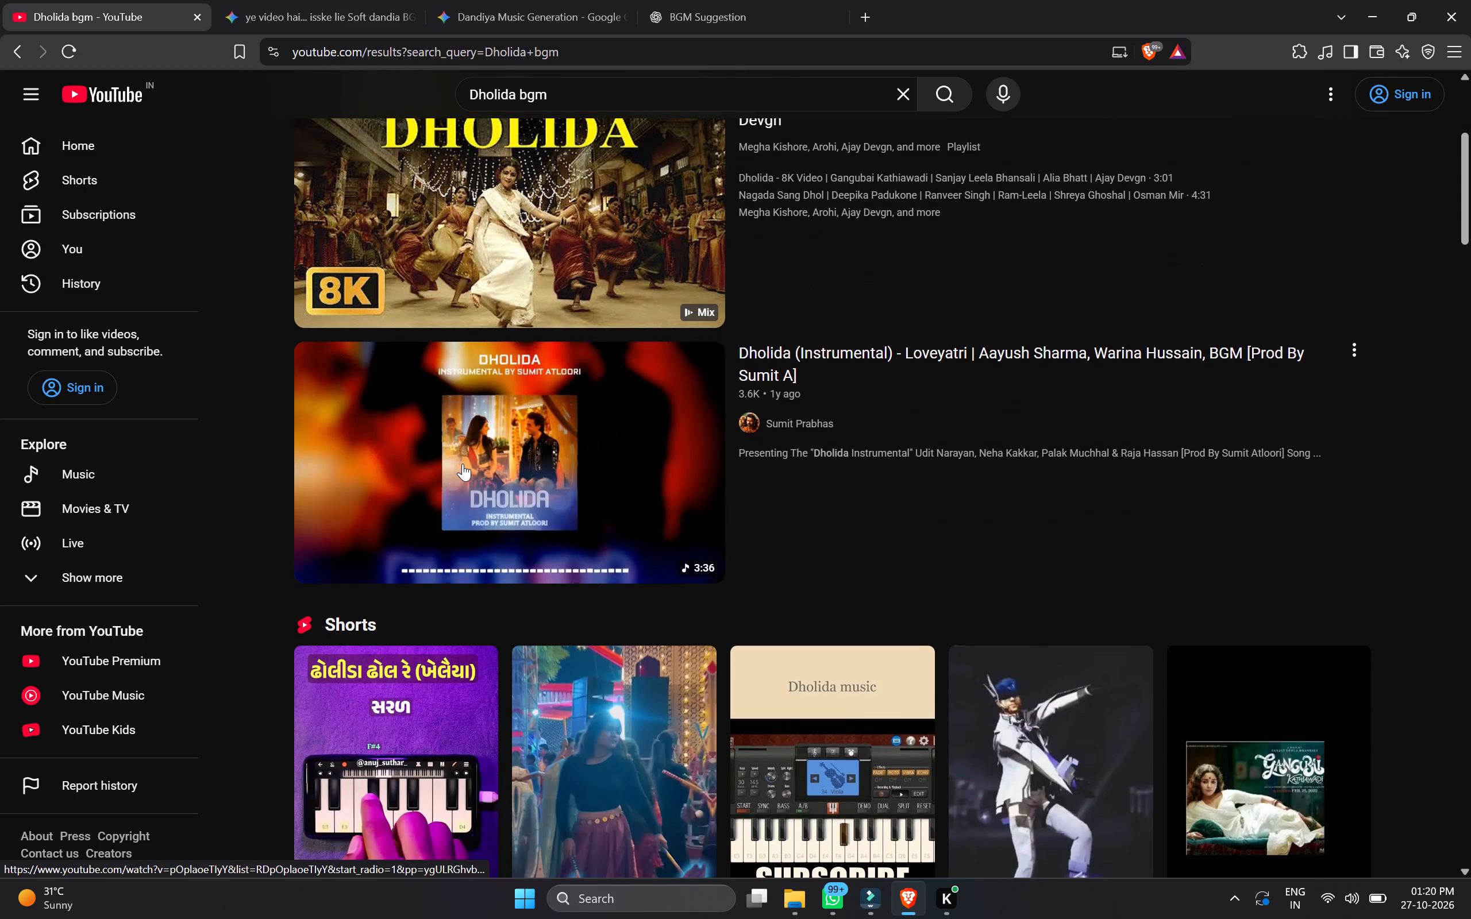
{"action": "left_click", "coordinate": [463, 464]}
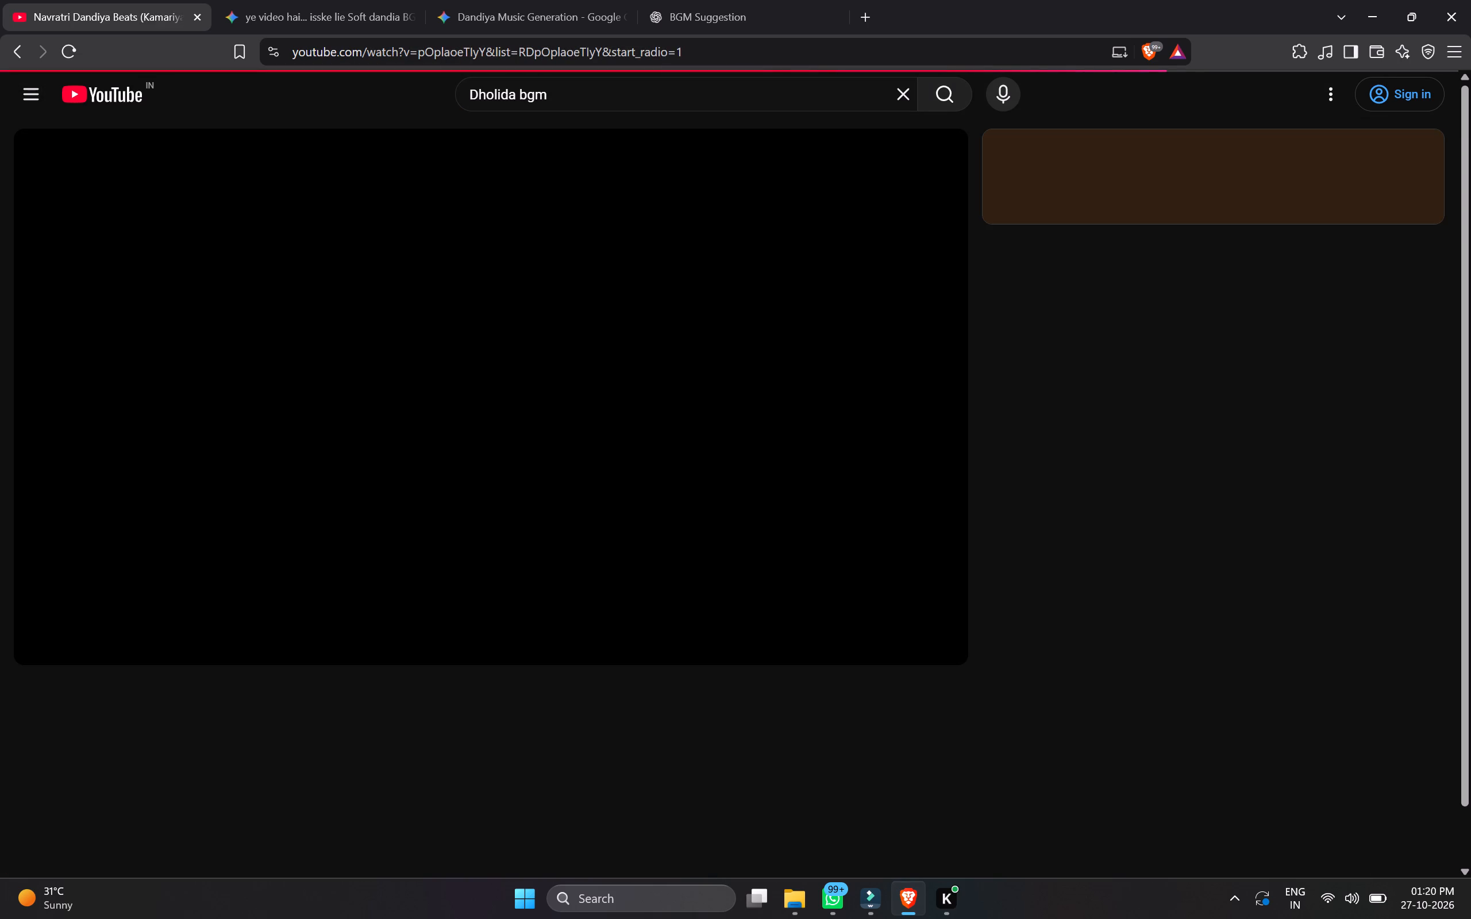
{"action": "key", "text": "Right"}
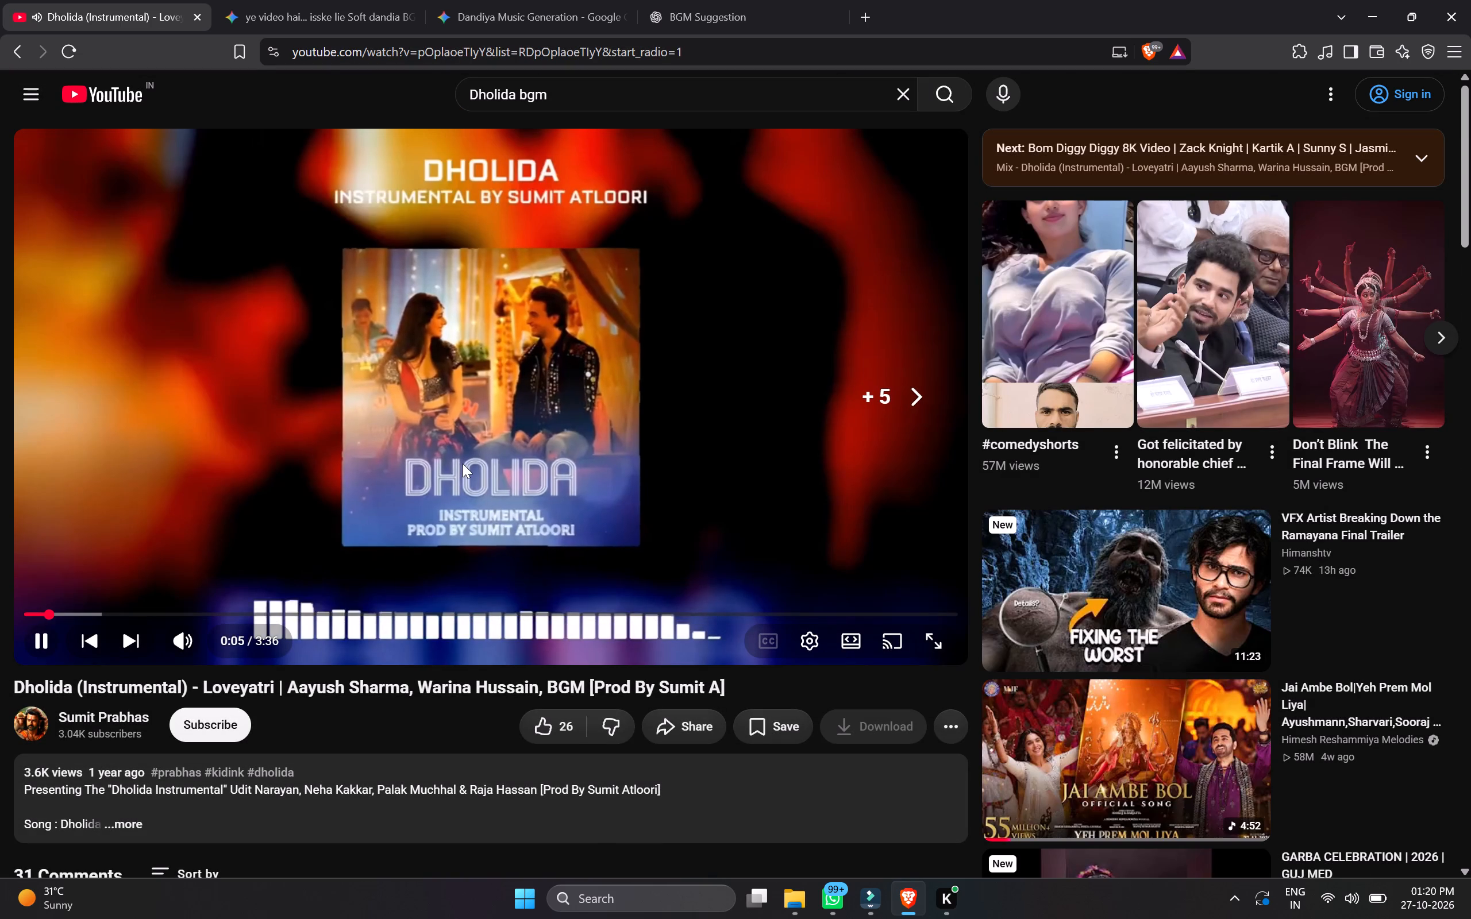
{"action": "key", "text": "Right"}
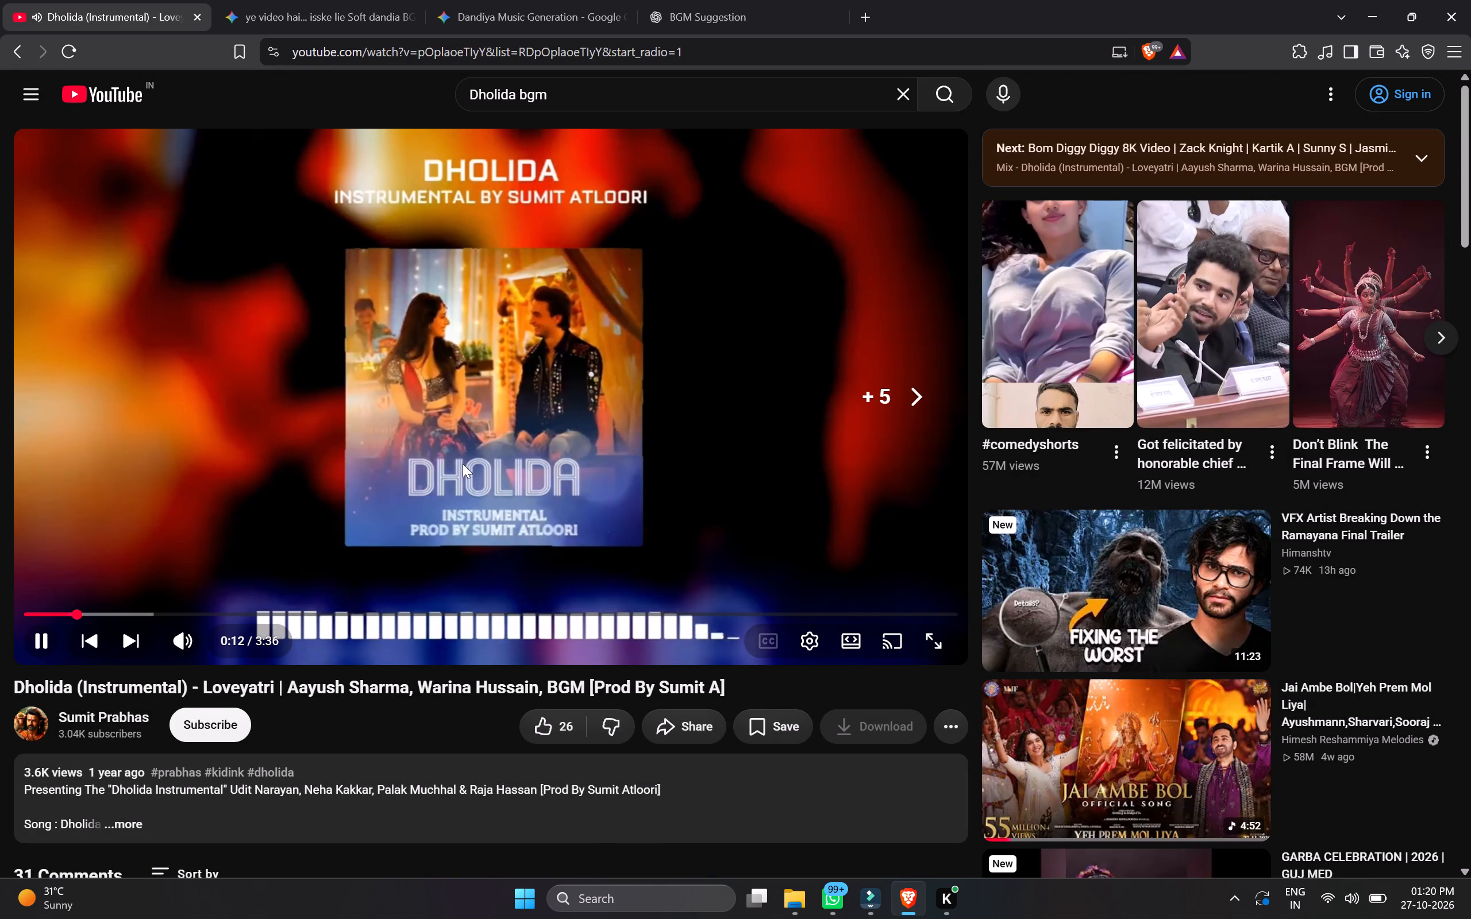
Copy the share link of the Dholida (Instrumental) video and return to the normal page view.
{"action": "left_click", "coordinate": [696, 736]}
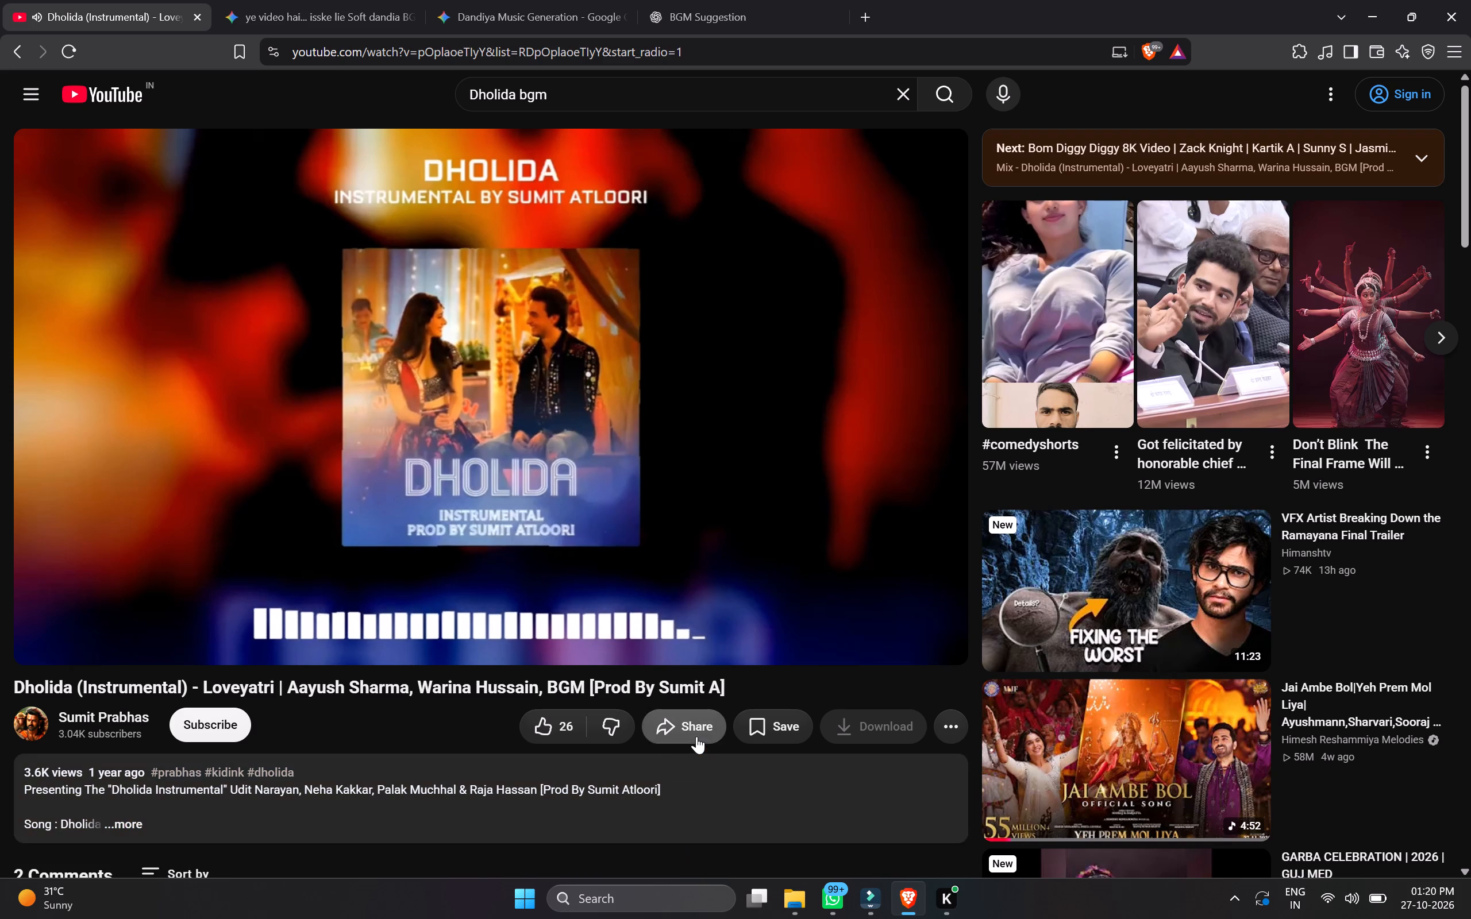
{"action": "left_click", "coordinate": [887, 497]}
{"action": "left_click", "coordinate": [533, 496]}
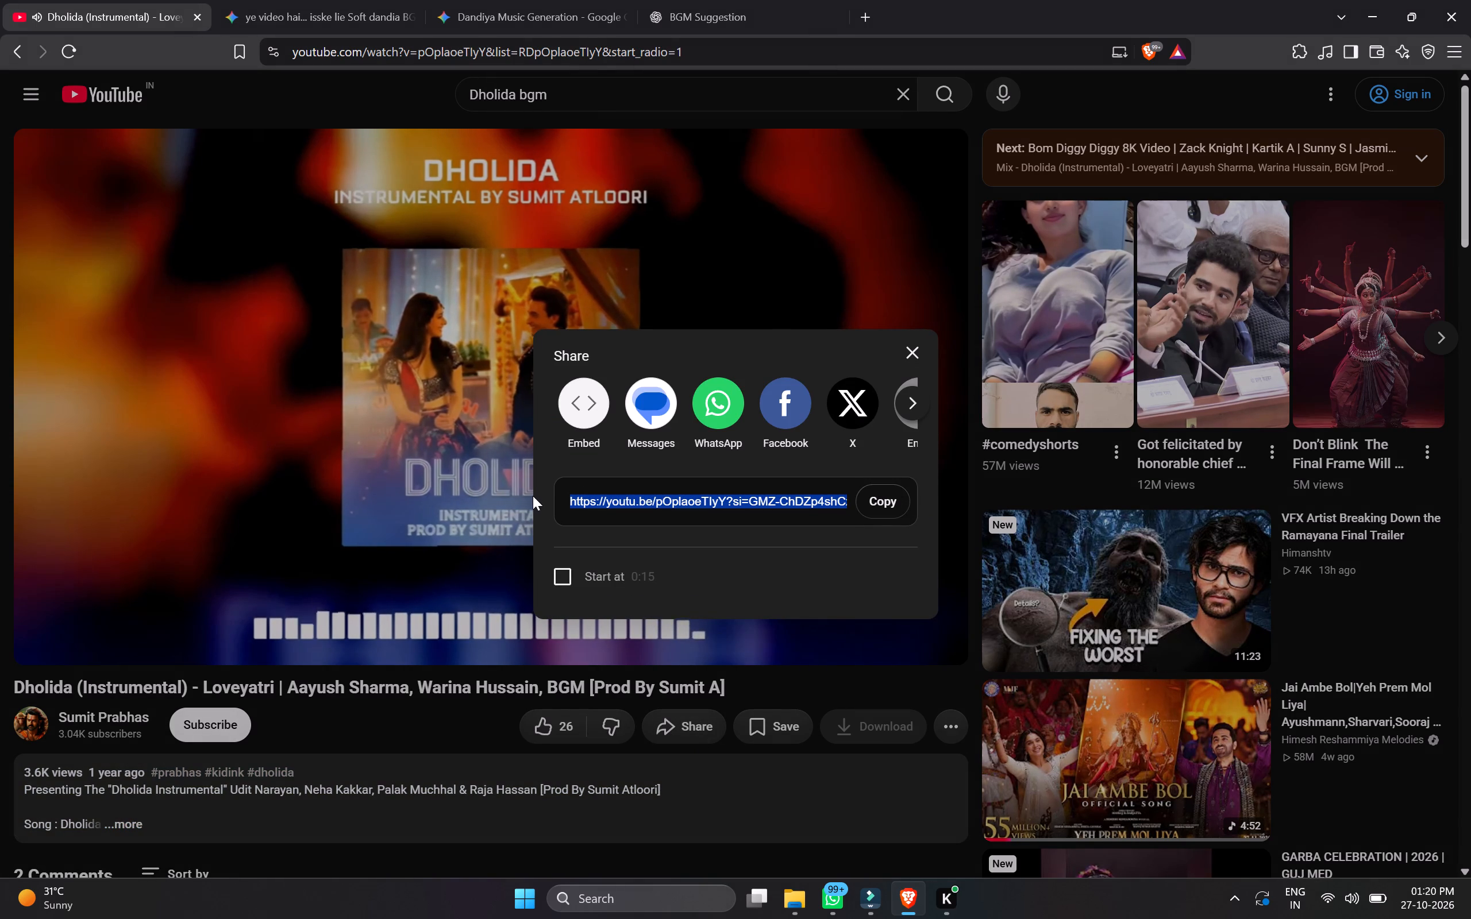
{"action": "left_click", "coordinate": [484, 487]}
{"action": "left_click", "coordinate": [483, 487]}
{"action": "double_click", "coordinate": [720, 314]}
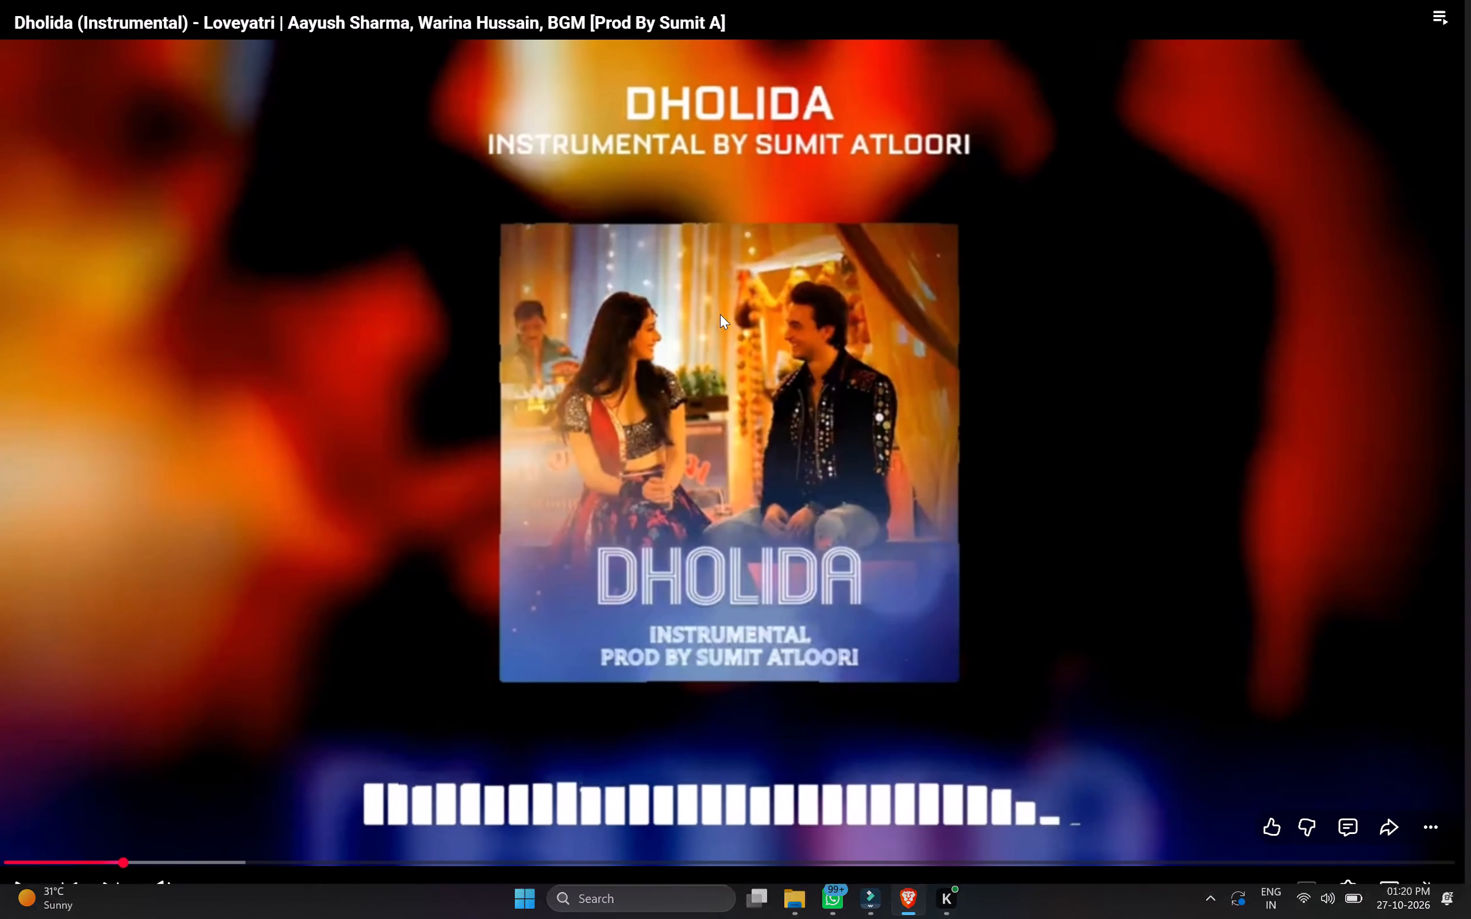
{"action": "left_click", "coordinate": [772, 221]}
Open the SSYouTube downloader in a new tab and submit the copied Dholida video link, closing the pop-up tab.
{"action": "left_click", "coordinate": [861, 21]}
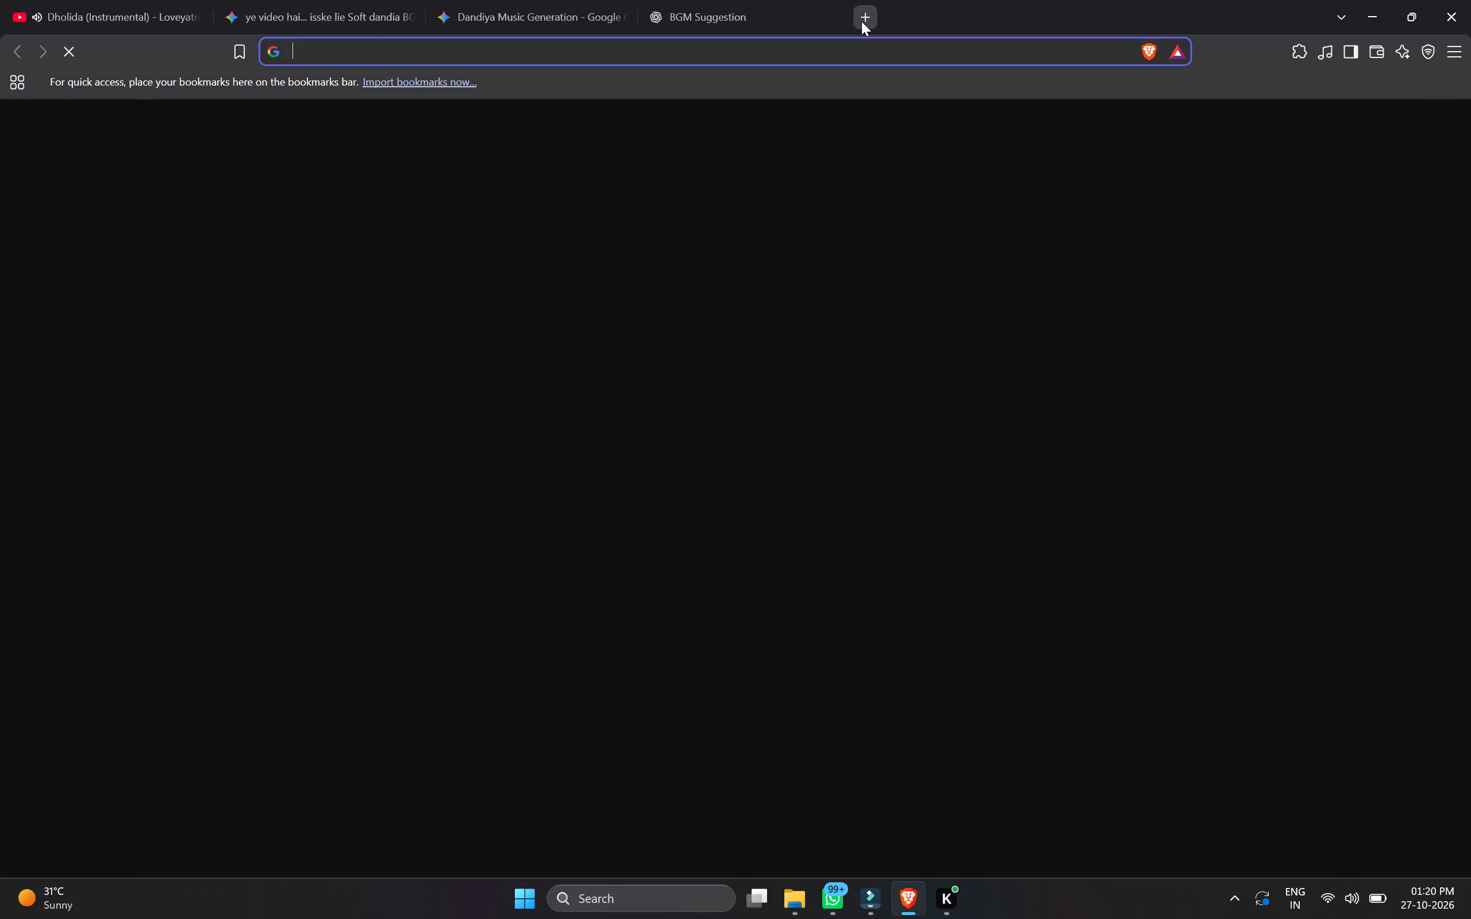
{"action": "type", "text": "ss"}
{"action": "key", "text": "Right"}
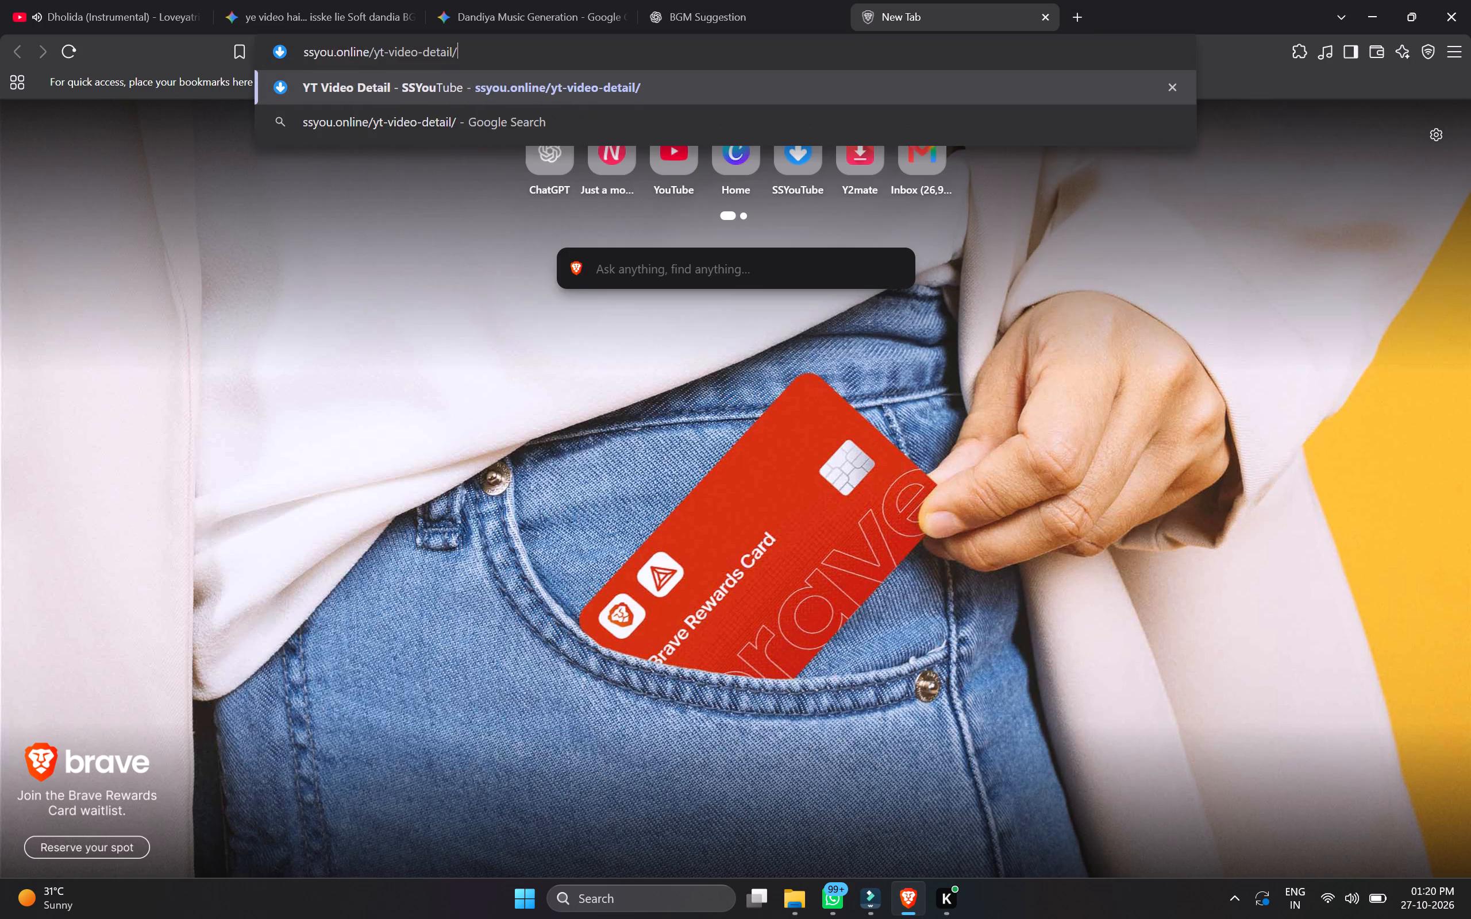
{"action": "key", "text": "Return"}
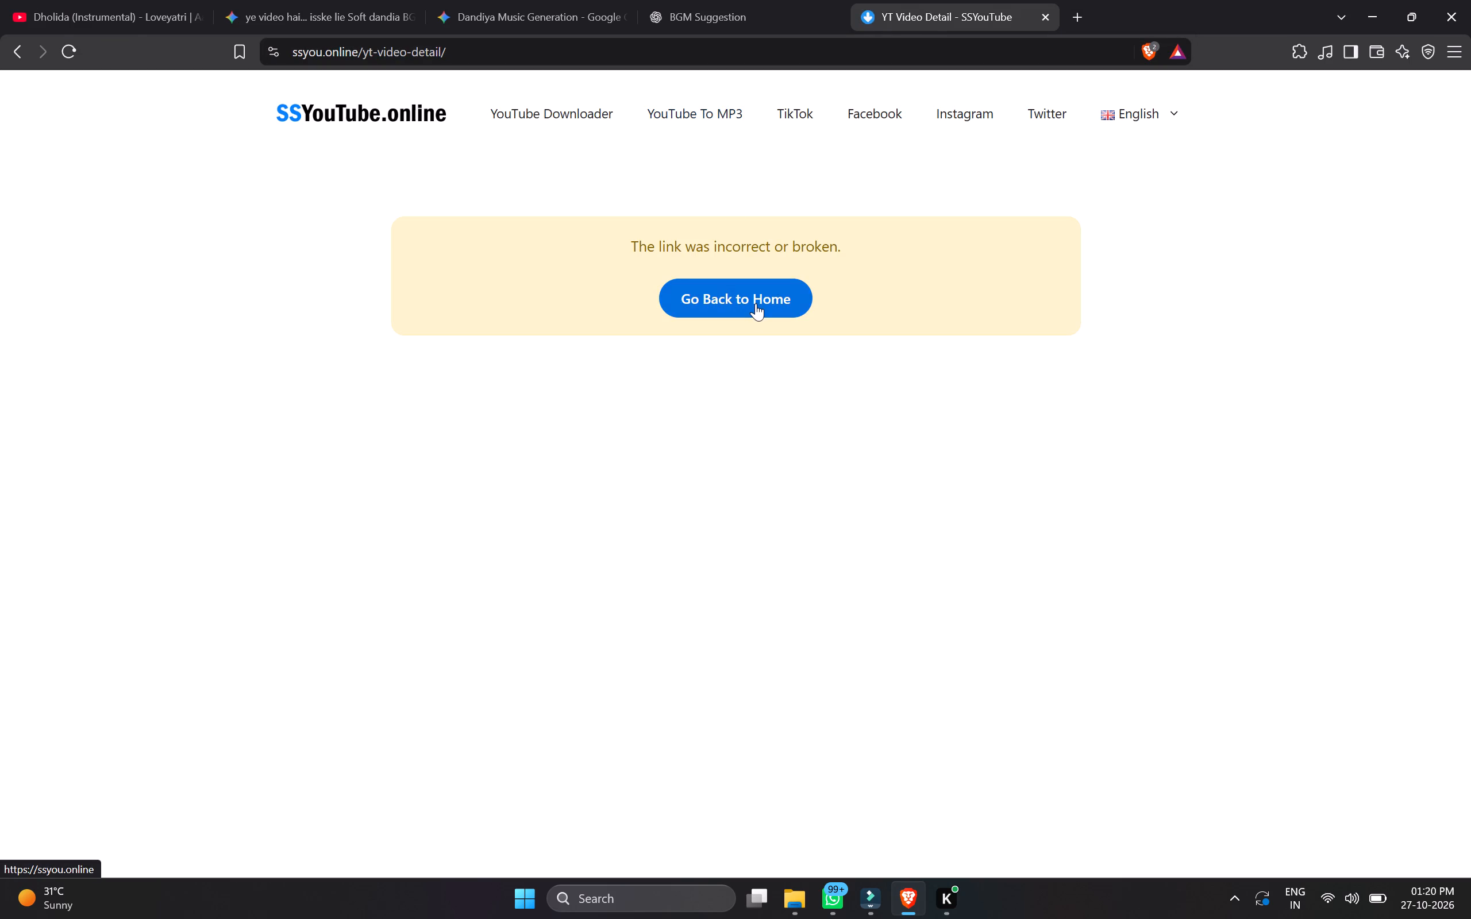
{"action": "left_click", "coordinate": [756, 304]}
{"action": "left_click", "coordinate": [638, 329]}
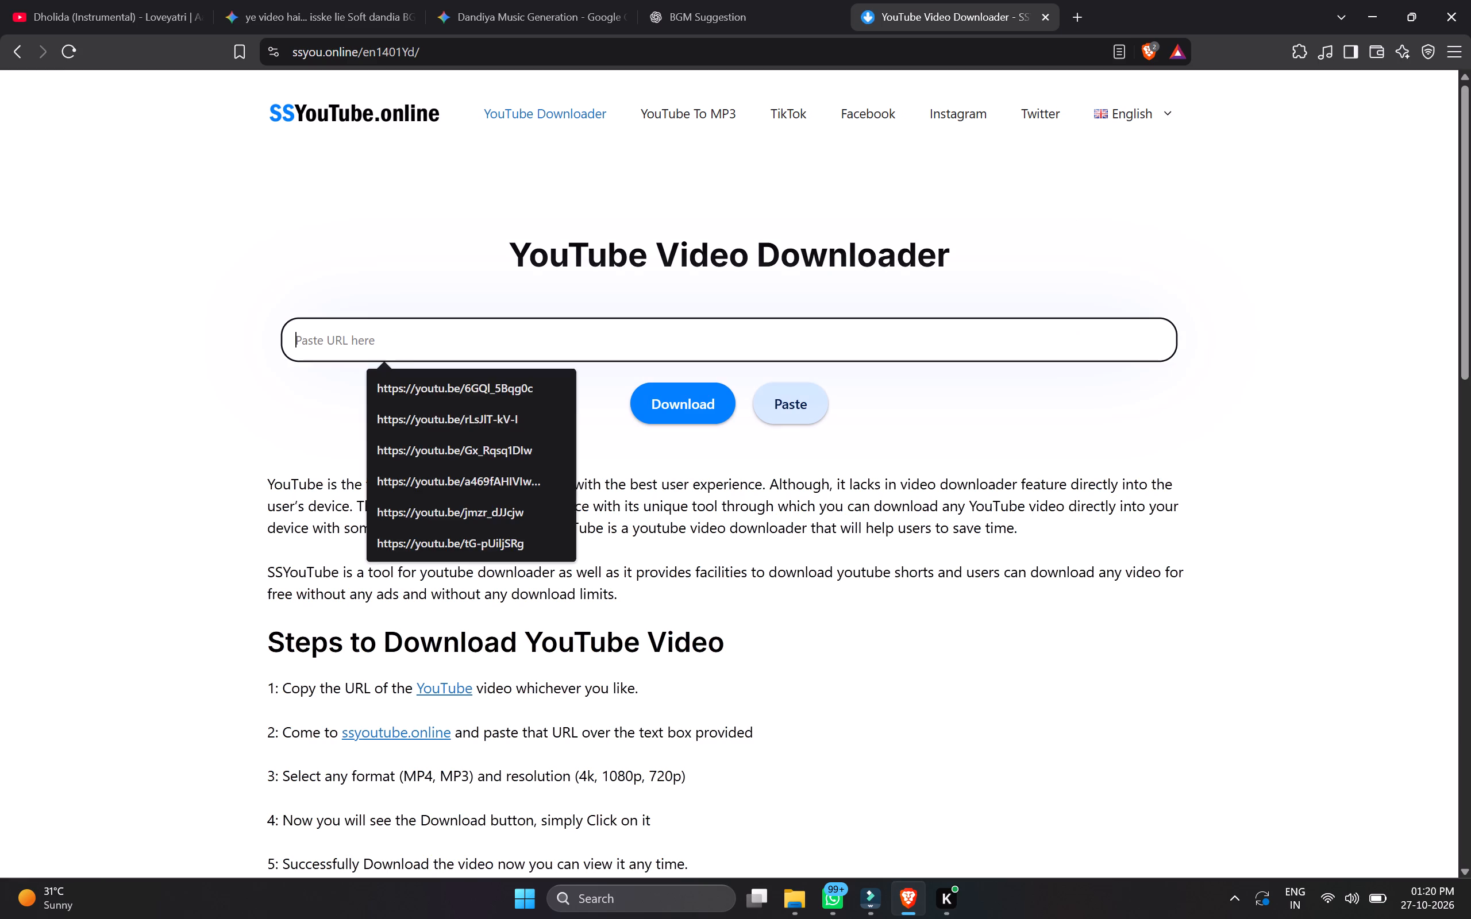
{"action": "key", "text": "ctrl+v"}
{"action": "left_click", "coordinate": [702, 403]}
{"action": "left_click", "coordinate": [964, 0]}
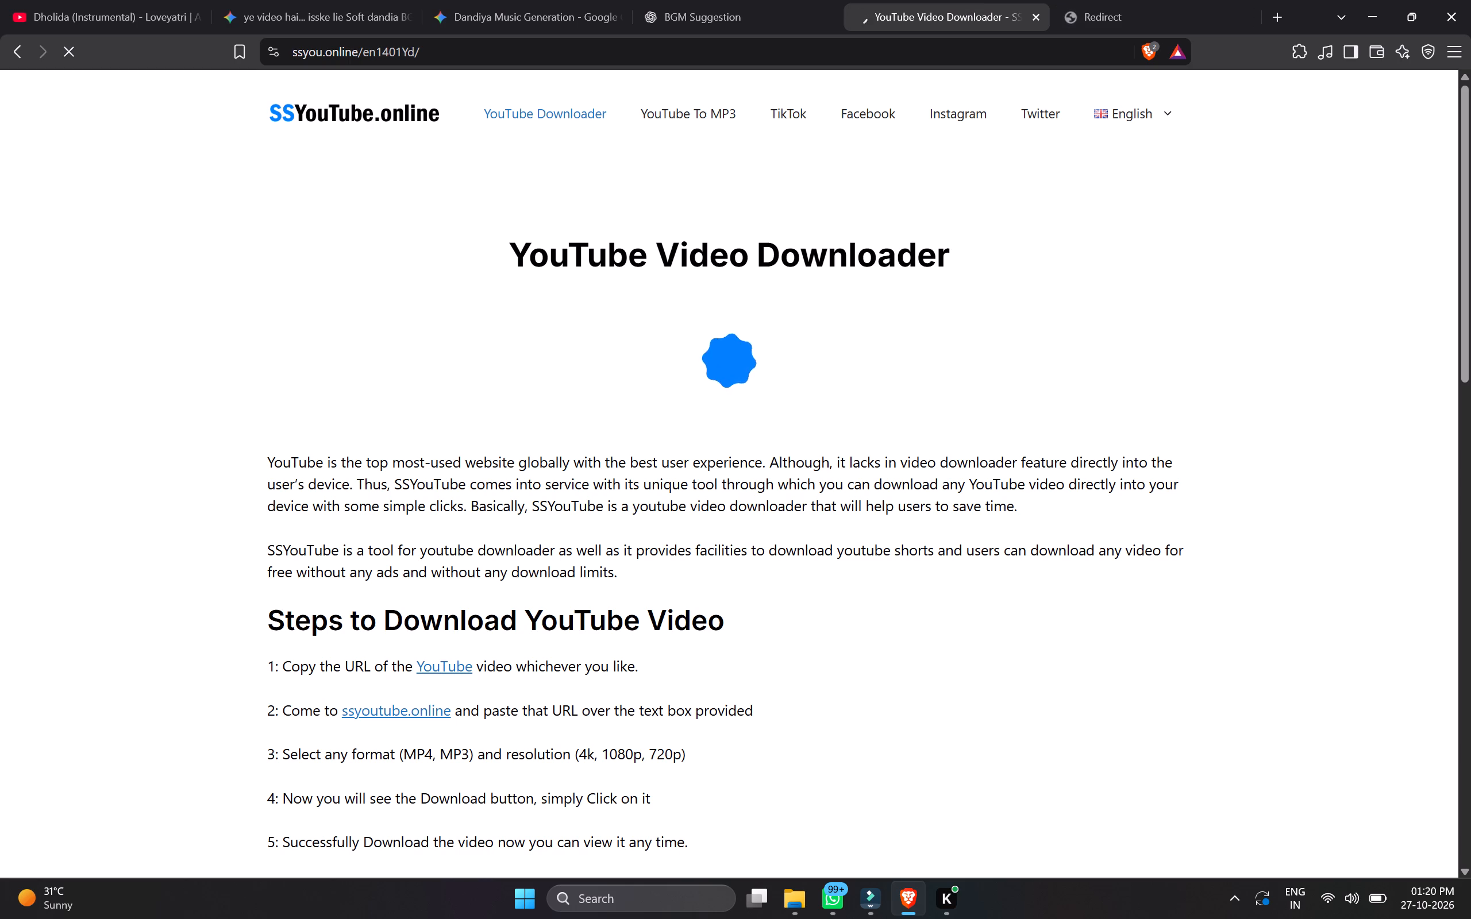
{"action": "left_click", "coordinate": [1247, 13]}
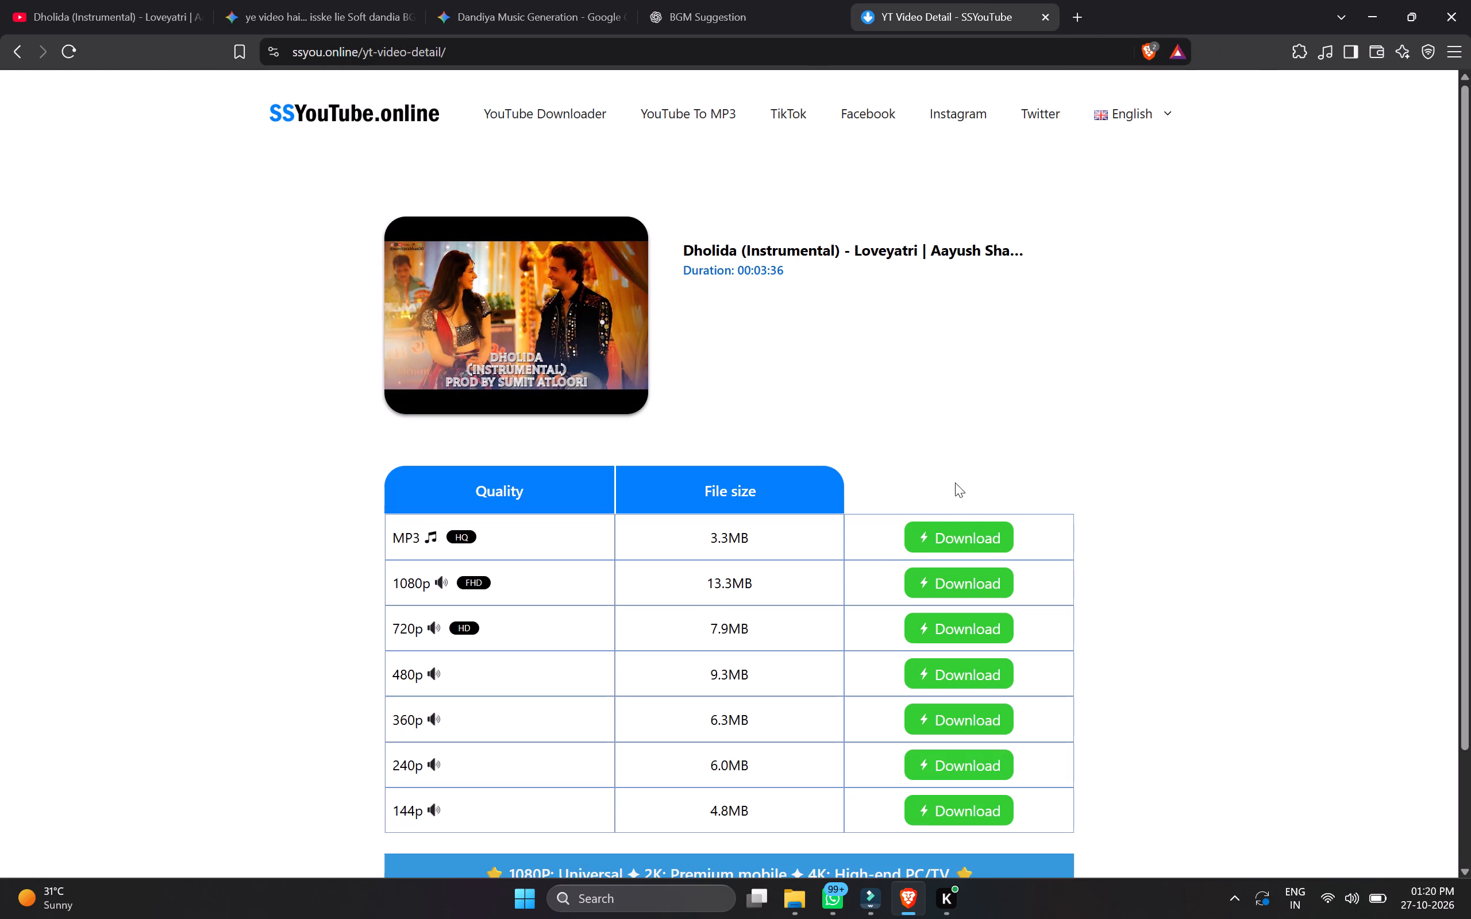
Download the MP3 version of Dholida (Instrumental) and save it in the Downloads folder, closing the advert tab.
{"action": "left_click", "coordinate": [969, 535]}
{"action": "left_click_drag", "start_coordinate": [1211, 13], "coordinate": [1231, 13]}
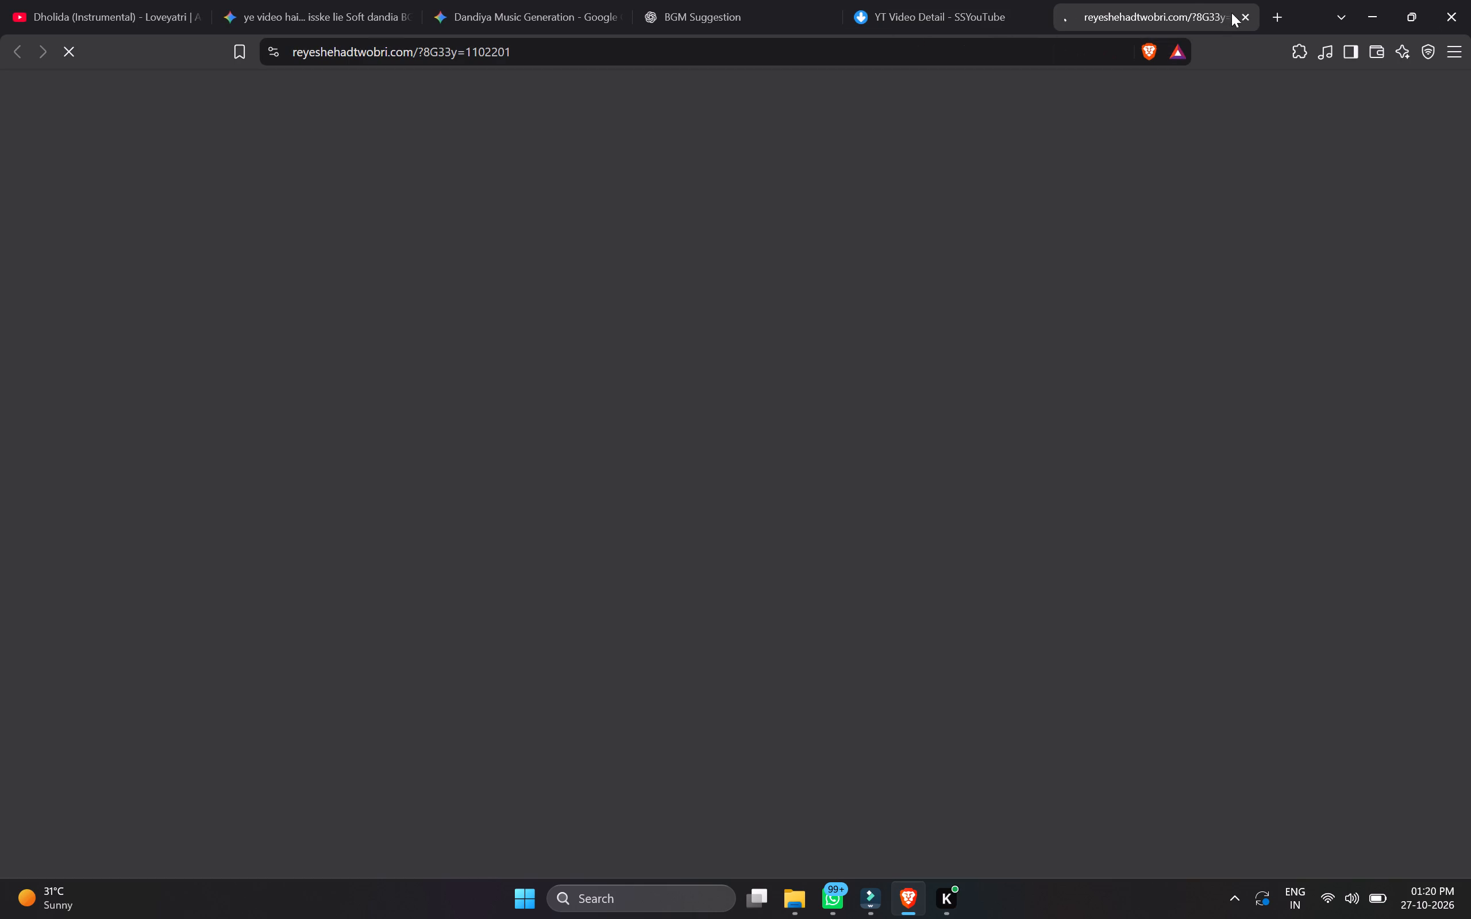
{"action": "left_click_drag", "start_coordinate": [1231, 13], "coordinate": [1249, 18]}
{"action": "left_click", "coordinate": [1241, 12]}
{"action": "left_click", "coordinate": [778, 474]}
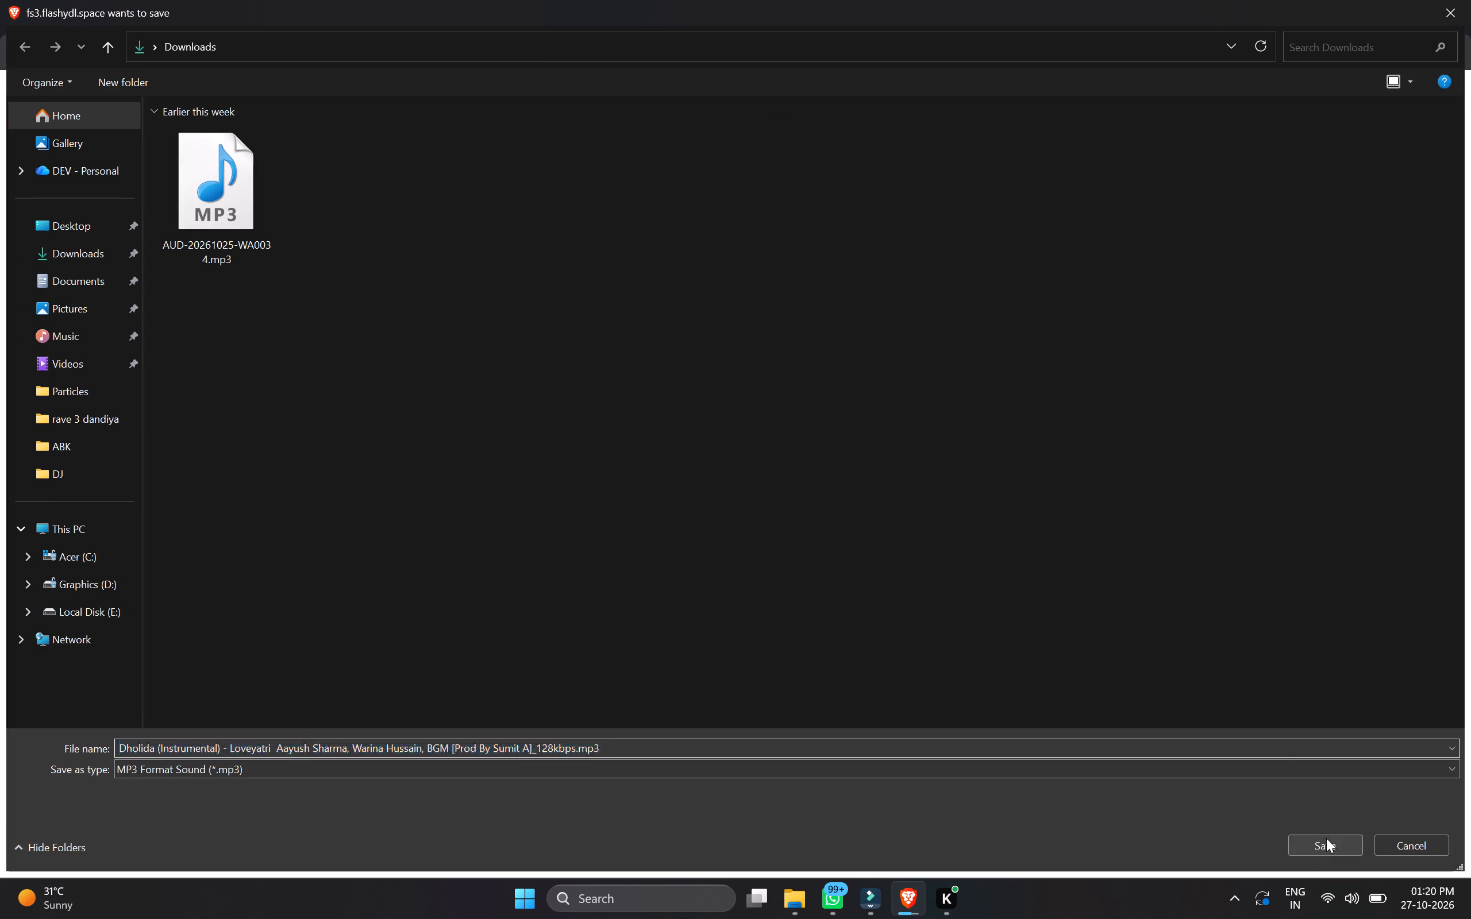
{"action": "left_click", "coordinate": [1326, 838]}
Bring the downloaded Dholida MP3 into Wondershare Filmora and place it at the start of the Audio 1 track.
{"action": "left_click_drag", "start_coordinate": [1175, 108], "coordinate": [992, 481]}
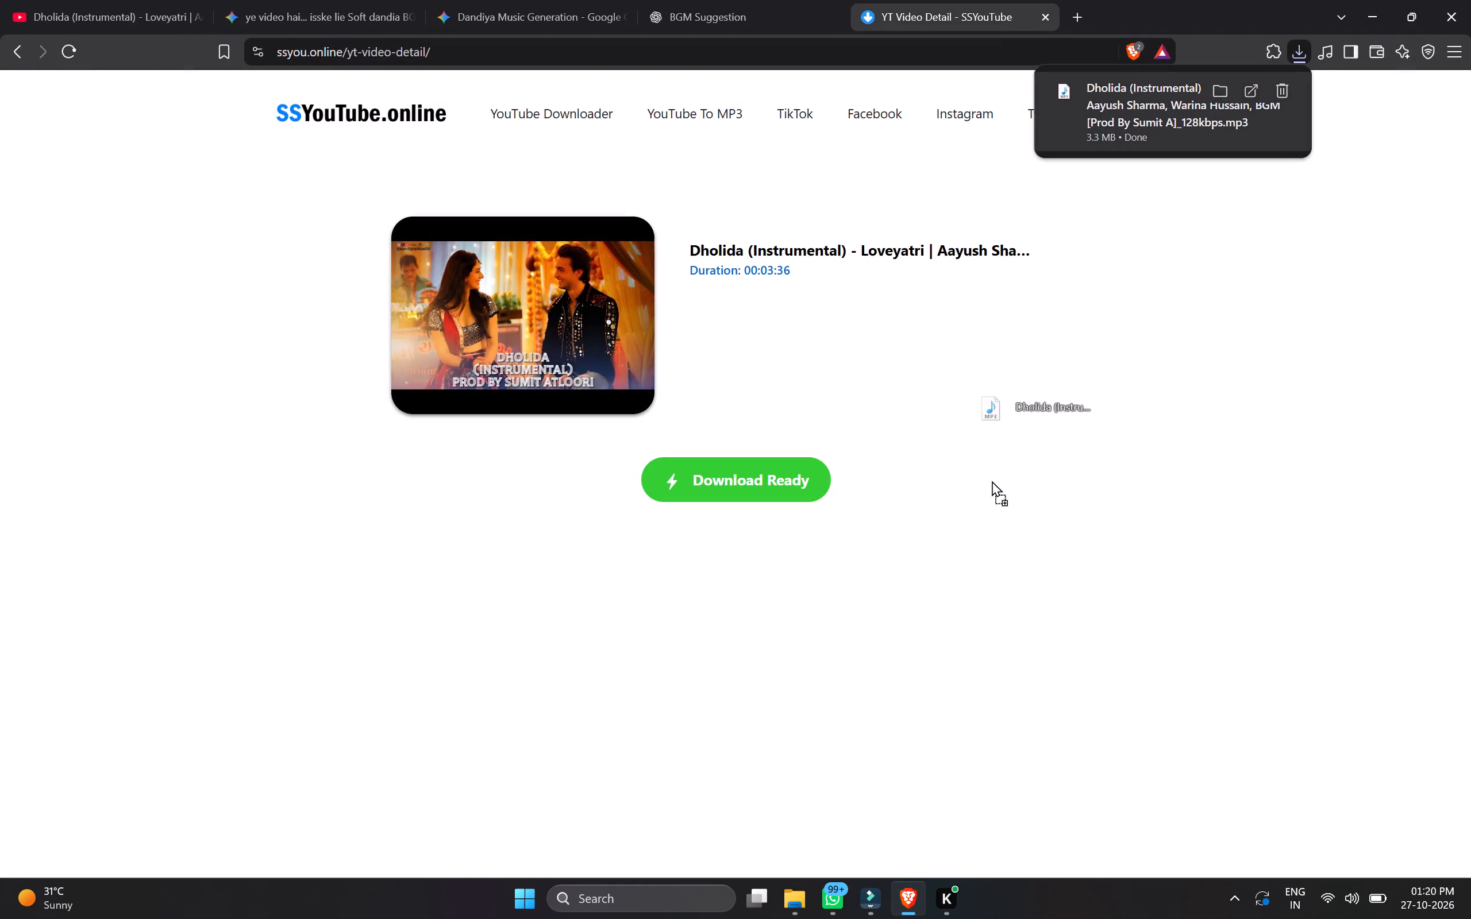
{"action": "left_click_drag", "start_coordinate": [992, 481], "coordinate": [869, 918]}
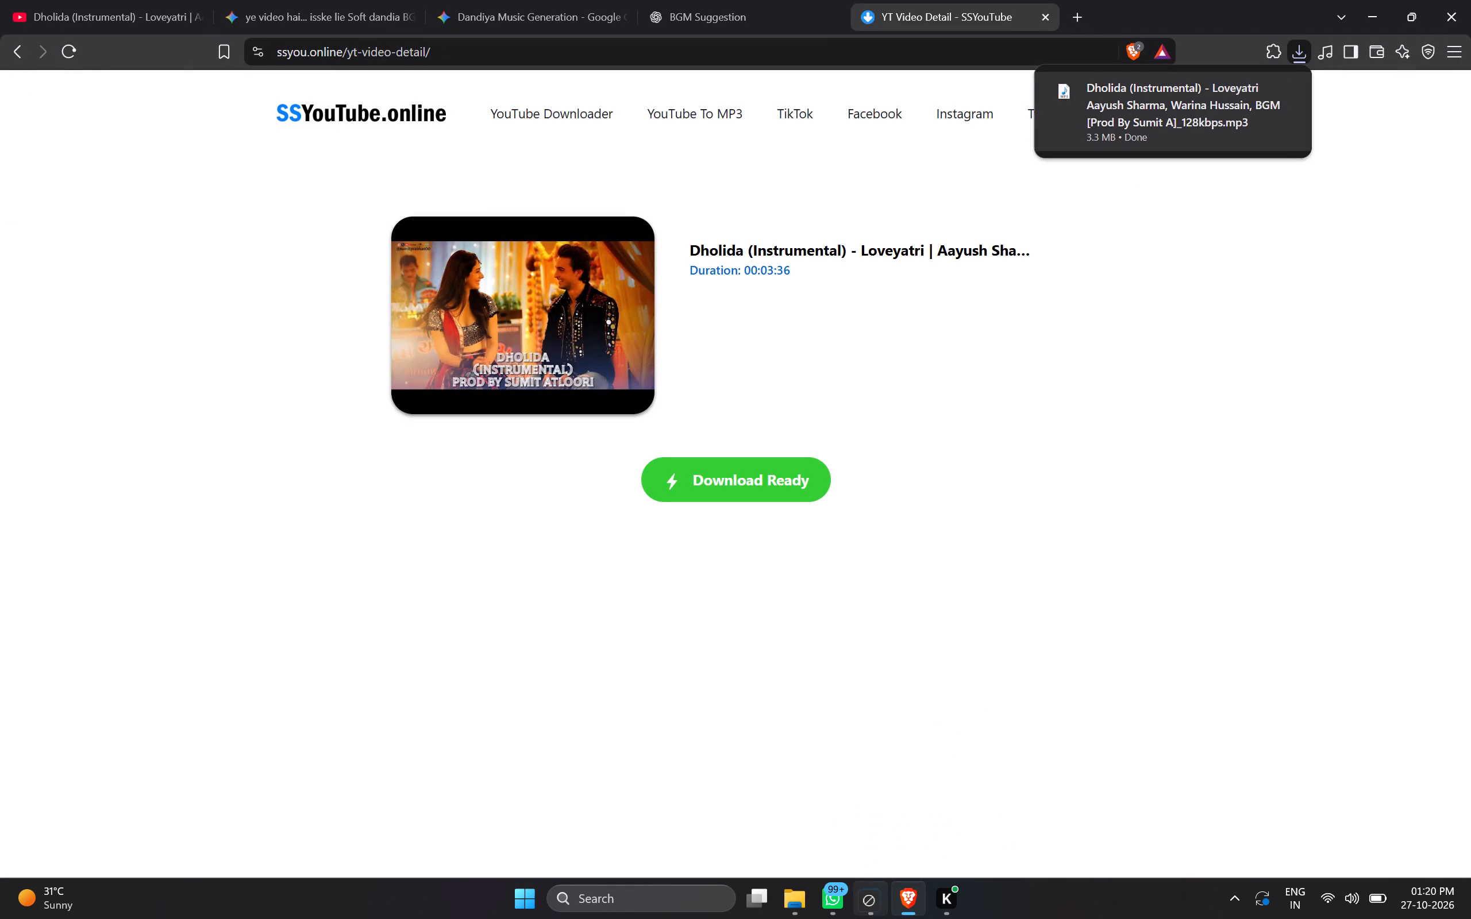
{"action": "left_click_drag", "start_coordinate": [869, 918], "coordinate": [101, 708]}
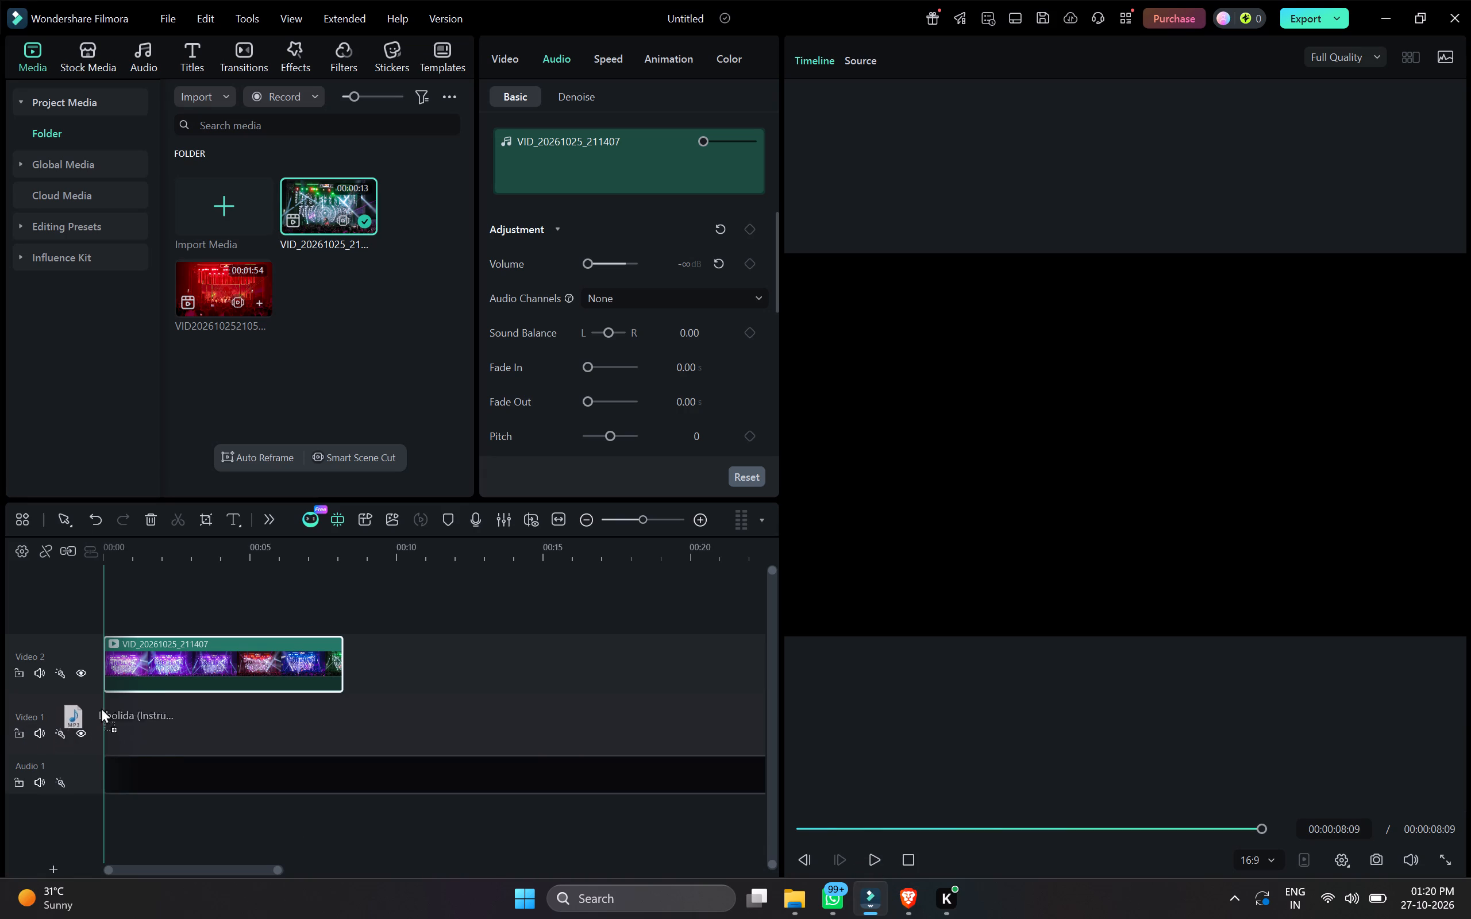
{"action": "left_click_drag", "start_coordinate": [101, 708], "coordinate": [61, 689]}
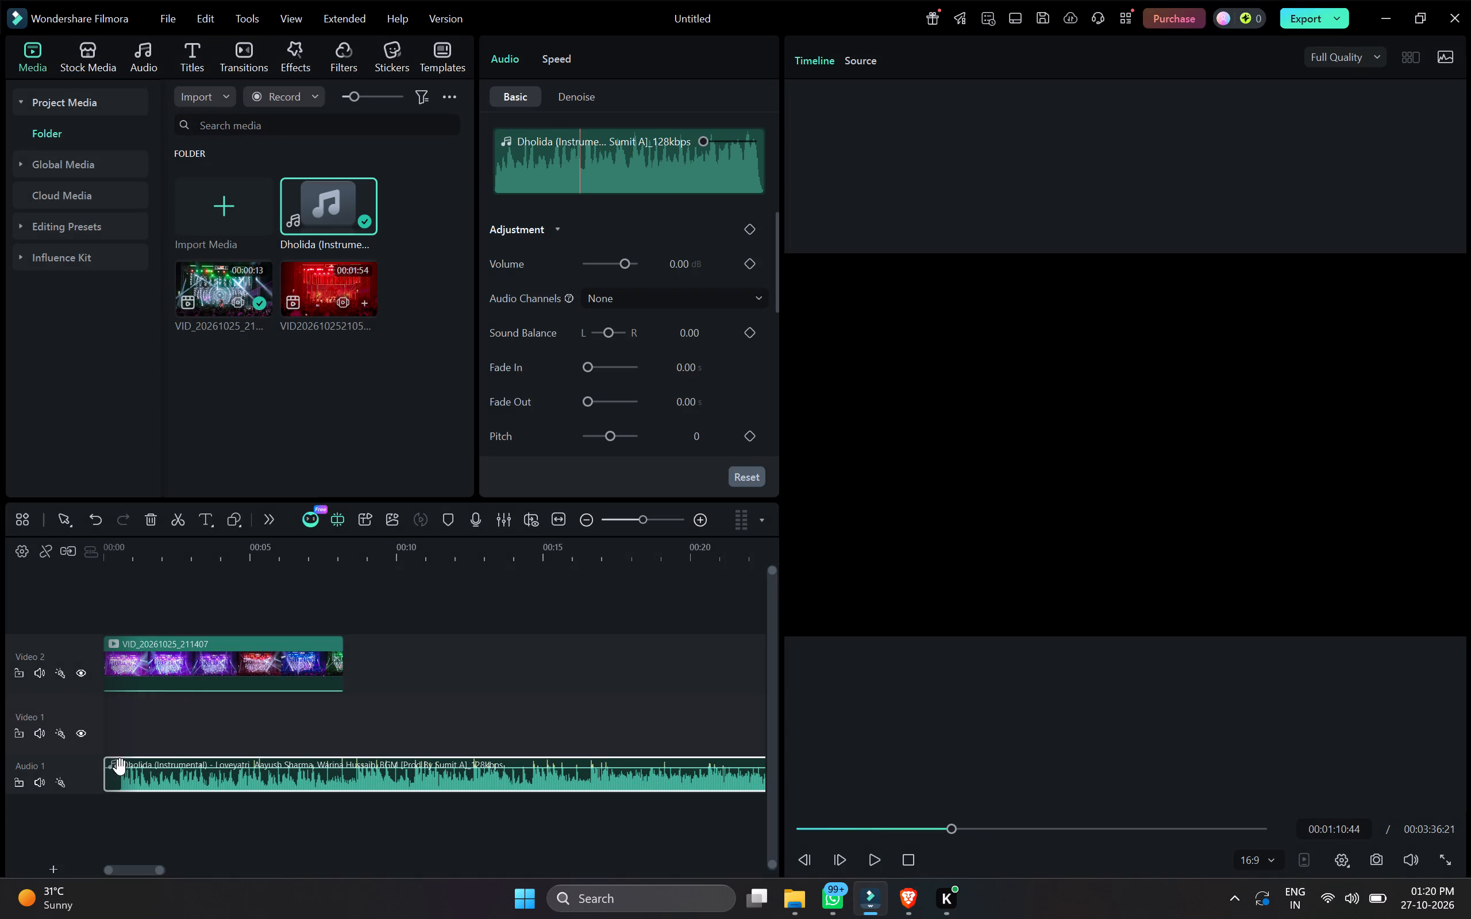
Trim about 8 seconds off the start of the Dholida audio, move it back to 00:00 and preview the result.
{"action": "left_click_drag", "start_coordinate": [109, 774], "coordinate": [336, 775]}
{"action": "left_click_drag", "start_coordinate": [383, 771], "coordinate": [193, 784]}
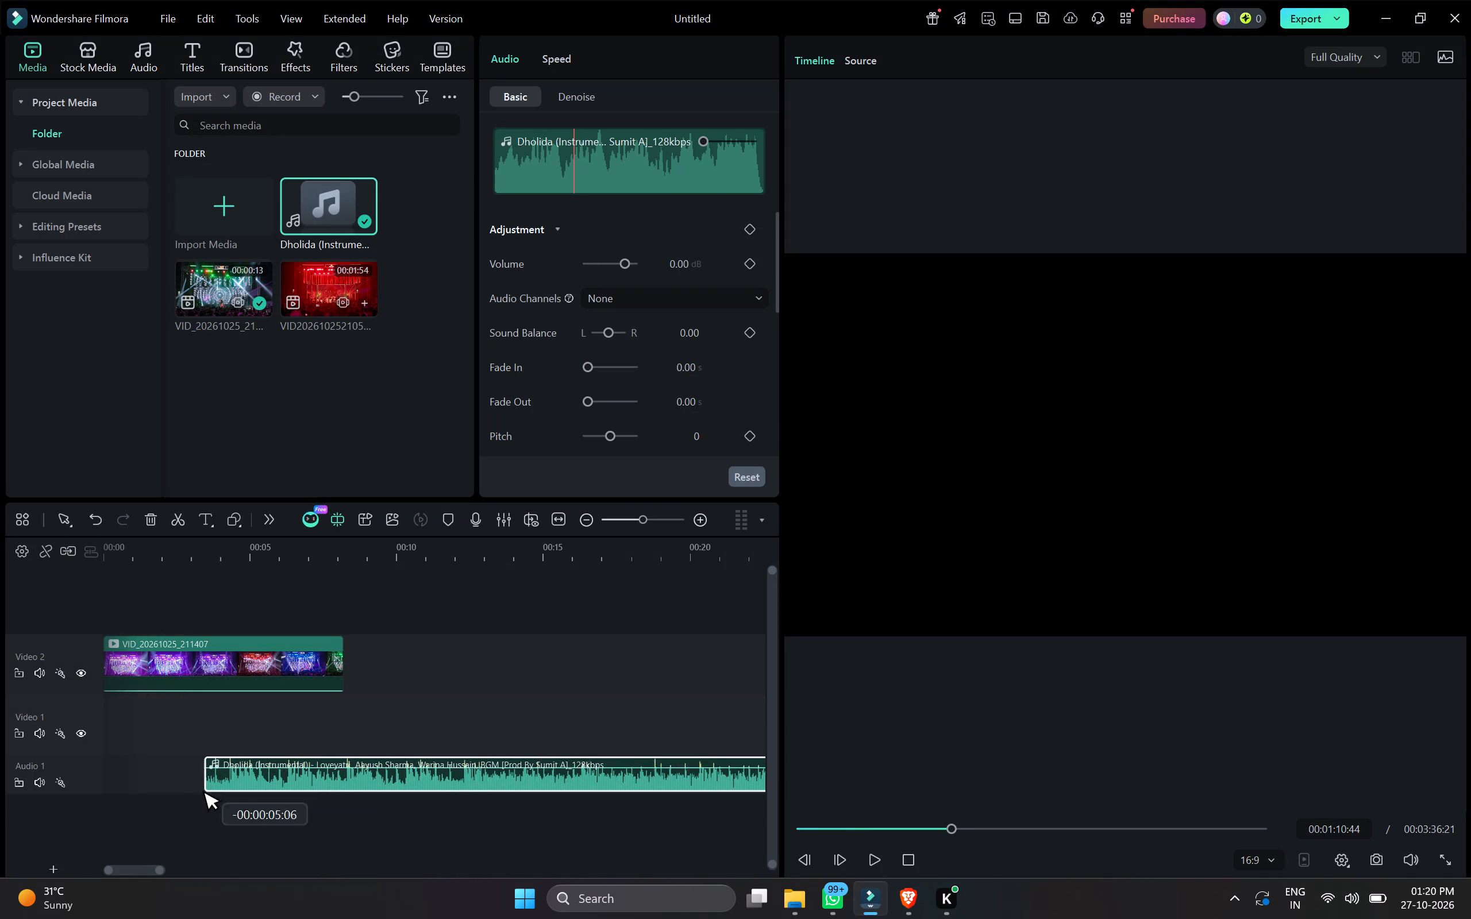
{"action": "left_click_drag", "start_coordinate": [193, 784], "coordinate": [86, 783]}
{"action": "left_click", "coordinate": [198, 548]}
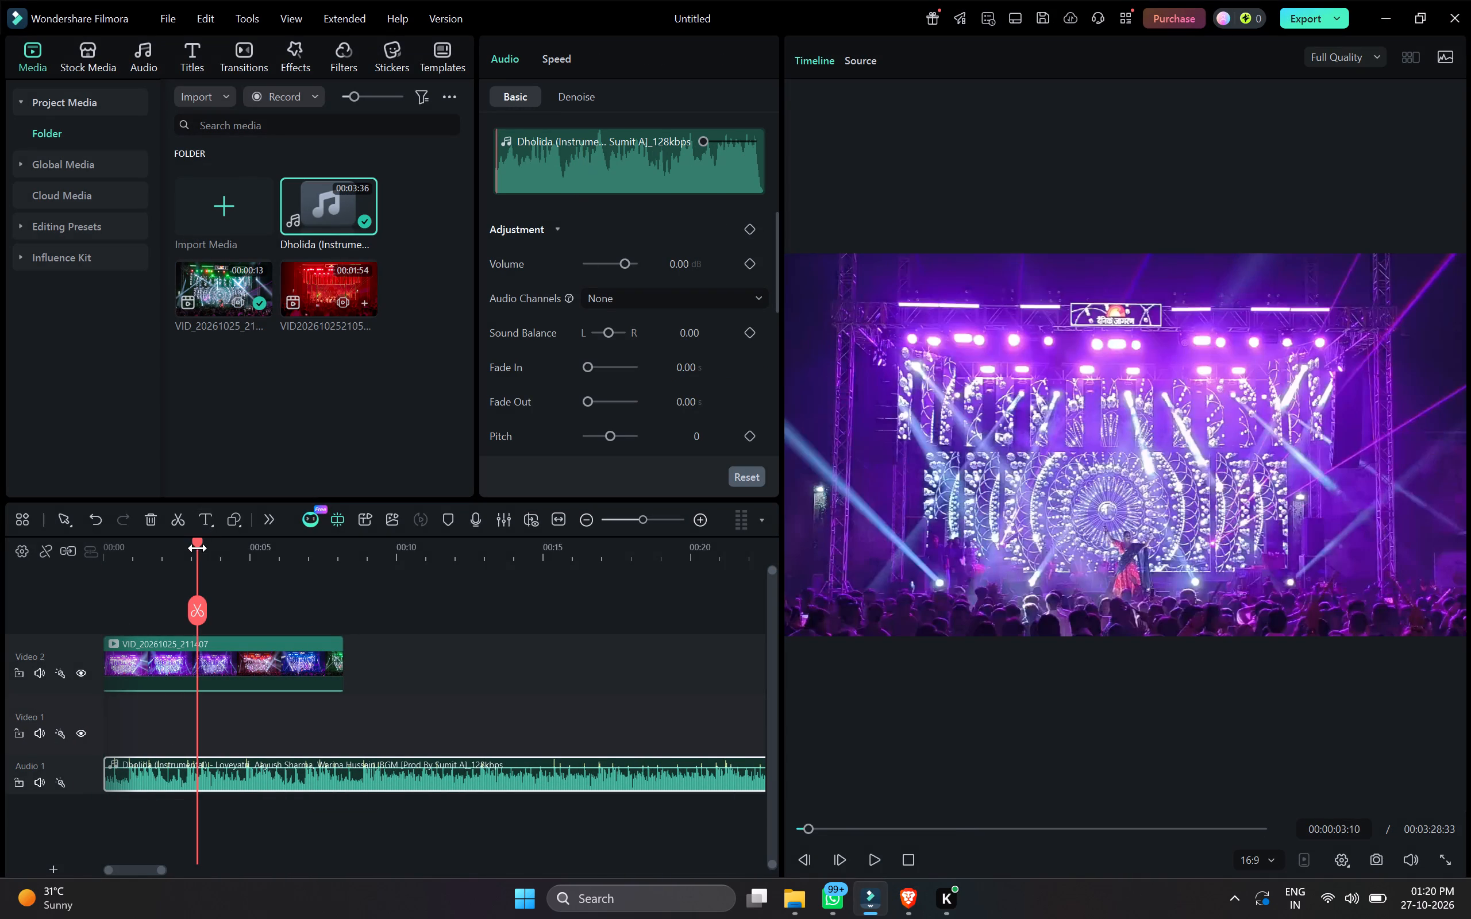
{"action": "left_click_drag", "start_coordinate": [195, 538], "coordinate": [0, 639]}
{"action": "key", "text": "space"}
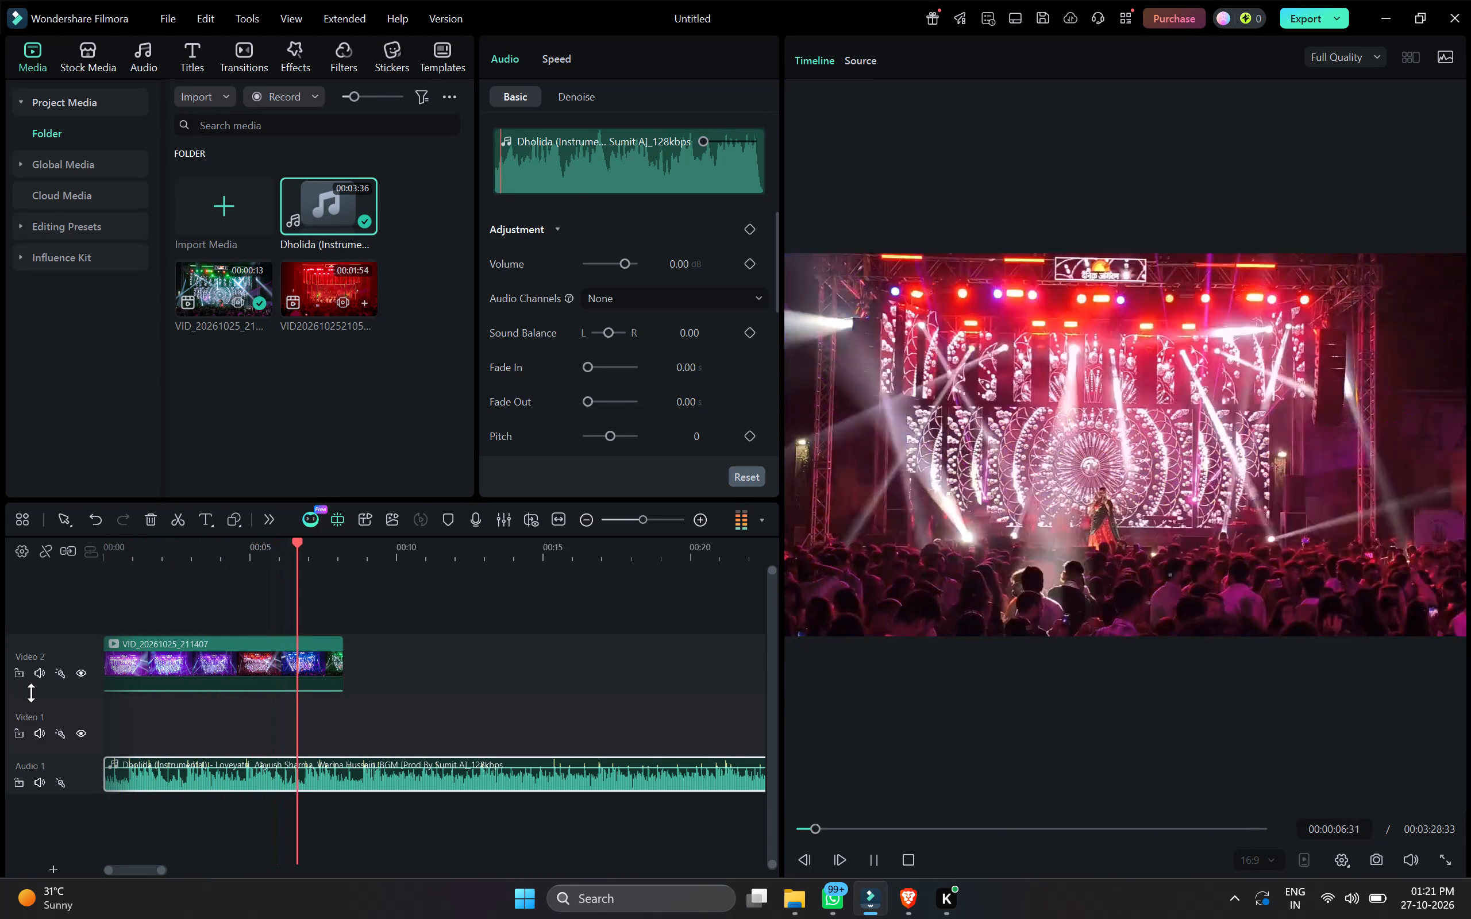
{"action": "key", "text": "space"}
Trim about 6 more seconds off the start of the Dholida audio, realign it to 00:00 and preview the timeline.
{"action": "left_click_drag", "start_coordinate": [109, 778], "coordinate": [283, 770]}
{"action": "left_click_drag", "start_coordinate": [303, 779], "coordinate": [52, 778]}
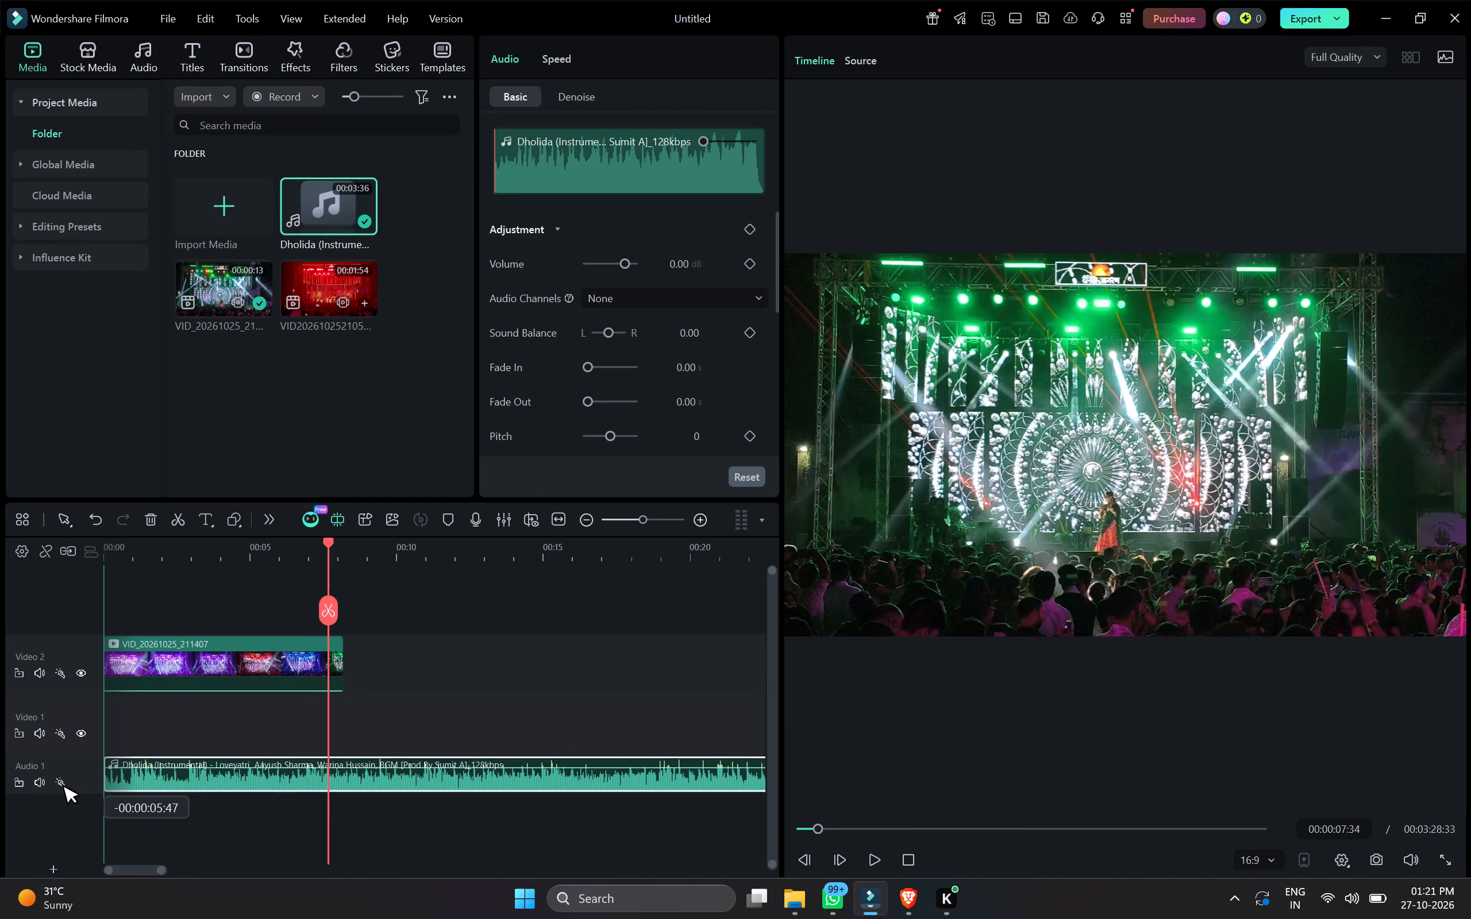
{"action": "left_click_drag", "start_coordinate": [52, 778], "coordinate": [52, 777]}
{"action": "left_click_drag", "start_coordinate": [328, 540], "coordinate": [273, 553]}
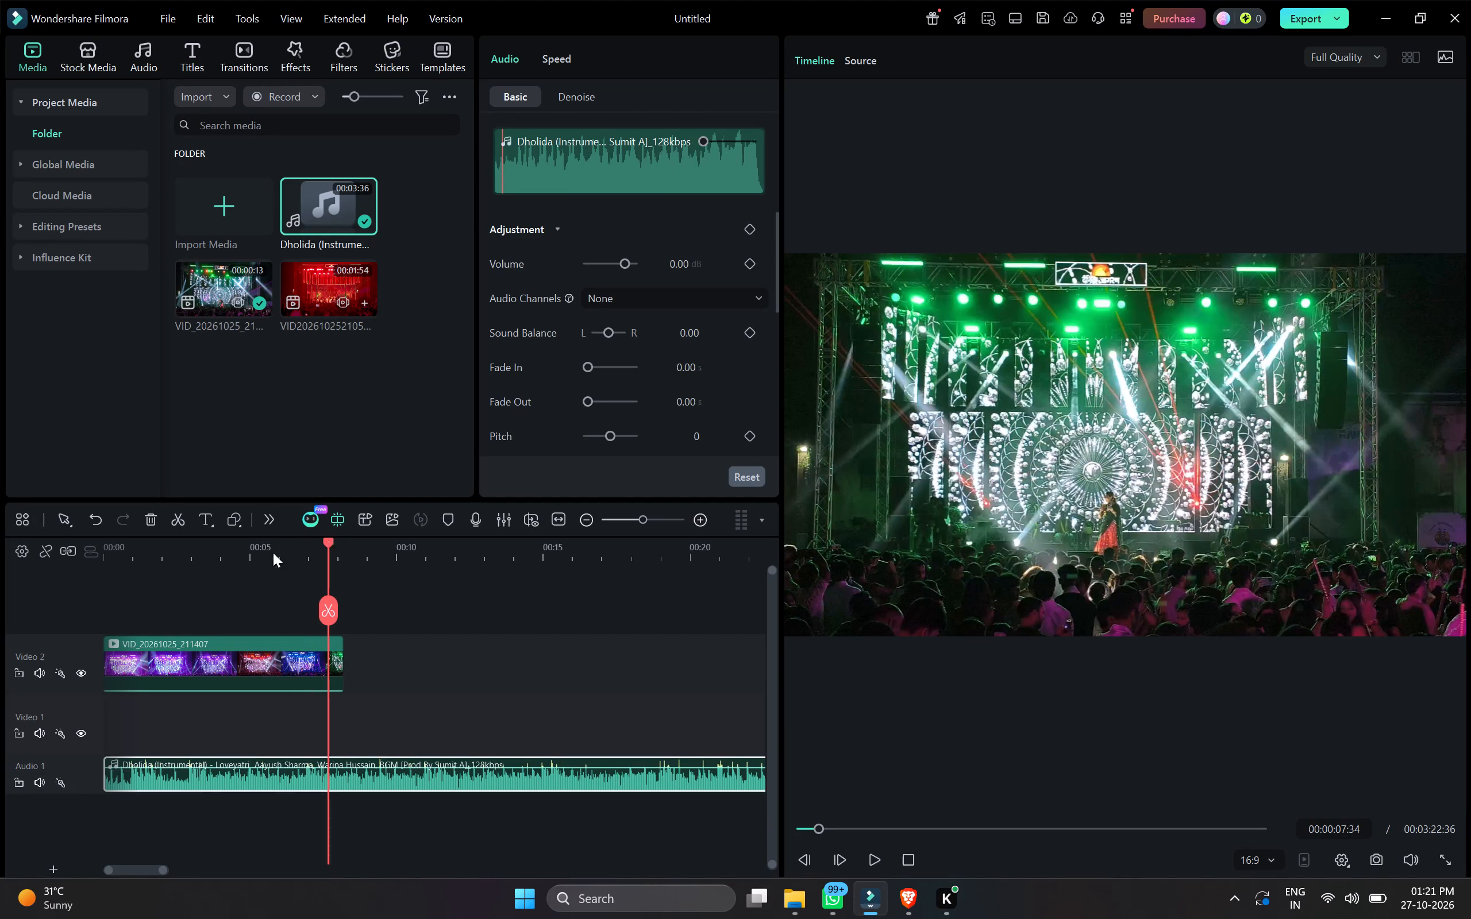
{"action": "left_click_drag", "start_coordinate": [273, 553], "coordinate": [55, 583]}
{"action": "key", "text": "space"}
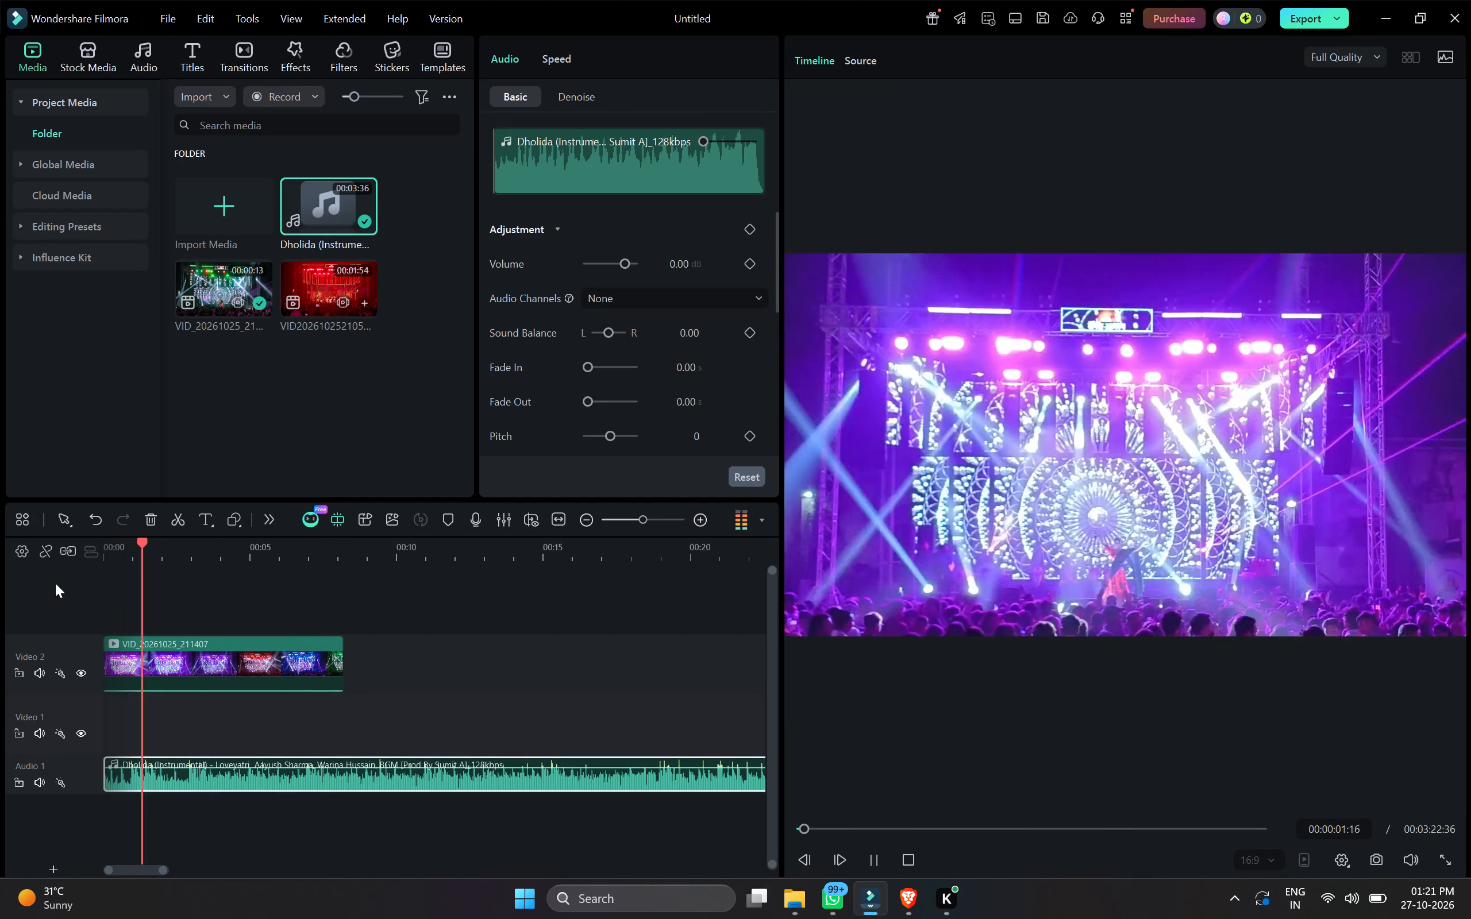
{"action": "key", "text": "space"}
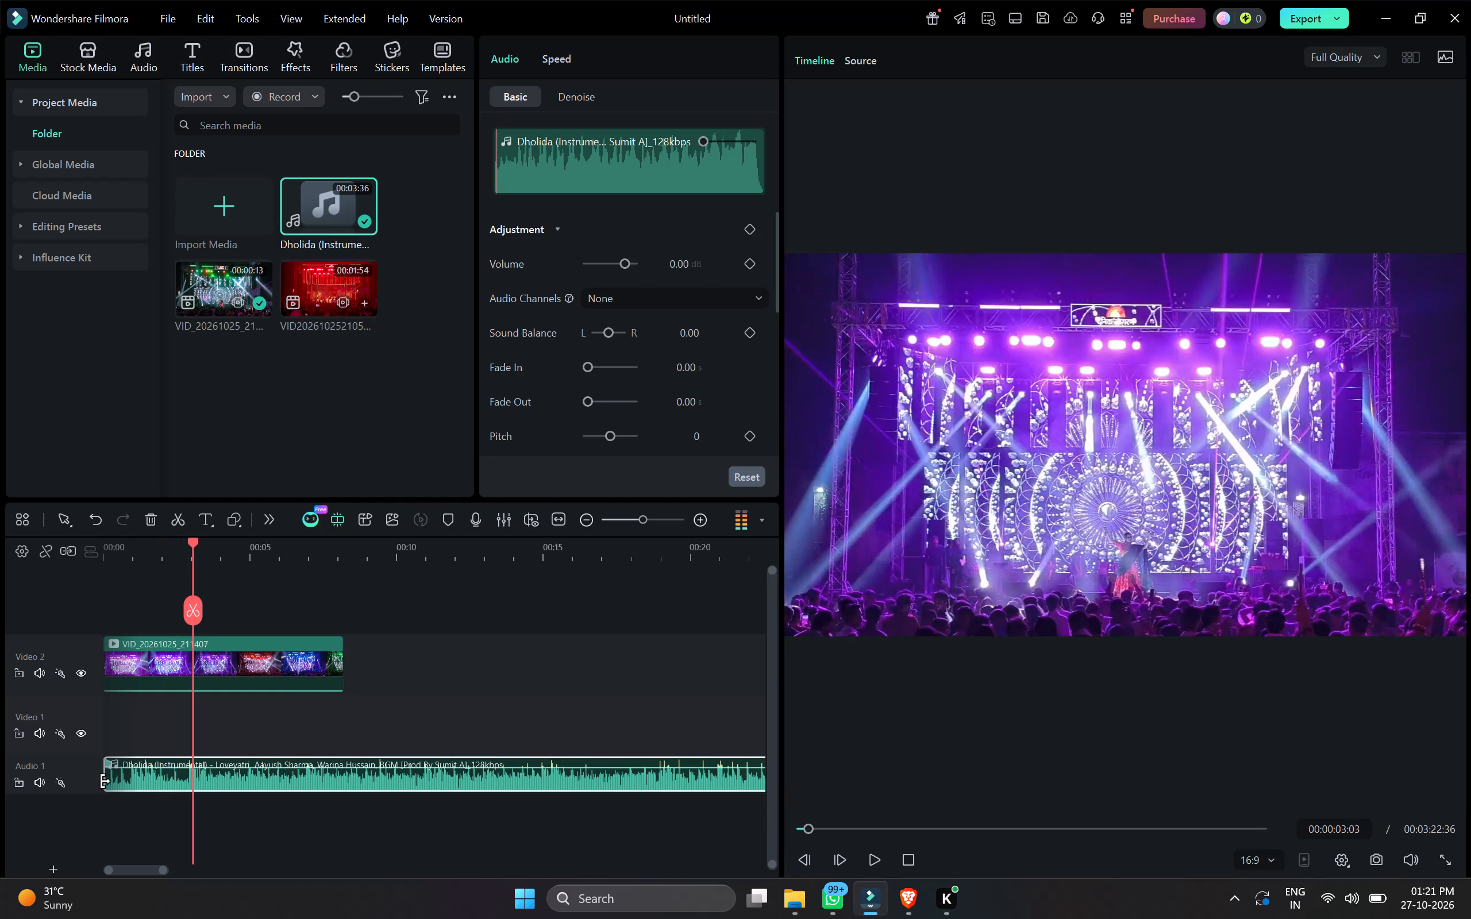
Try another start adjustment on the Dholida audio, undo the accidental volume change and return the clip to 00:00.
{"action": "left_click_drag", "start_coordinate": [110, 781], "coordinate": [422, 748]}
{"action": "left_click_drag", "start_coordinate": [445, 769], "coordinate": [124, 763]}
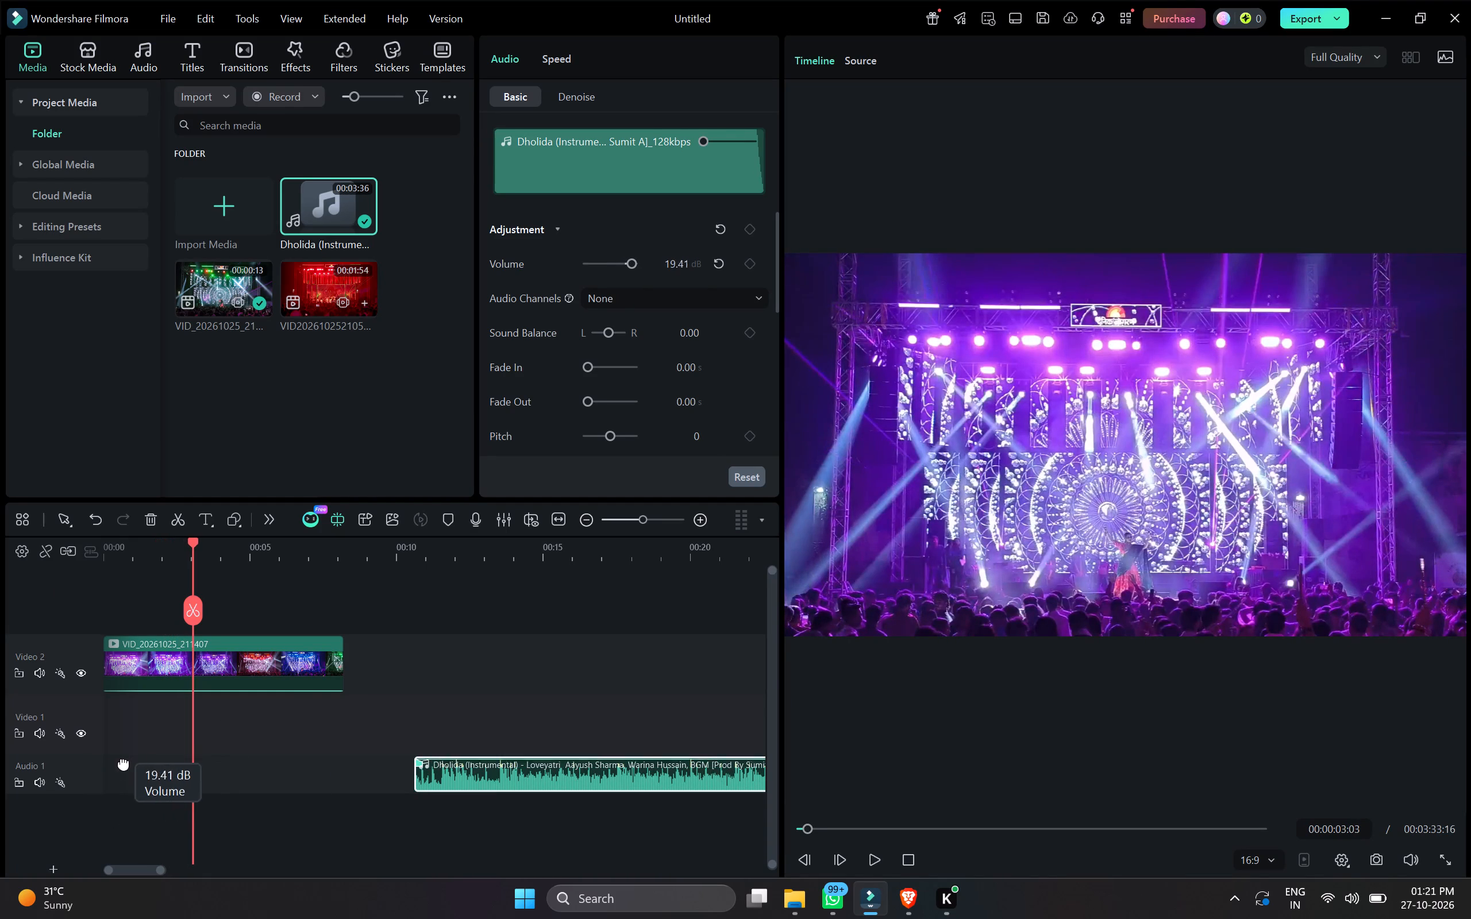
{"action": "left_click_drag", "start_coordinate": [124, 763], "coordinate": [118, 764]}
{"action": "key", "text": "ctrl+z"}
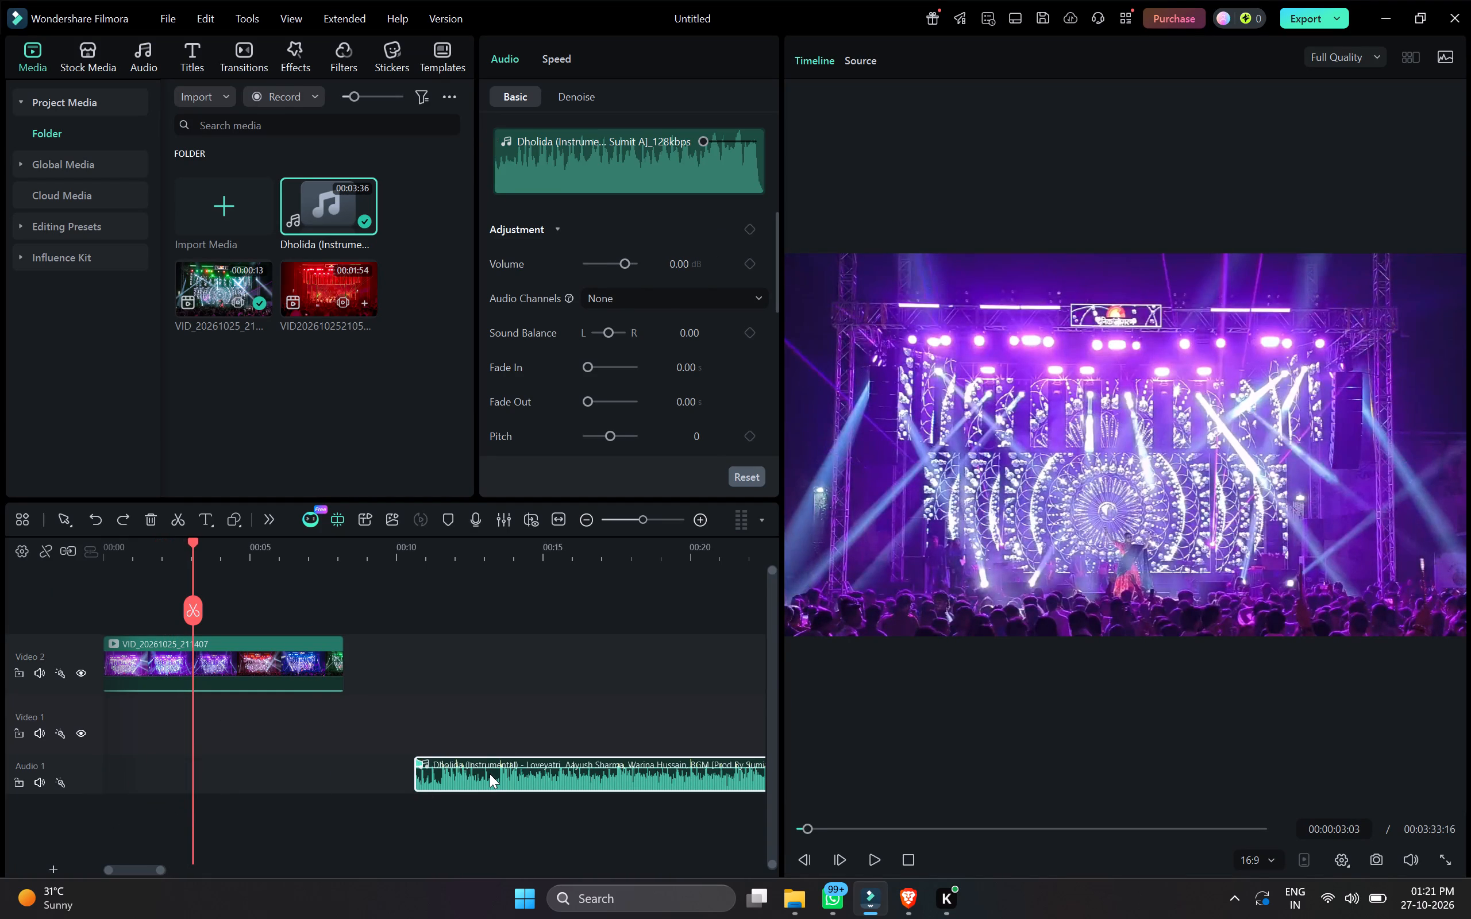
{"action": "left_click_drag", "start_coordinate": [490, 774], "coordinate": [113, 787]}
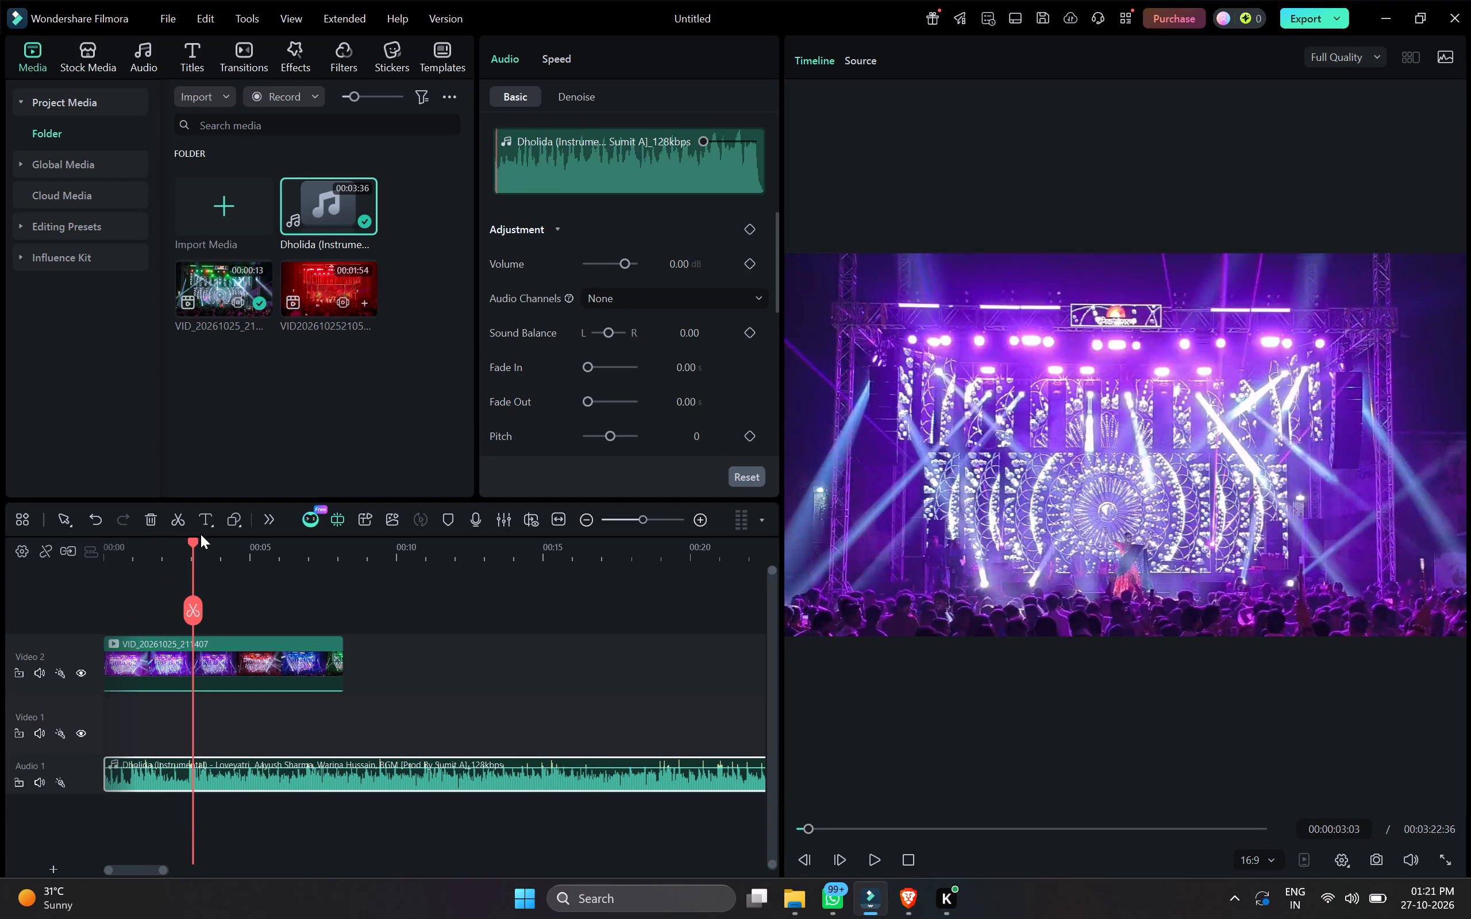
Preview the opening of the timeline, and split the Dholida audio clip at about 17 seconds.
{"action": "left_click_drag", "start_coordinate": [195, 545], "coordinate": [0, 593]}
{"action": "key", "text": "space"}
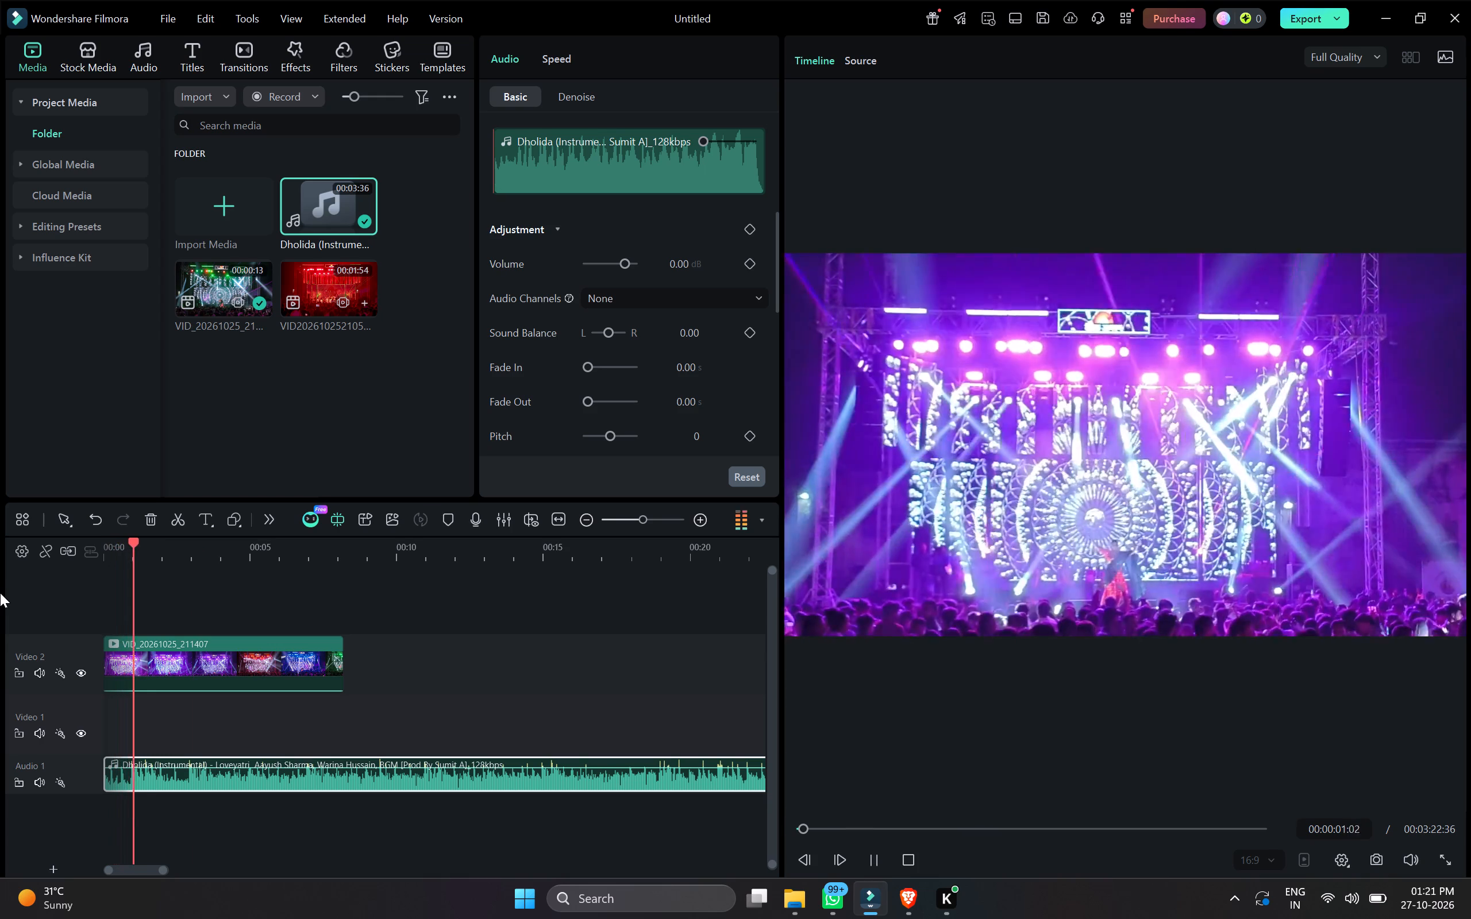
{"action": "key", "text": "space"}
{"action": "scroll", "coordinate": [195, 764], "scroll_direction": "down", "scroll_amount": 7, "text": "ctrl"}
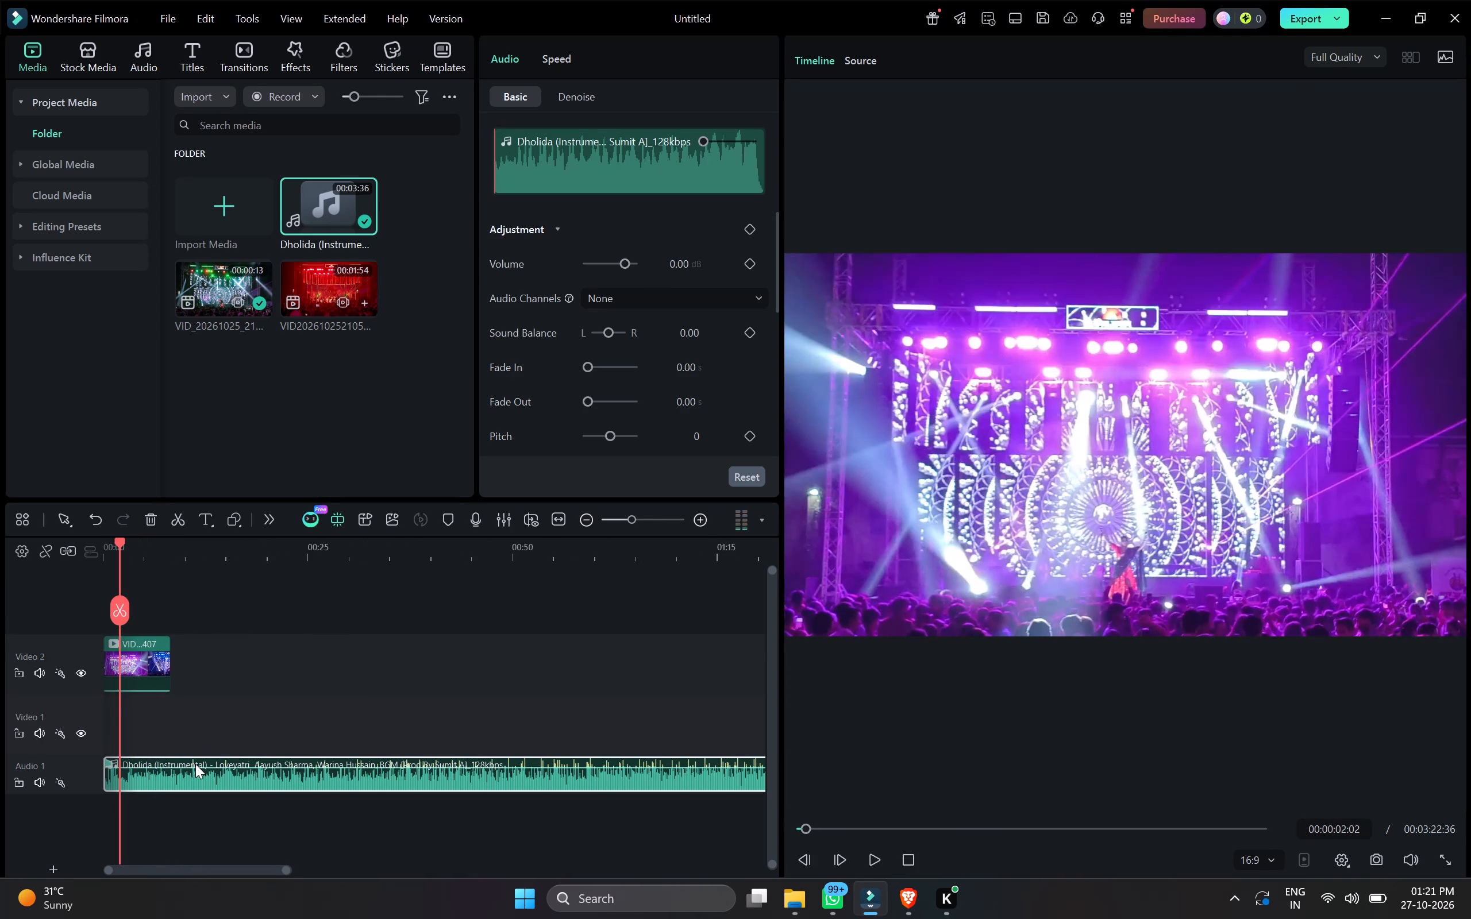
{"action": "left_click", "coordinate": [244, 554]}
{"action": "left_click", "coordinate": [176, 514]}
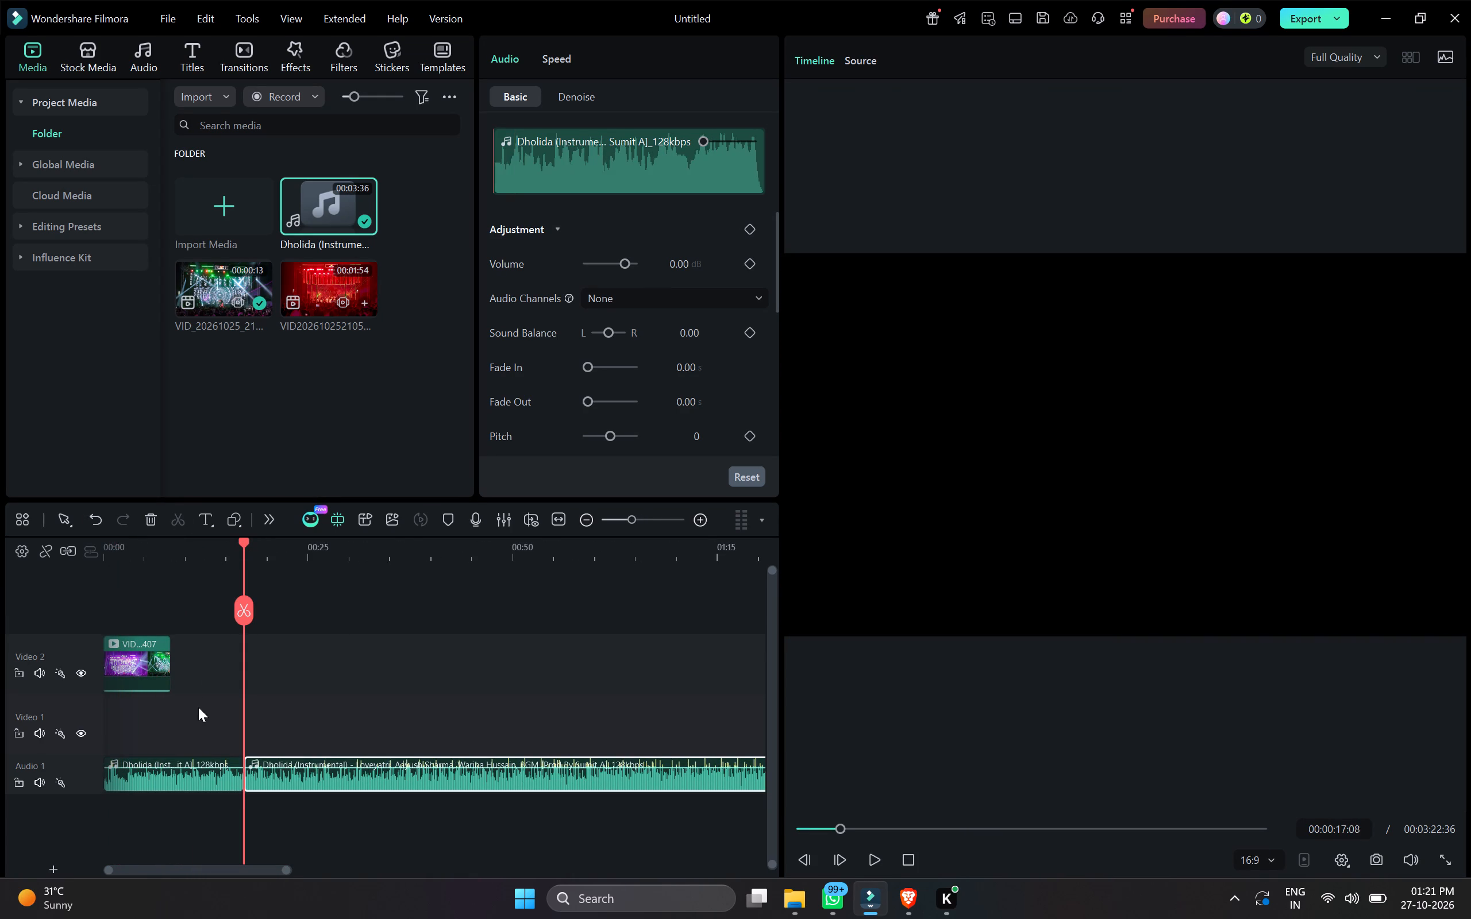
Delete the Dholida audio portion before the split and move the remaining audio clip to 00:00.
{"action": "left_click", "coordinate": [159, 803]}
{"action": "left_click", "coordinate": [156, 774]}
{"action": "key", "text": "Delete"}
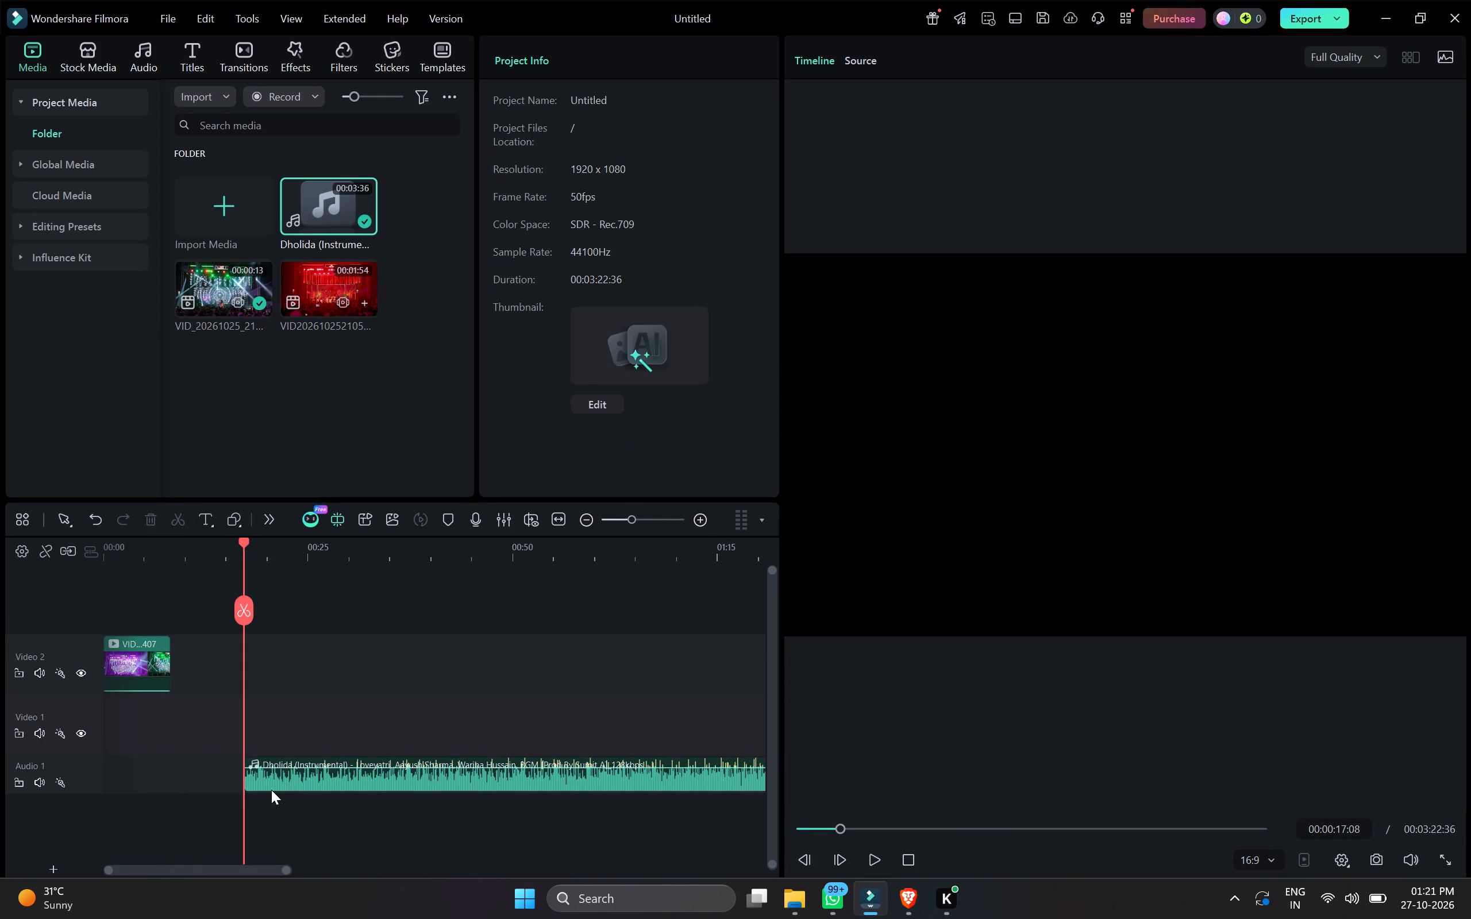
{"action": "left_click_drag", "start_coordinate": [291, 783], "coordinate": [36, 781]}
Play the timeline from the start to check how the new Dholida opening fits the stage video.
{"action": "left_click", "coordinate": [129, 547]}
{"action": "left_click_drag", "start_coordinate": [126, 538], "coordinate": [26, 566]}
{"action": "key", "text": "space"}
{"action": "scroll", "coordinate": [197, 690], "scroll_direction": "up", "scroll_amount": 3, "text": "ctrl"}
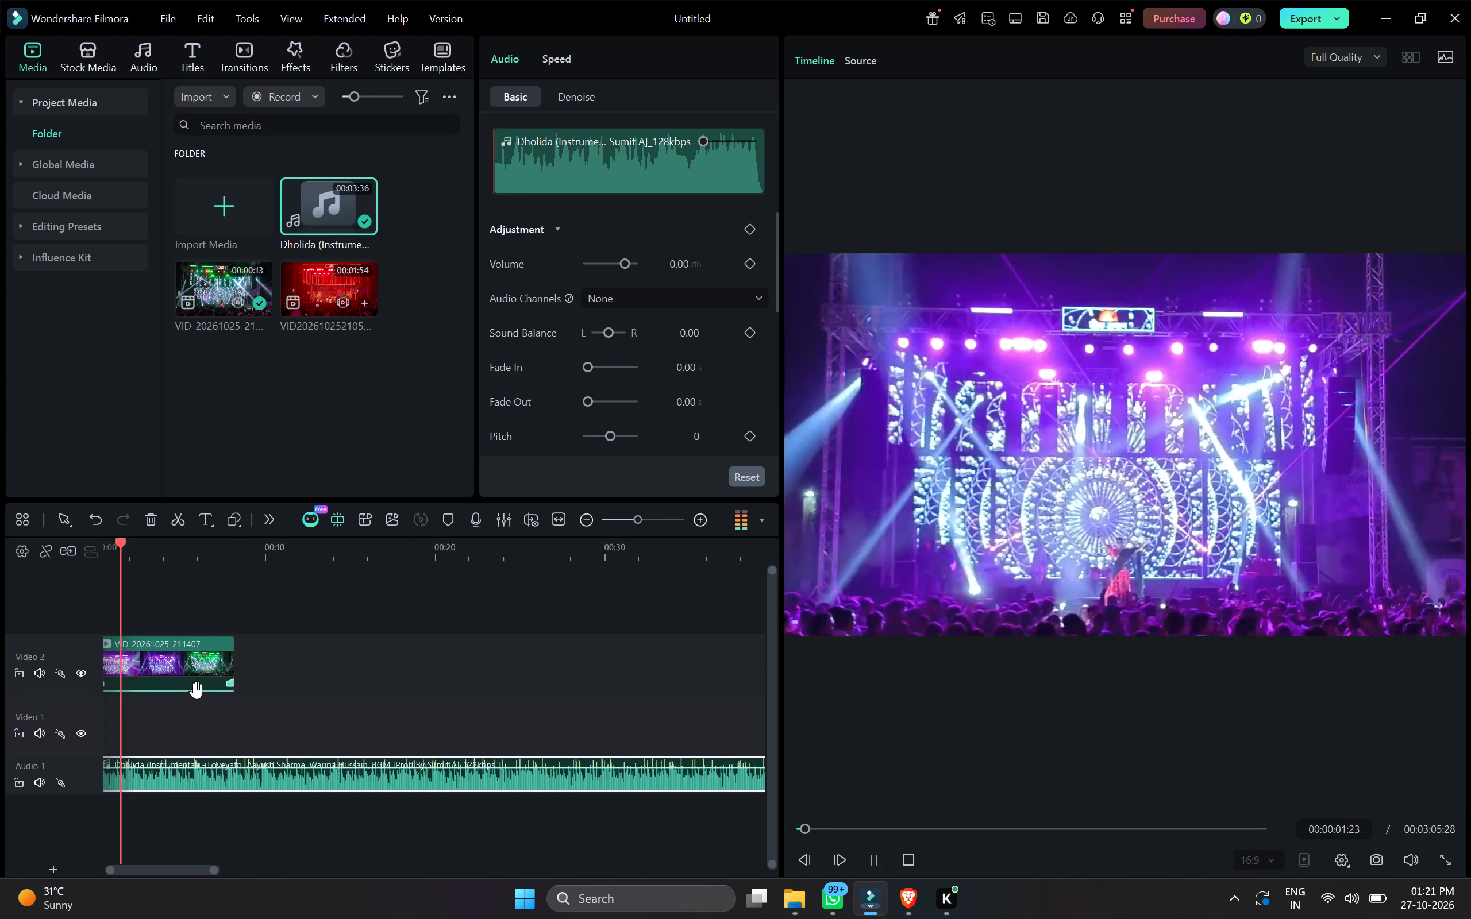
{"action": "scroll", "coordinate": [197, 690], "scroll_direction": "up", "scroll_amount": 2, "text": "ctrl"}
{"action": "scroll", "coordinate": [197, 690], "scroll_direction": "right", "scroll_amount": 2}
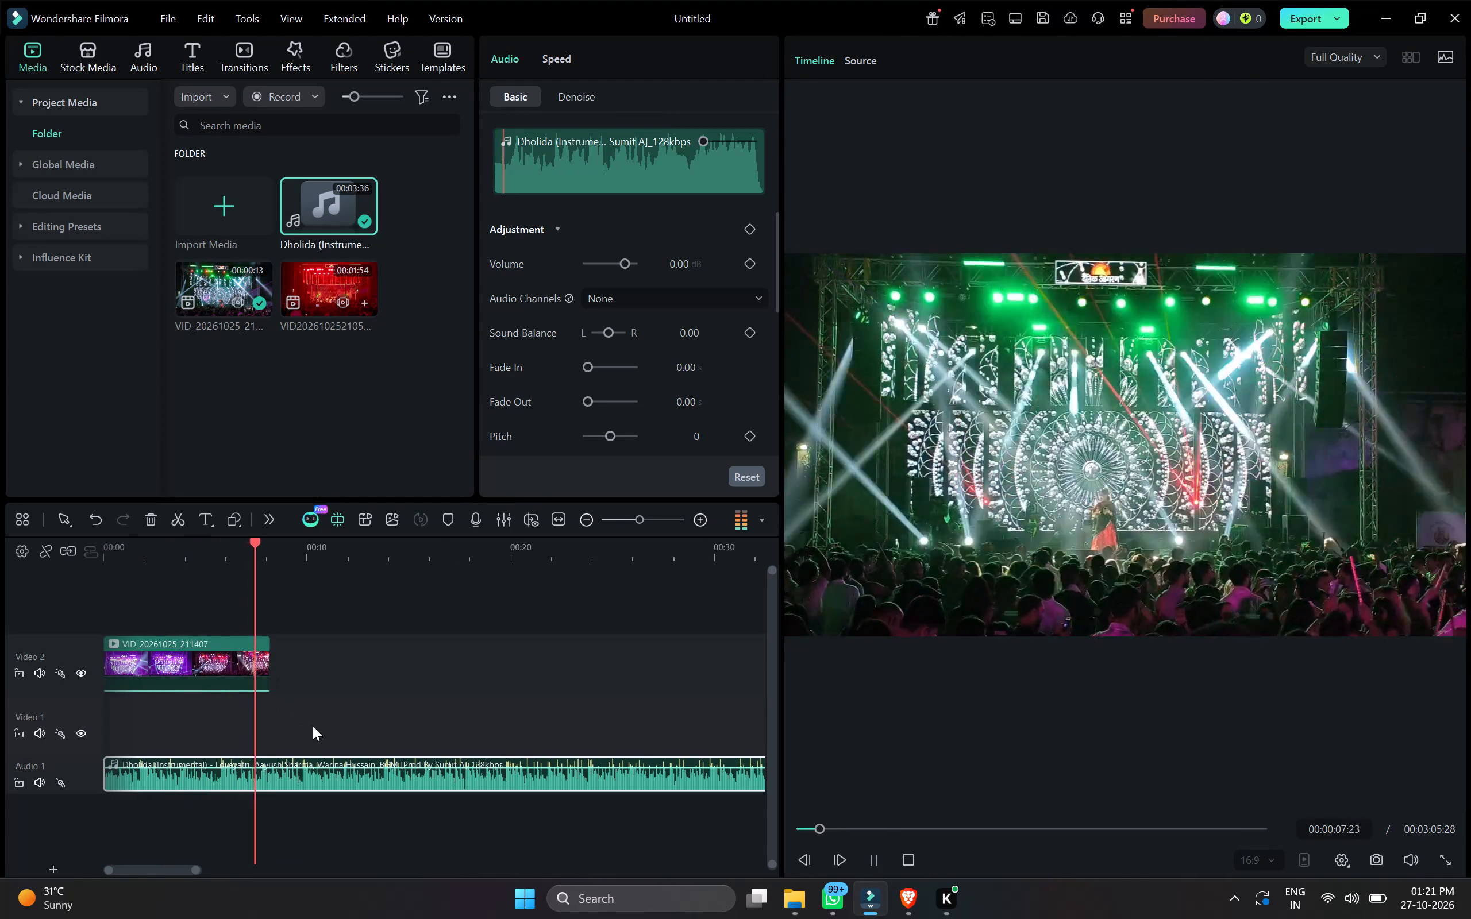
{"action": "scroll", "coordinate": [324, 712], "scroll_direction": "down", "scroll_amount": 2, "text": "ctrl"}
{"action": "key", "text": "ctrl+space"}
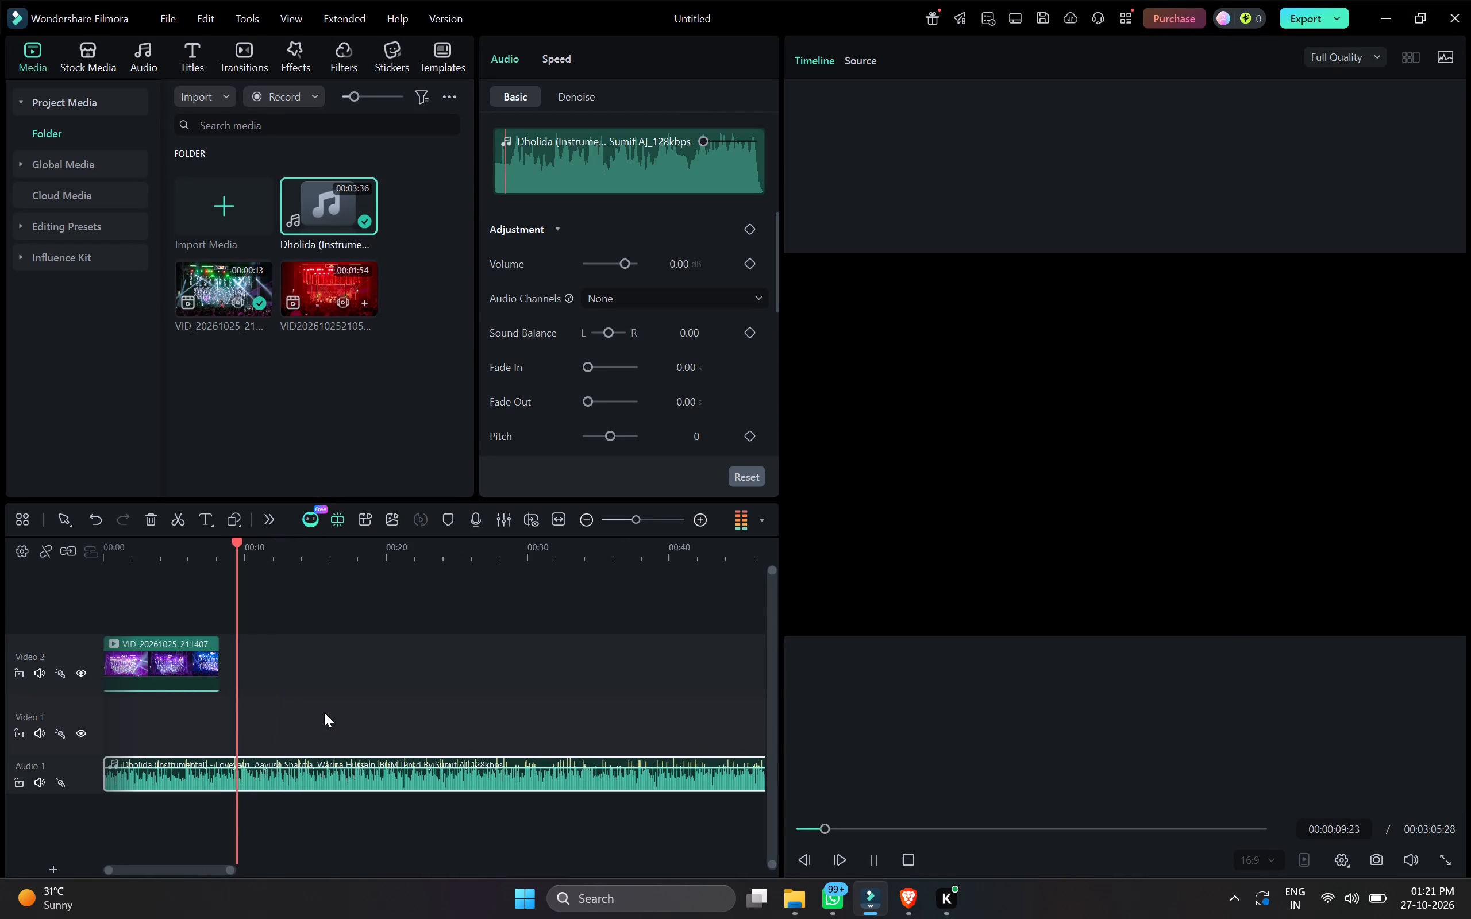
{"action": "scroll", "coordinate": [324, 712], "scroll_direction": "up", "scroll_amount": 2, "text": "ctrl"}
{"action": "scroll", "coordinate": [324, 712], "scroll_direction": "down", "scroll_amount": 3, "text": "ctrl"}
Audition later parts of the Dholida audio, cut away everything before about 00:01:02 and move the rest to 00:00.
{"action": "left_click", "coordinate": [475, 557]}
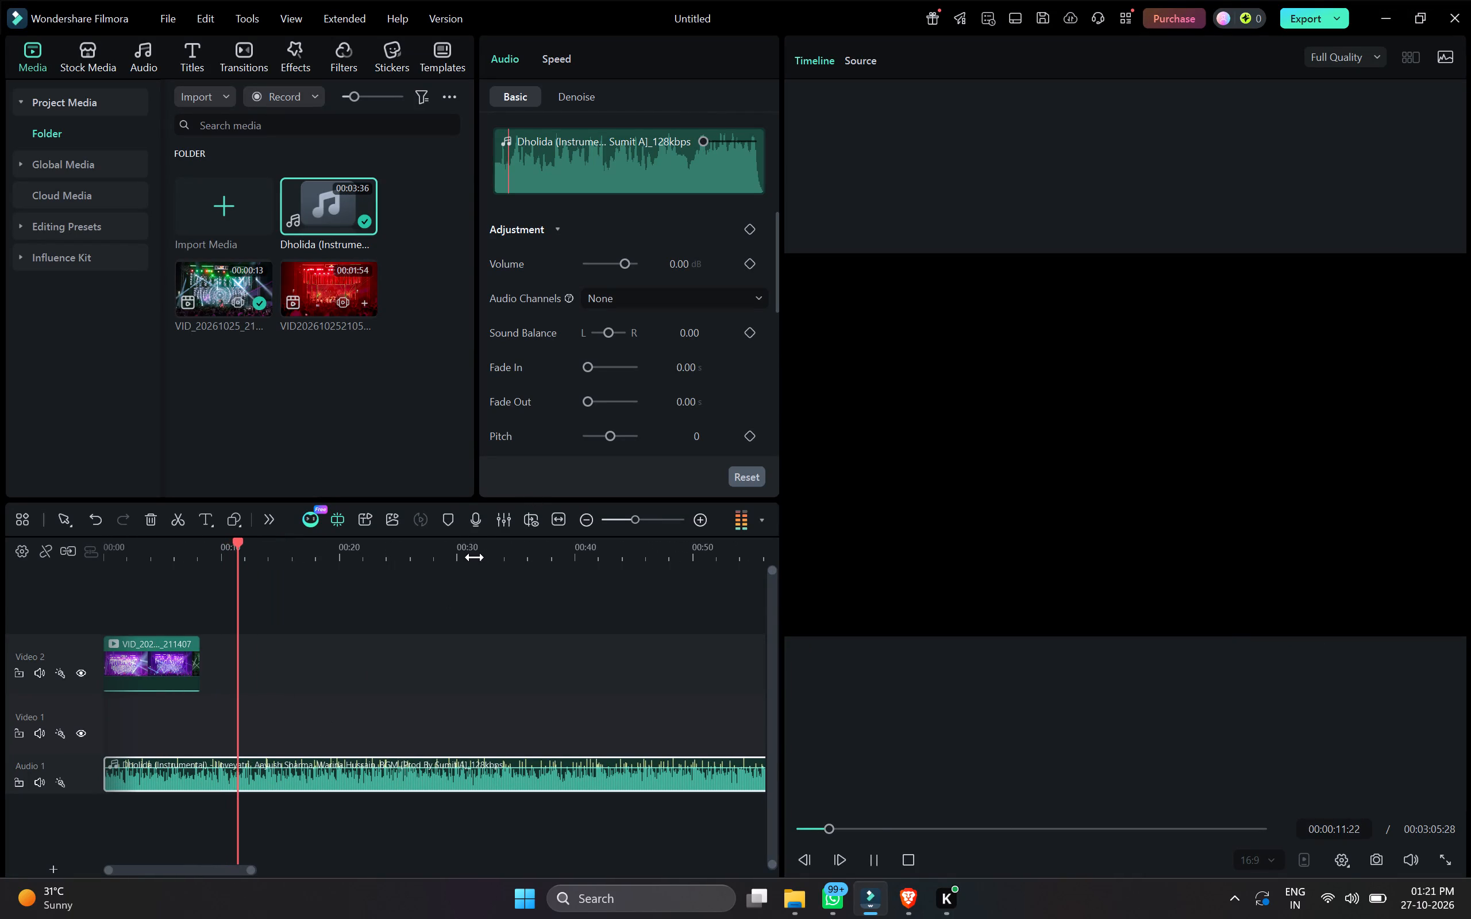
{"action": "left_click", "coordinate": [548, 551]}
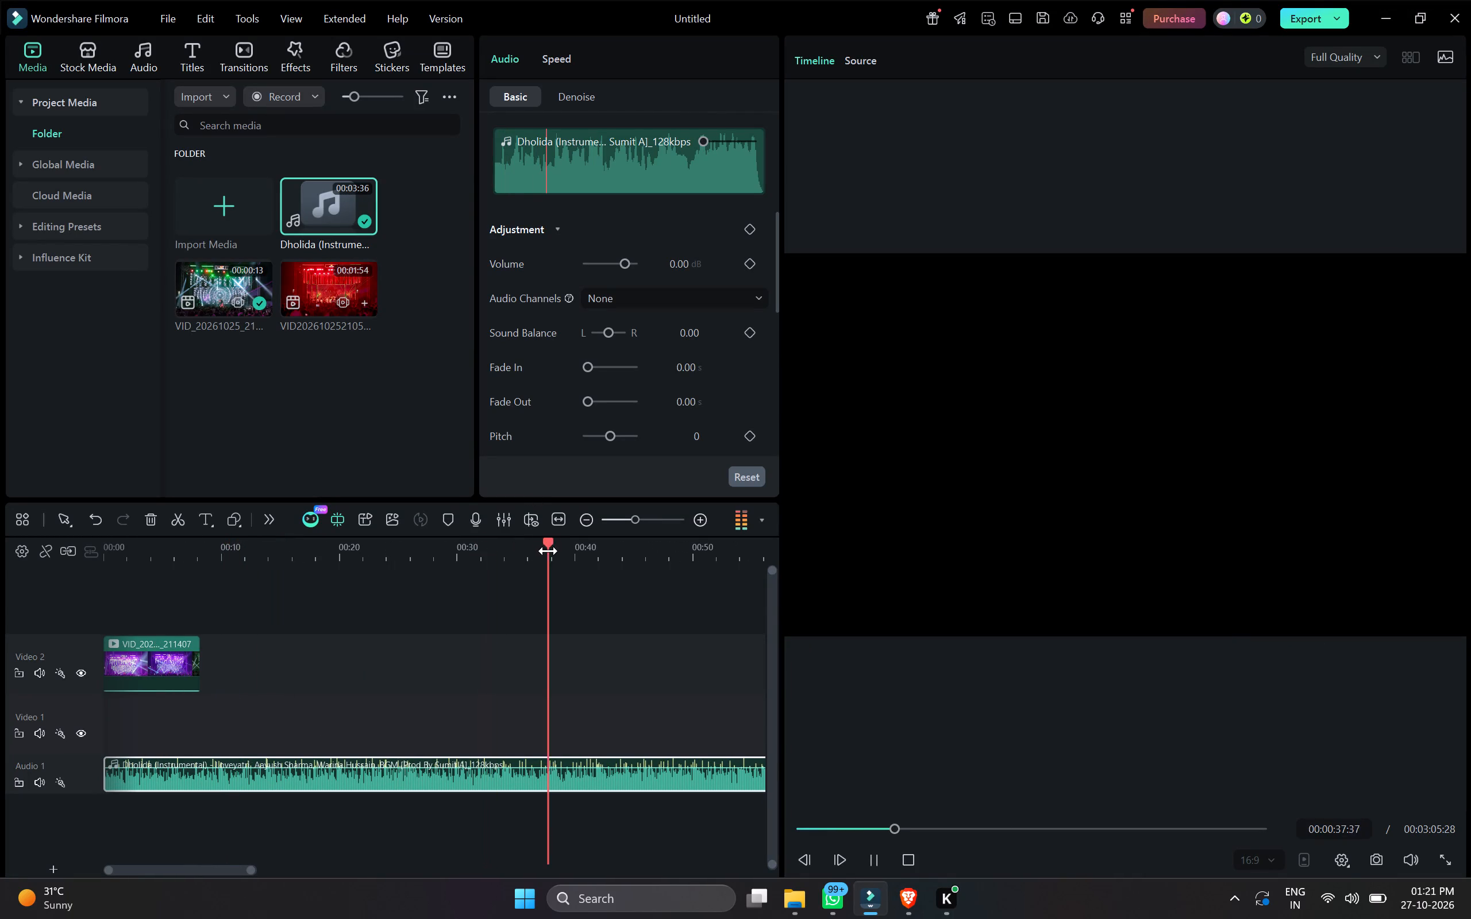
{"action": "scroll", "coordinate": [367, 594], "scroll_direction": "down", "scroll_amount": 4, "text": "ctrl"}
{"action": "left_click", "coordinate": [481, 557]}
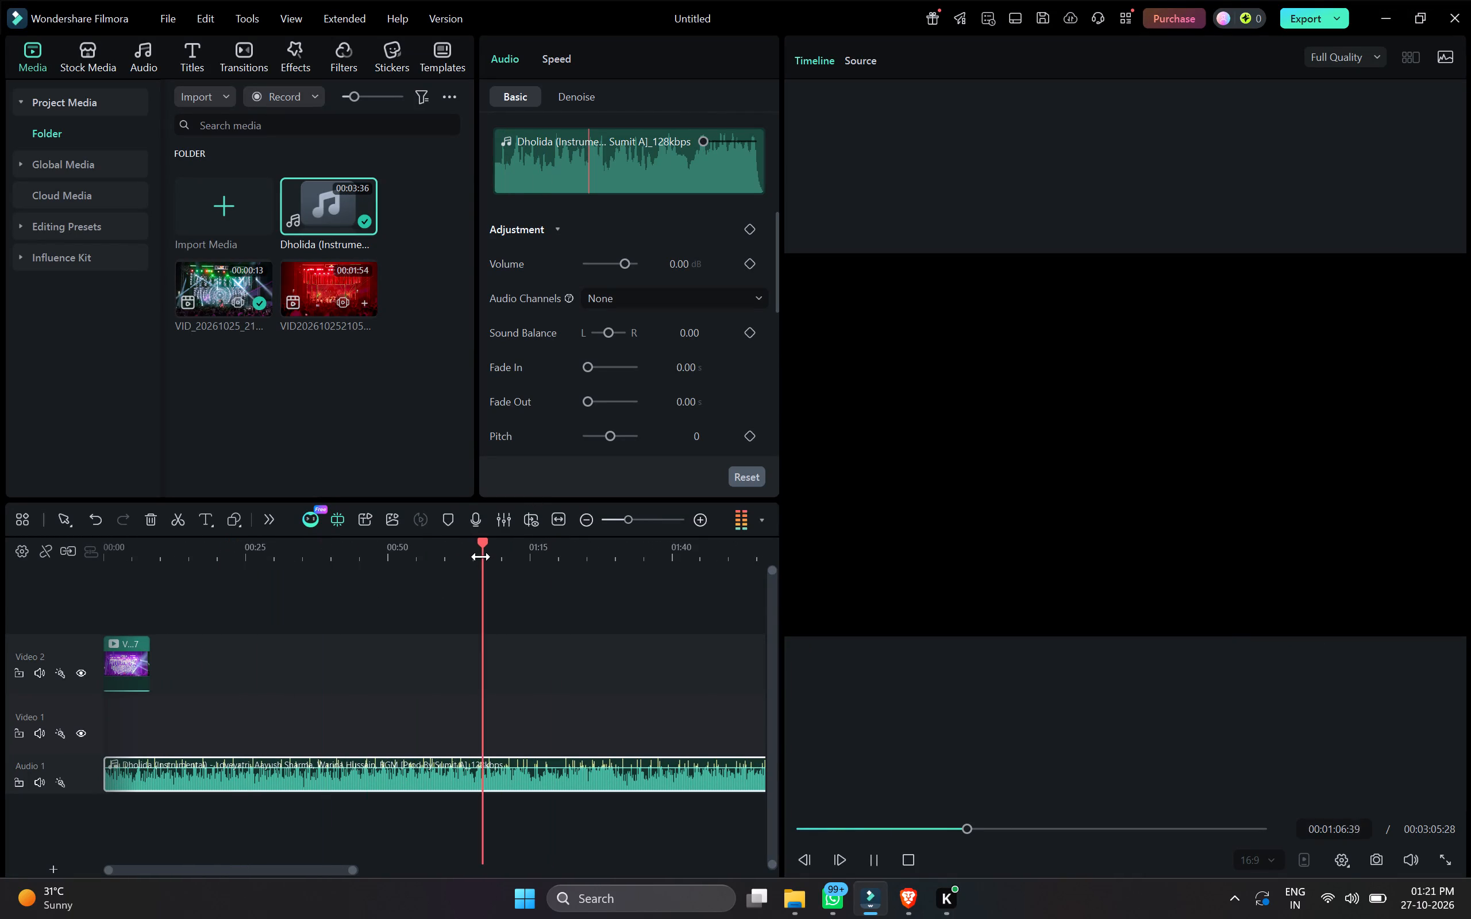
{"action": "key", "text": "space"}
{"action": "left_click_drag", "start_coordinate": [490, 541], "coordinate": [454, 545]}
{"action": "key", "text": "space"}
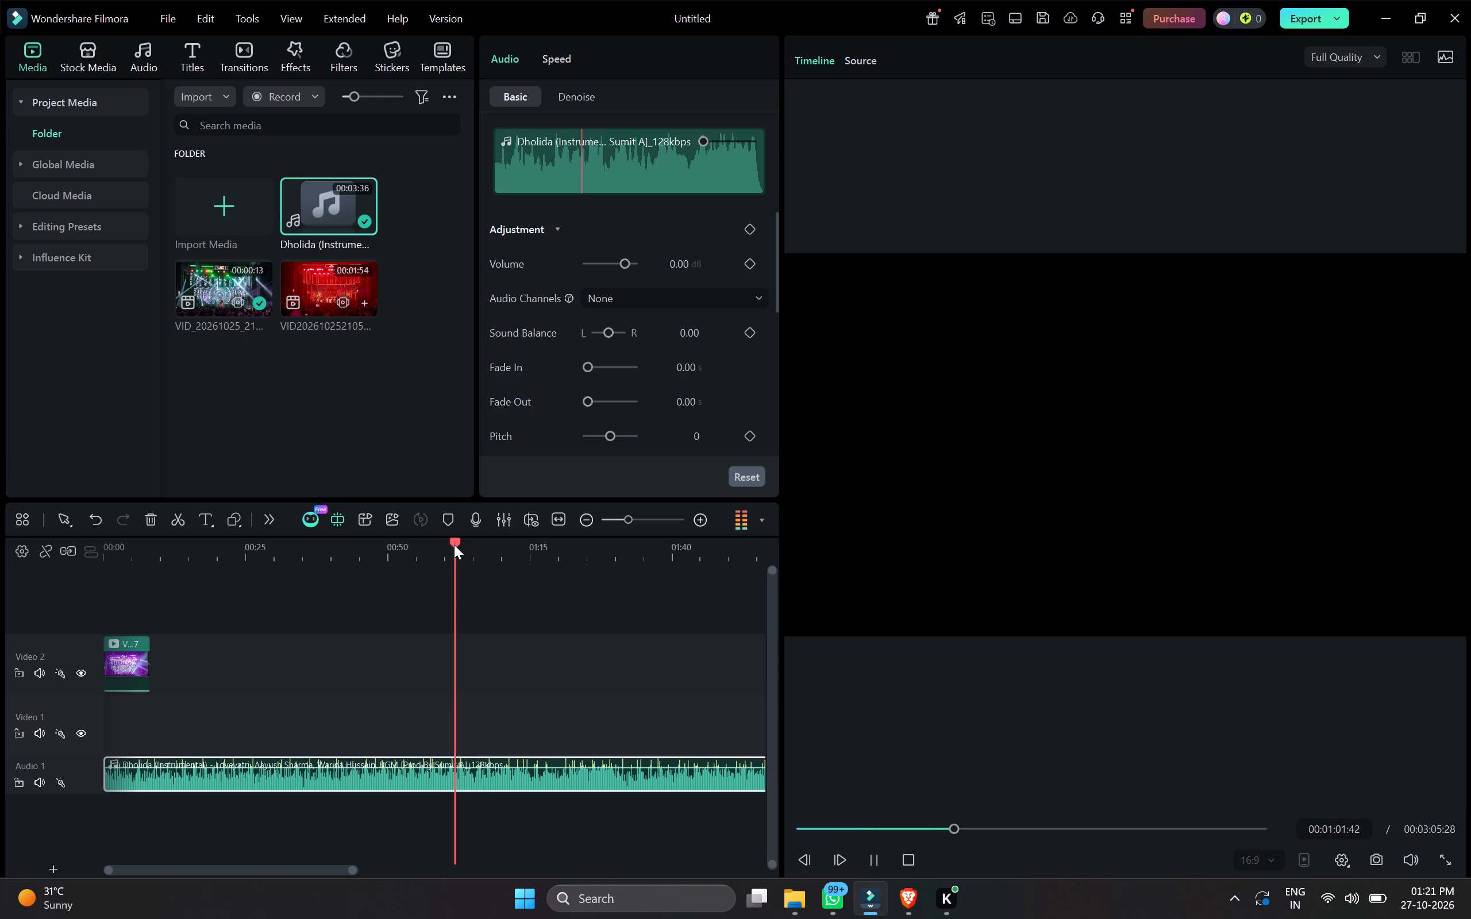
{"action": "key", "text": "space"}
{"action": "key", "text": "space"}
{"action": "key", "text": "space"}
{"action": "left_click", "coordinate": [174, 511]}
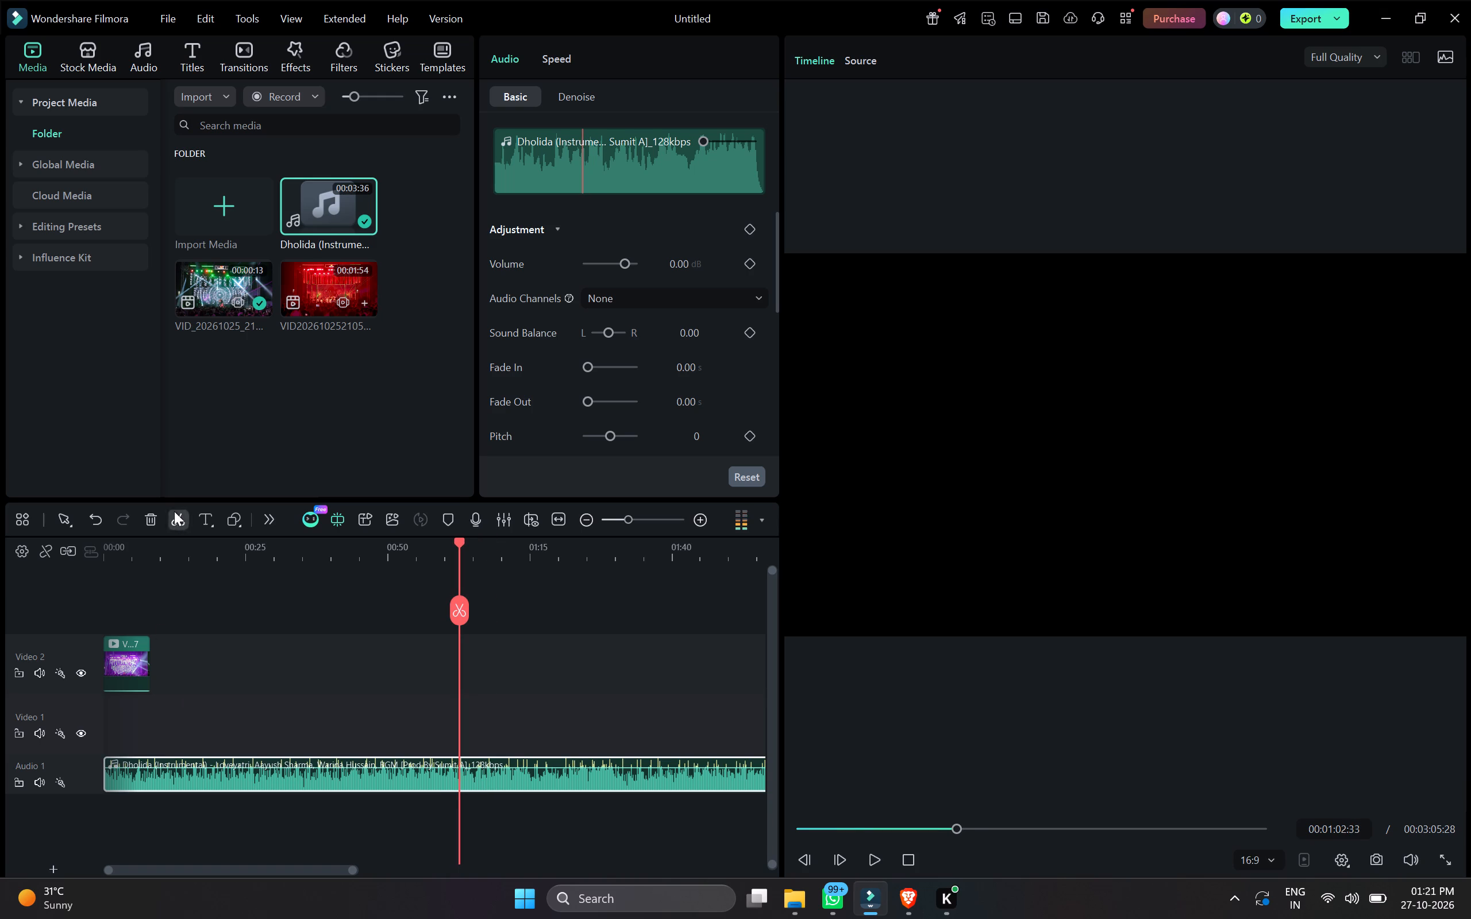
{"action": "left_click", "coordinate": [344, 763]}
{"action": "key", "text": "Delete"}
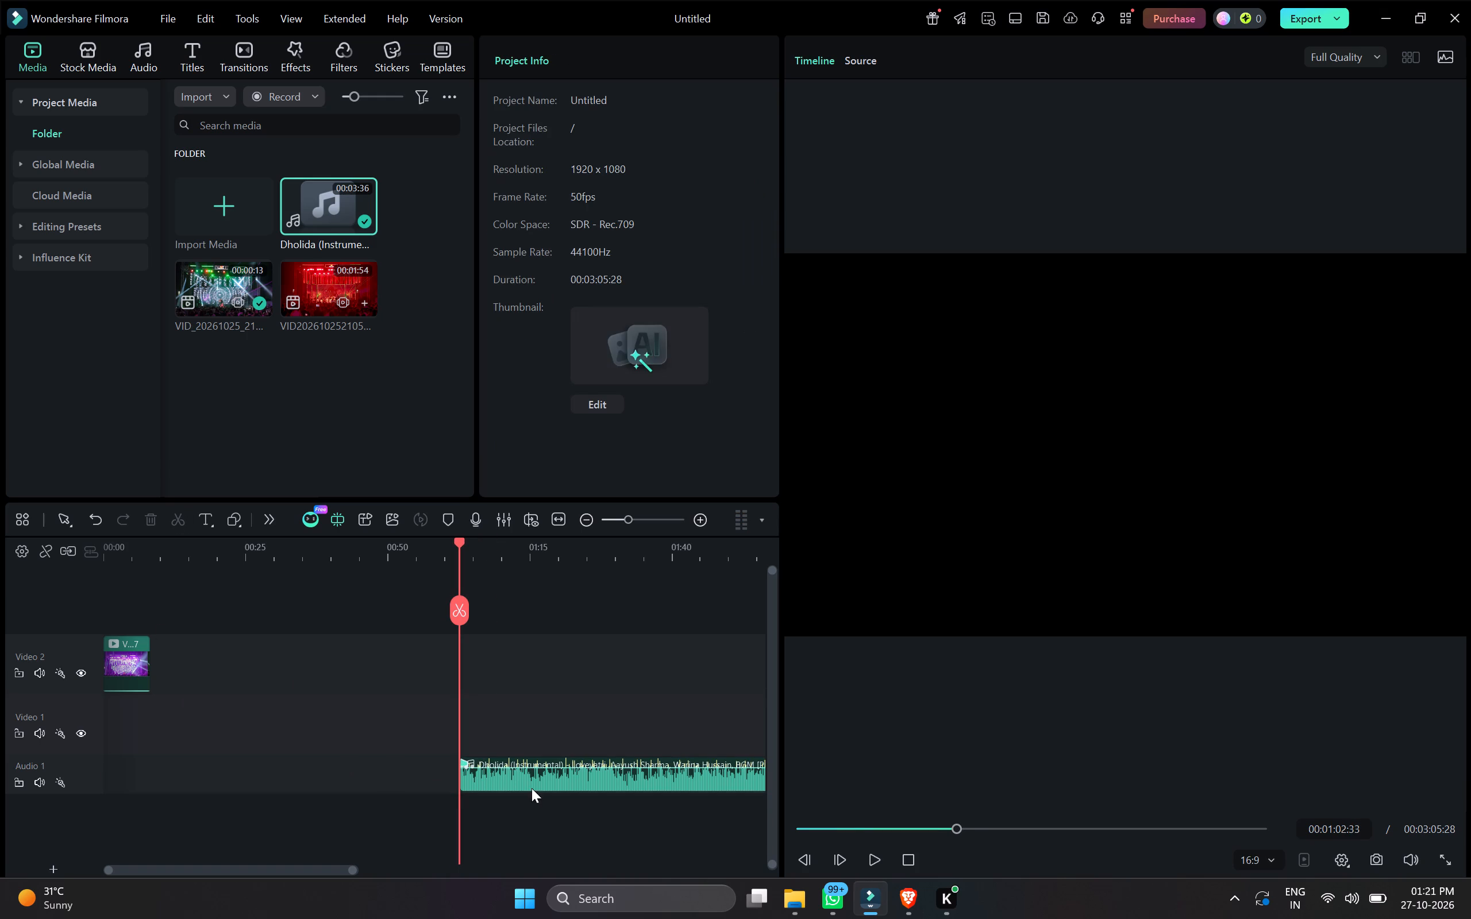
{"action": "left_click_drag", "start_coordinate": [525, 779], "coordinate": [59, 773]}
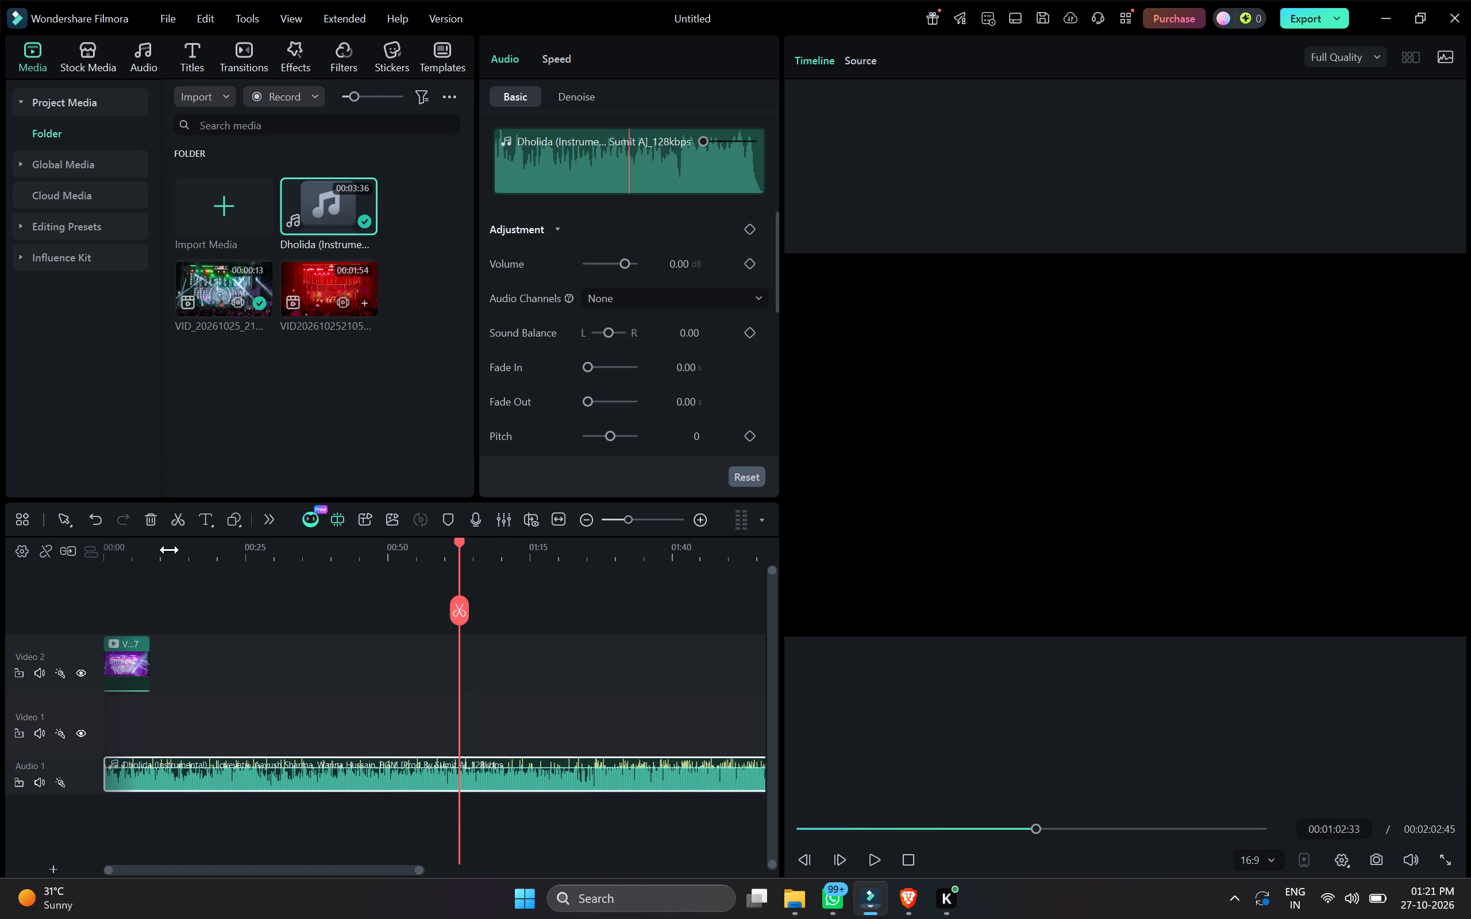
Play the timeline from the start and listen for where the beat of the Dholida audio should begin.
{"action": "left_click", "coordinate": [167, 553]}
{"action": "left_click_drag", "start_coordinate": [168, 545], "coordinate": [0, 600]}
{"action": "key", "text": "space"}
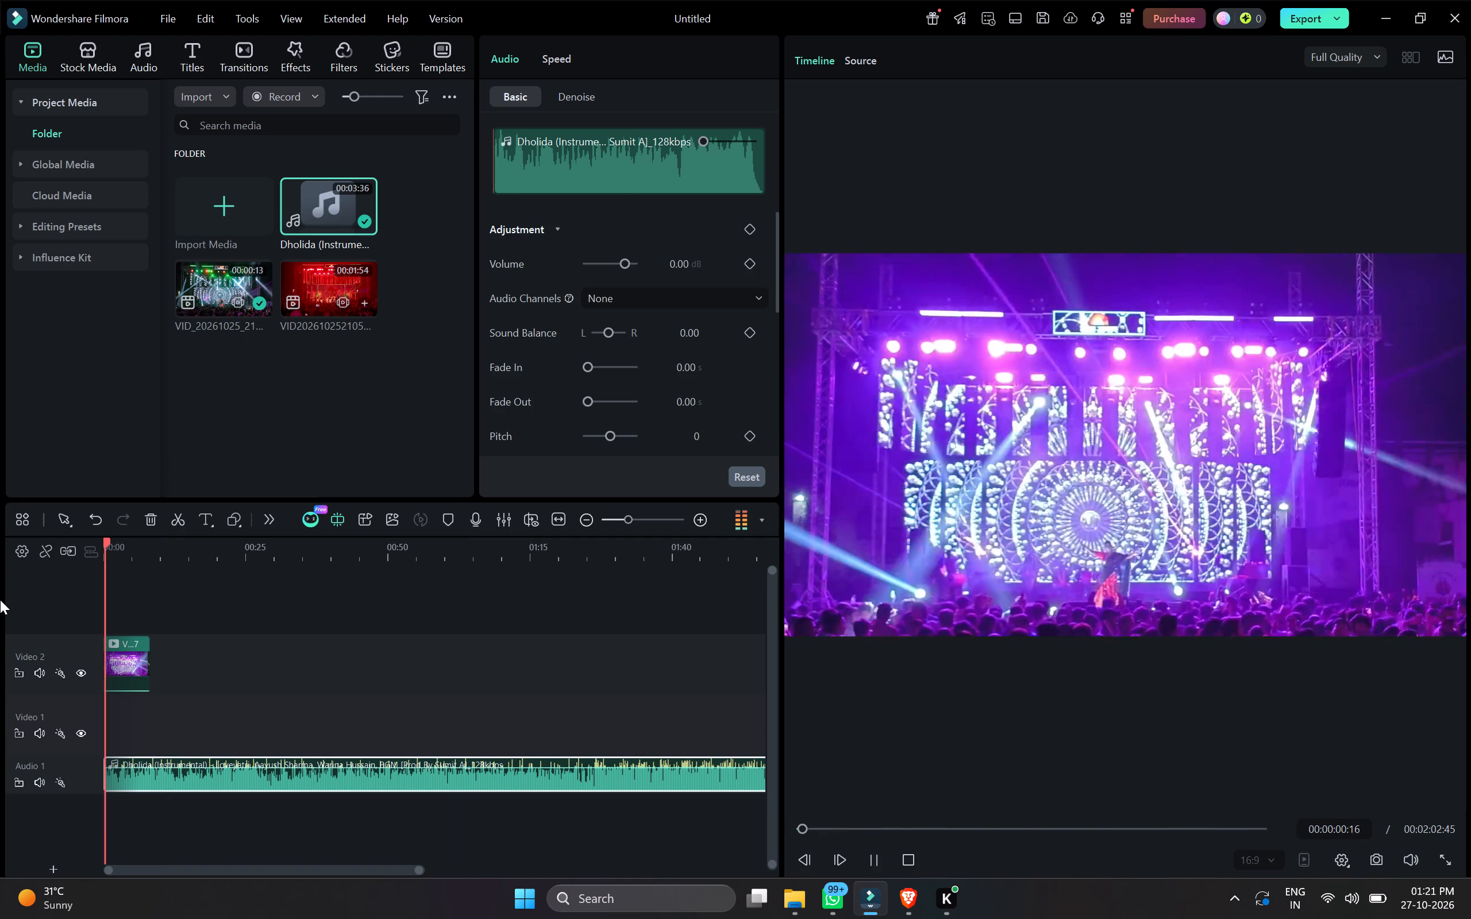
{"action": "scroll", "coordinate": [198, 653], "scroll_direction": "up", "scroll_amount": 11, "text": "ctrl"}
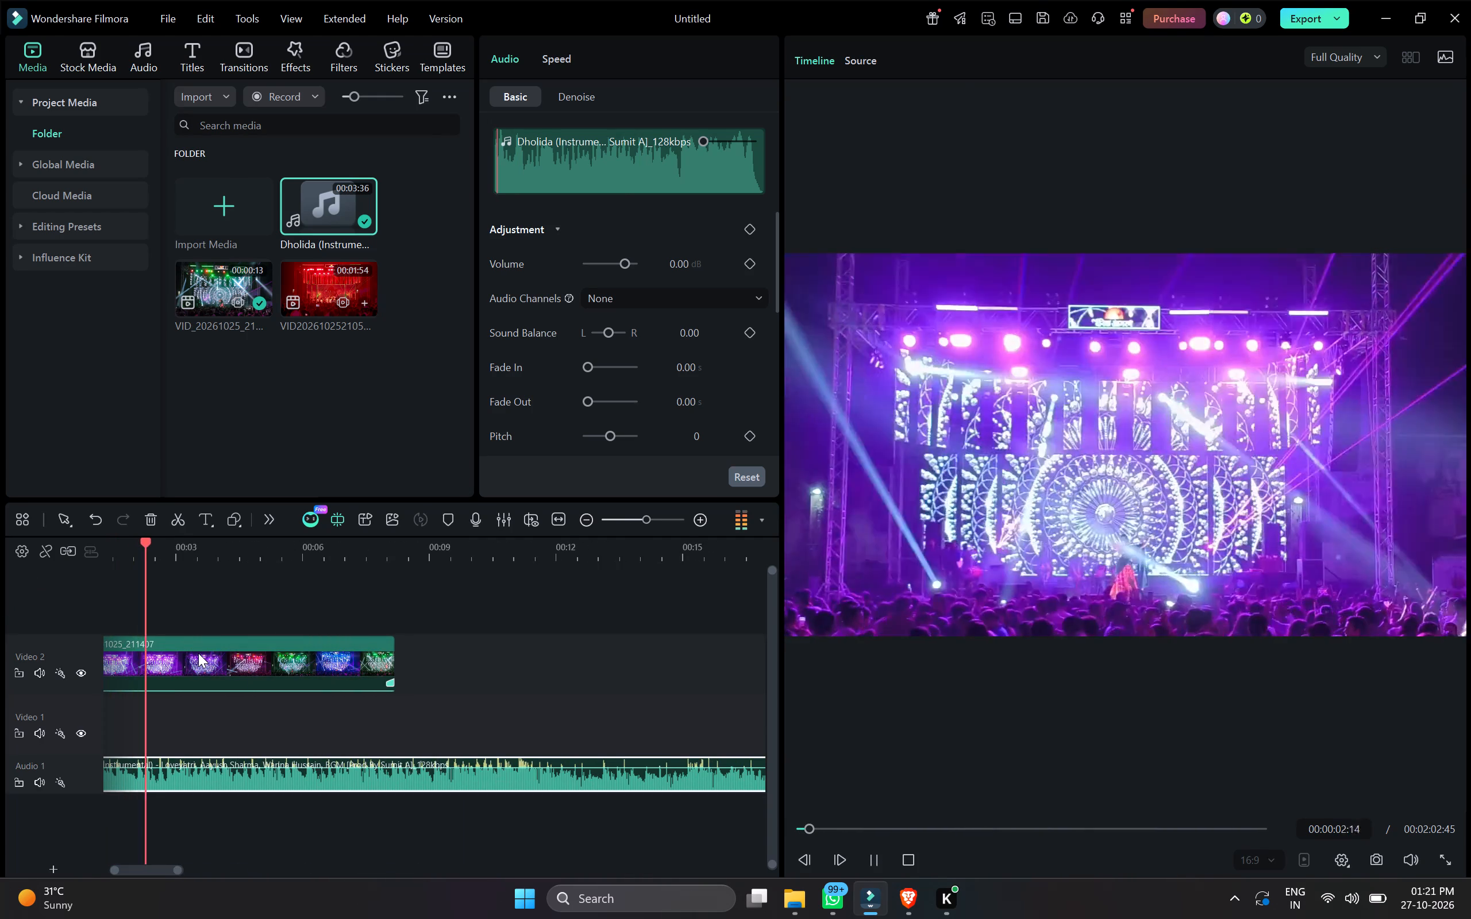
{"action": "scroll", "coordinate": [198, 653], "scroll_direction": "left", "scroll_amount": 2}
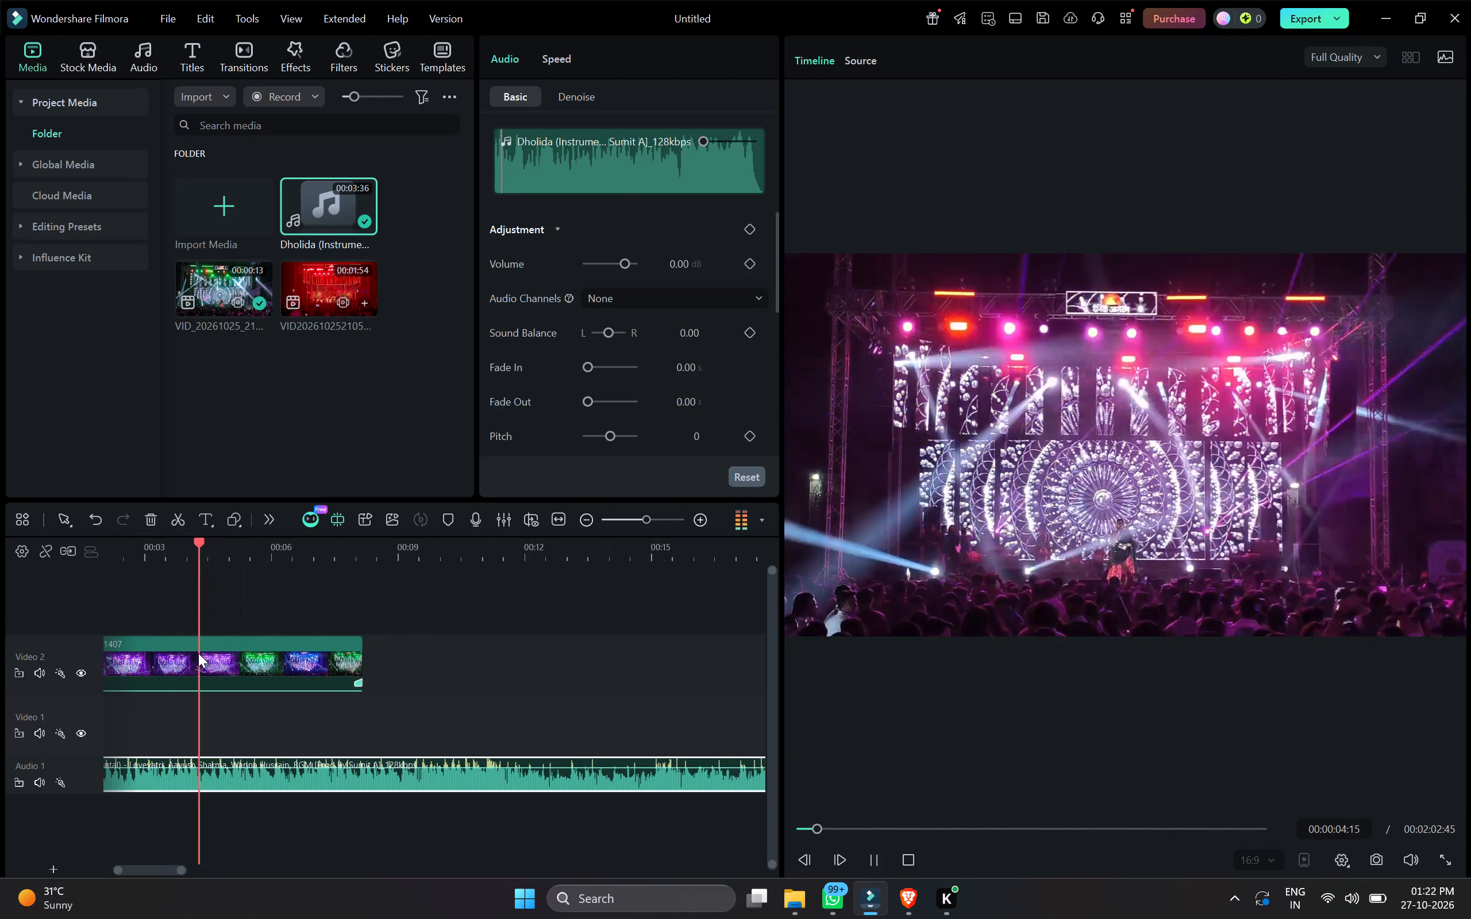
{"action": "scroll", "coordinate": [198, 653], "scroll_direction": "left", "scroll_amount": 1}
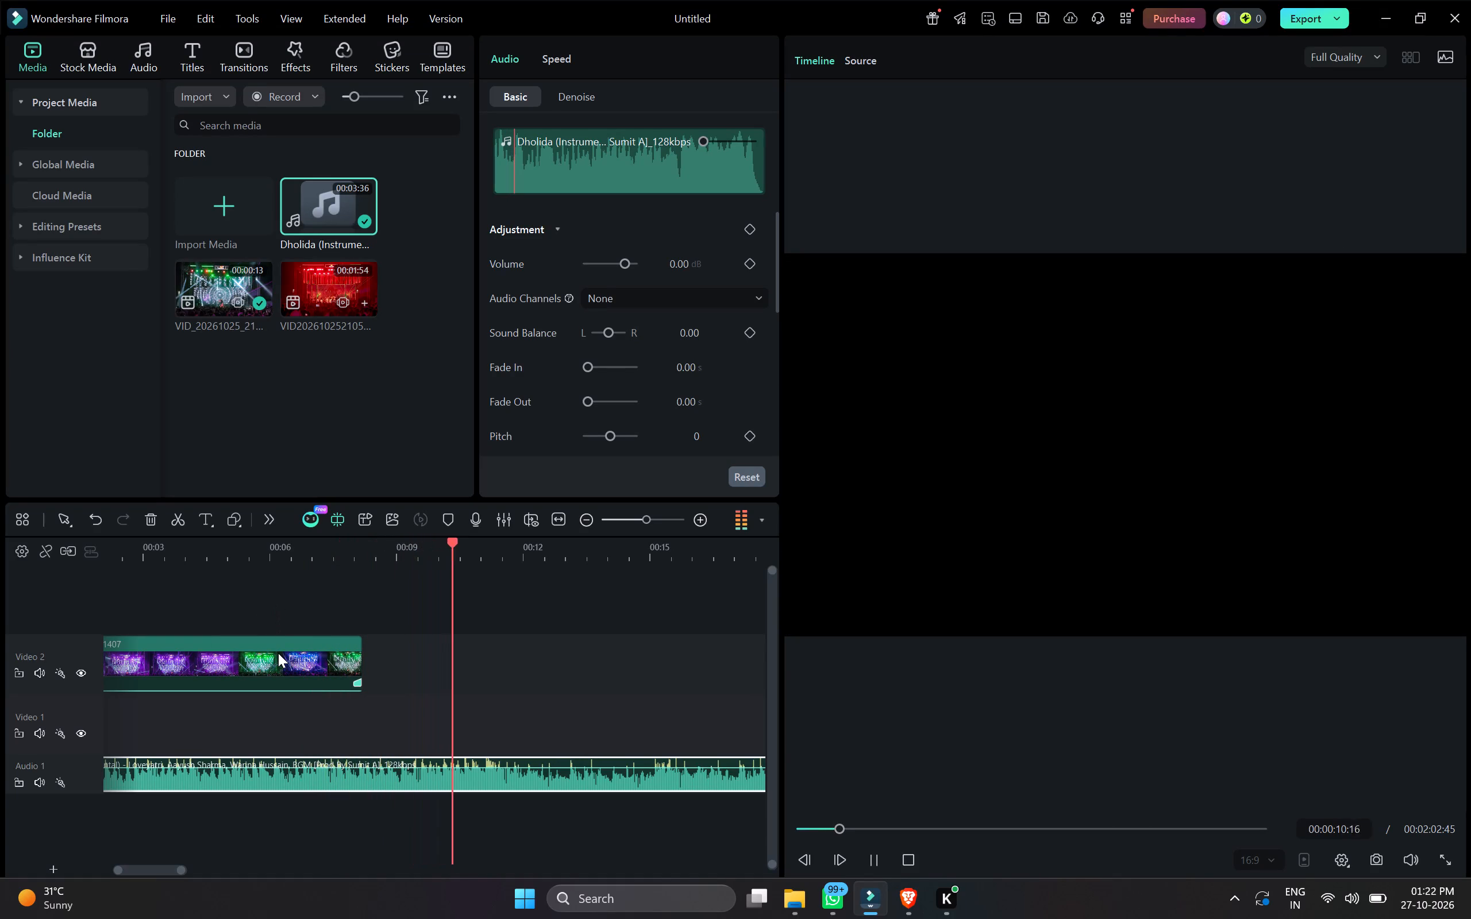
{"action": "key", "text": "space"}
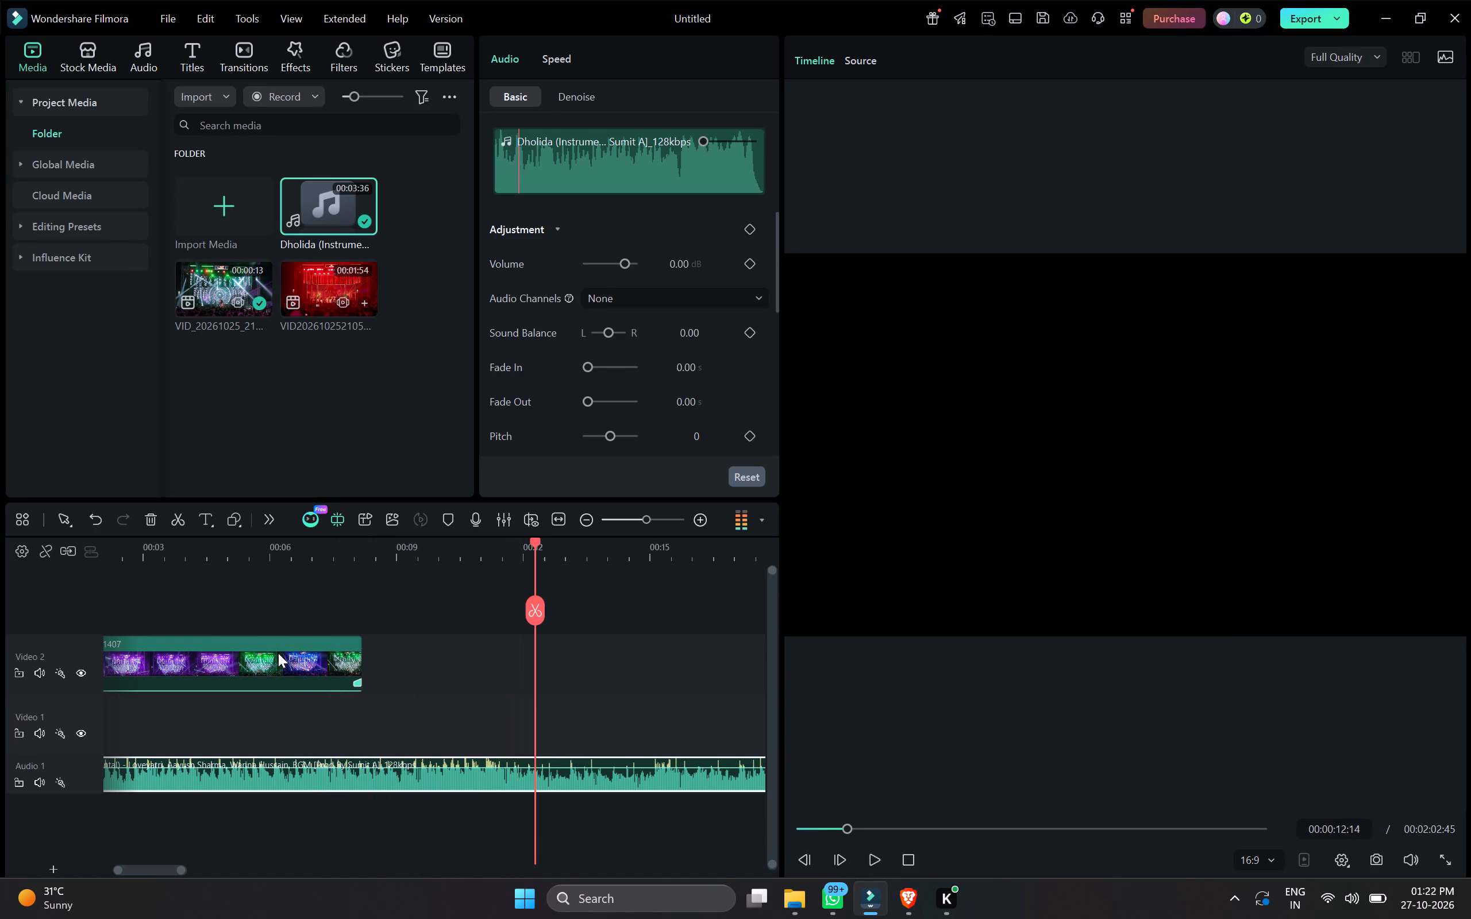
{"action": "key", "text": "space"}
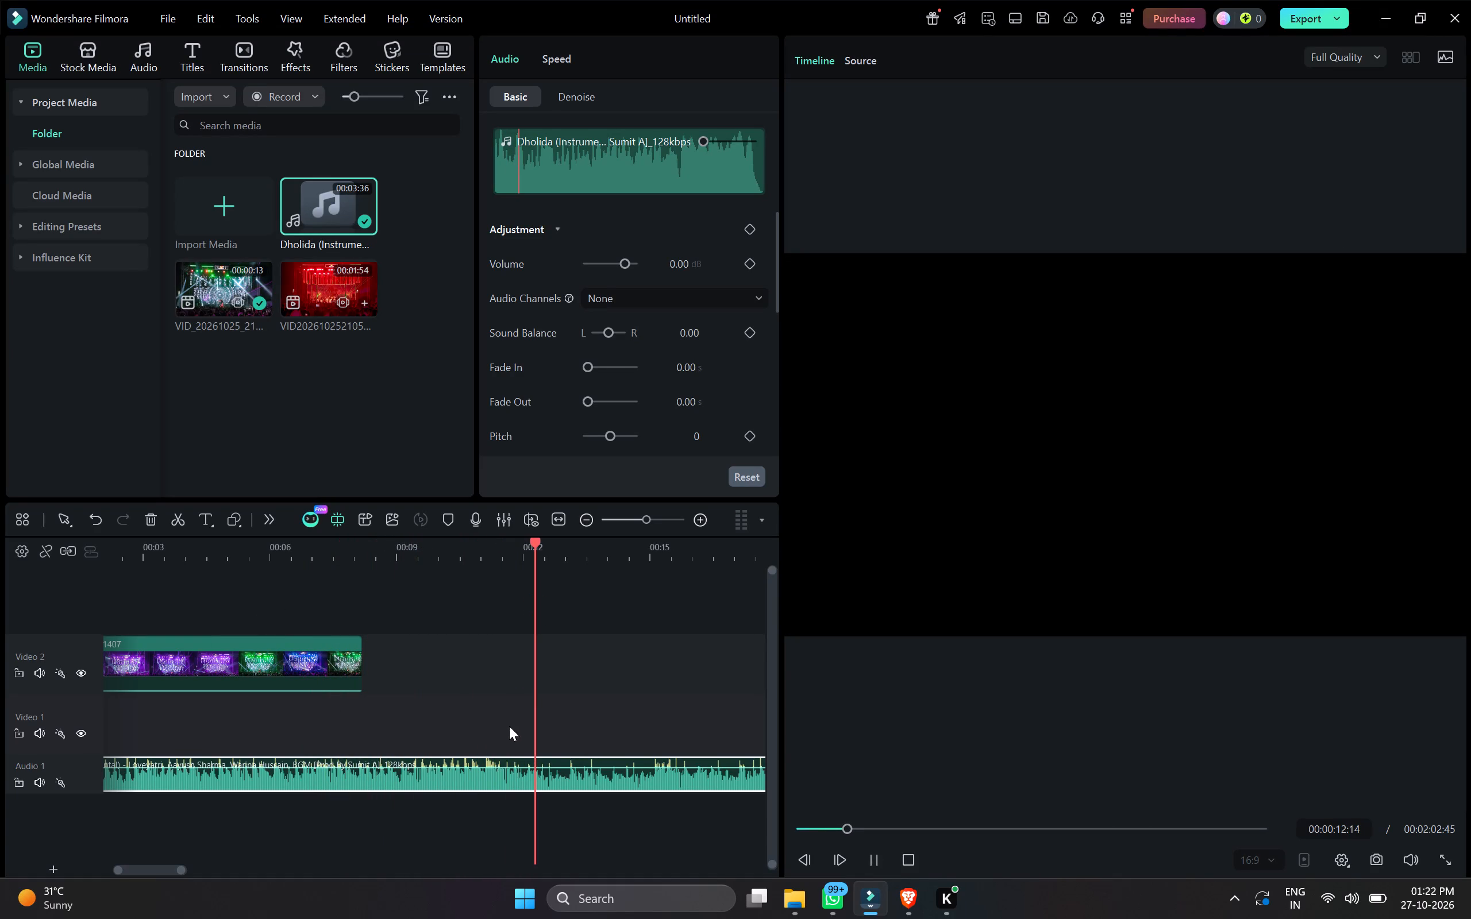
{"action": "key", "text": "space"}
{"action": "left_click", "coordinate": [458, 556]}
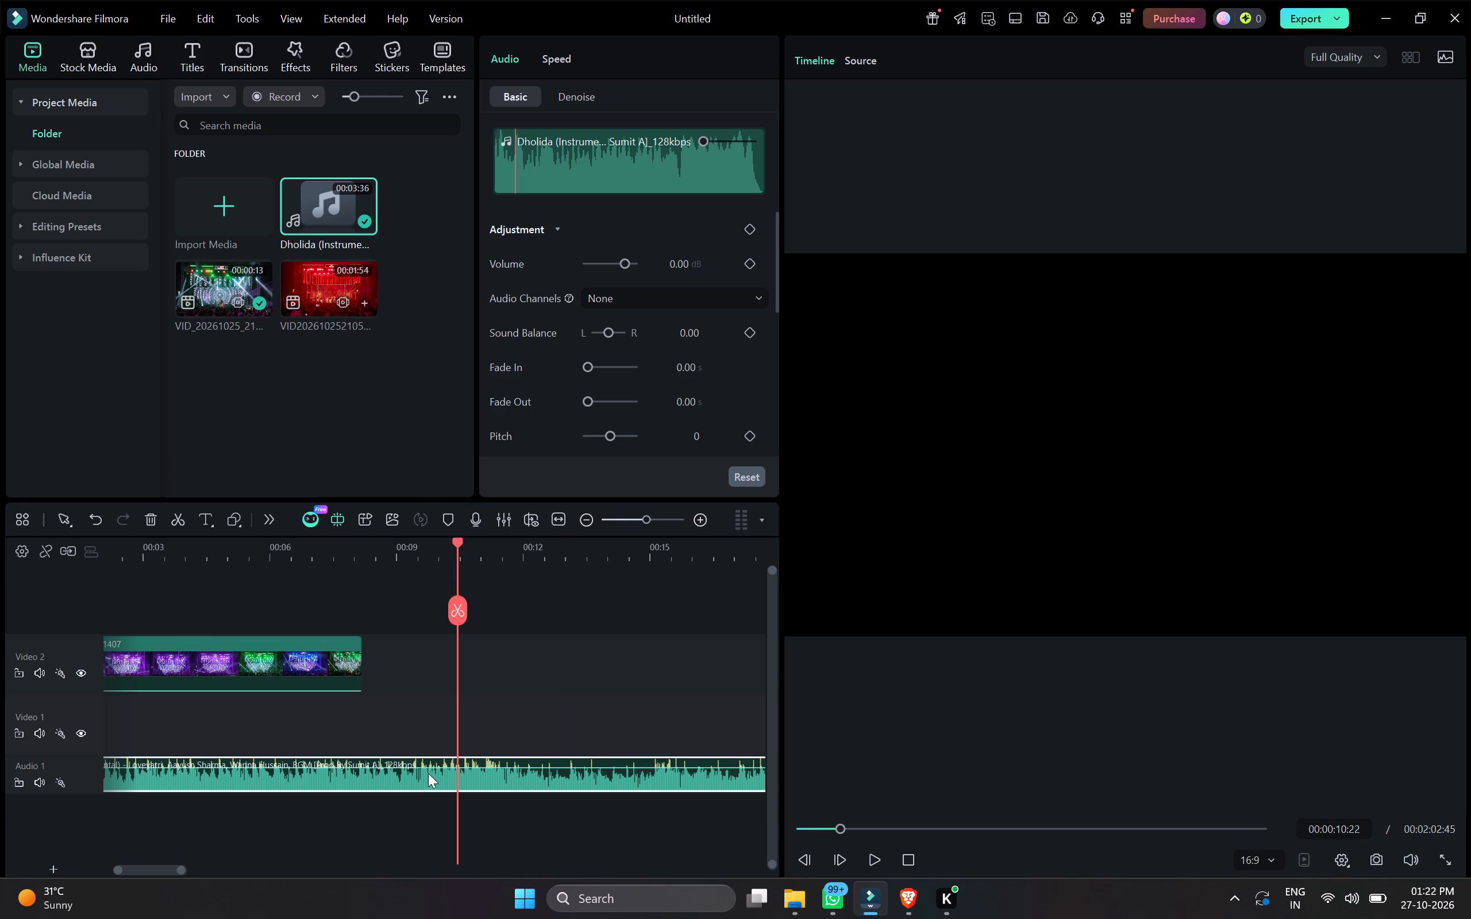
Trim about 1.7 seconds off the start of the Dholida audio, realign it to 00:00 and preview the timeline.
{"action": "scroll", "coordinate": [427, 772], "scroll_direction": "right", "scroll_amount": 6}
{"action": "left_click_drag", "start_coordinate": [107, 775], "coordinate": [175, 781]}
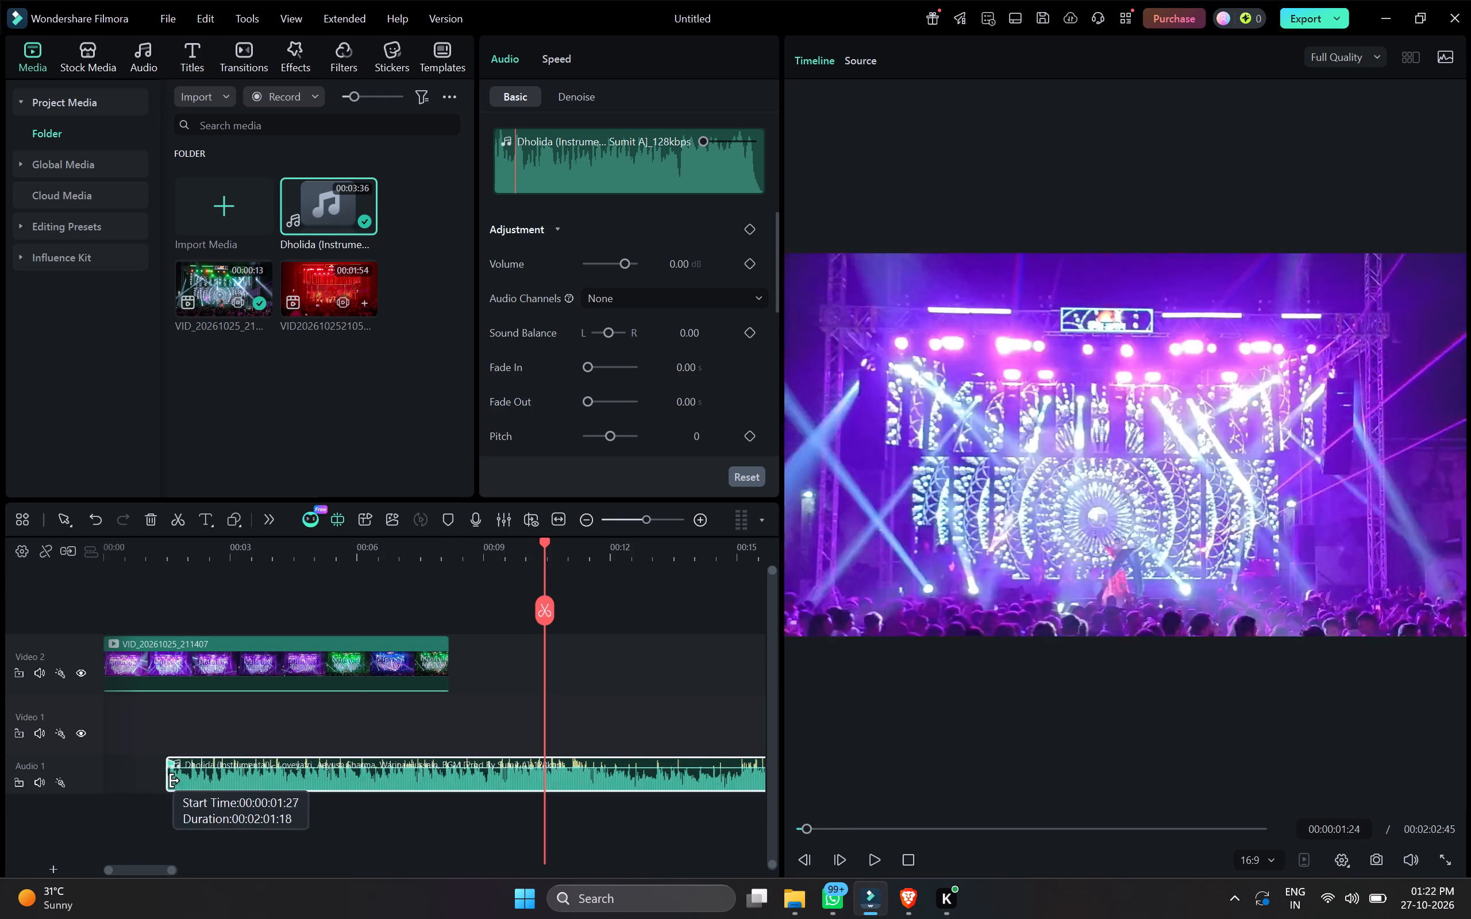
{"action": "left_click_drag", "start_coordinate": [175, 781], "coordinate": [178, 780]}
{"action": "left_click_drag", "start_coordinate": [198, 780], "coordinate": [78, 774]}
{"action": "left_click", "coordinate": [132, 559]}
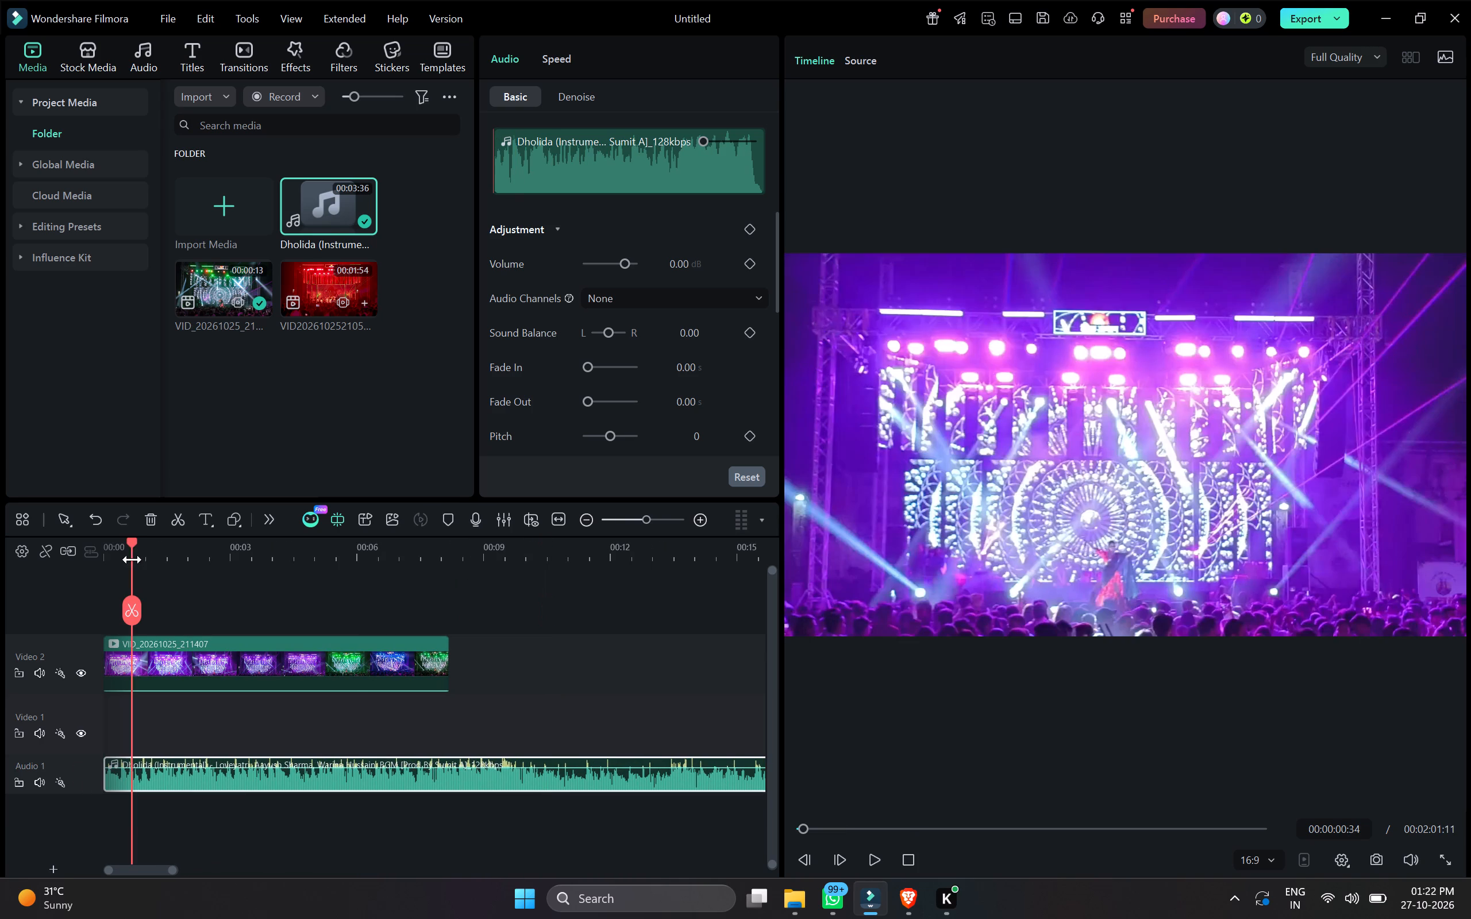
{"action": "left_click_drag", "start_coordinate": [131, 540], "coordinate": [59, 561]}
{"action": "key", "text": "space"}
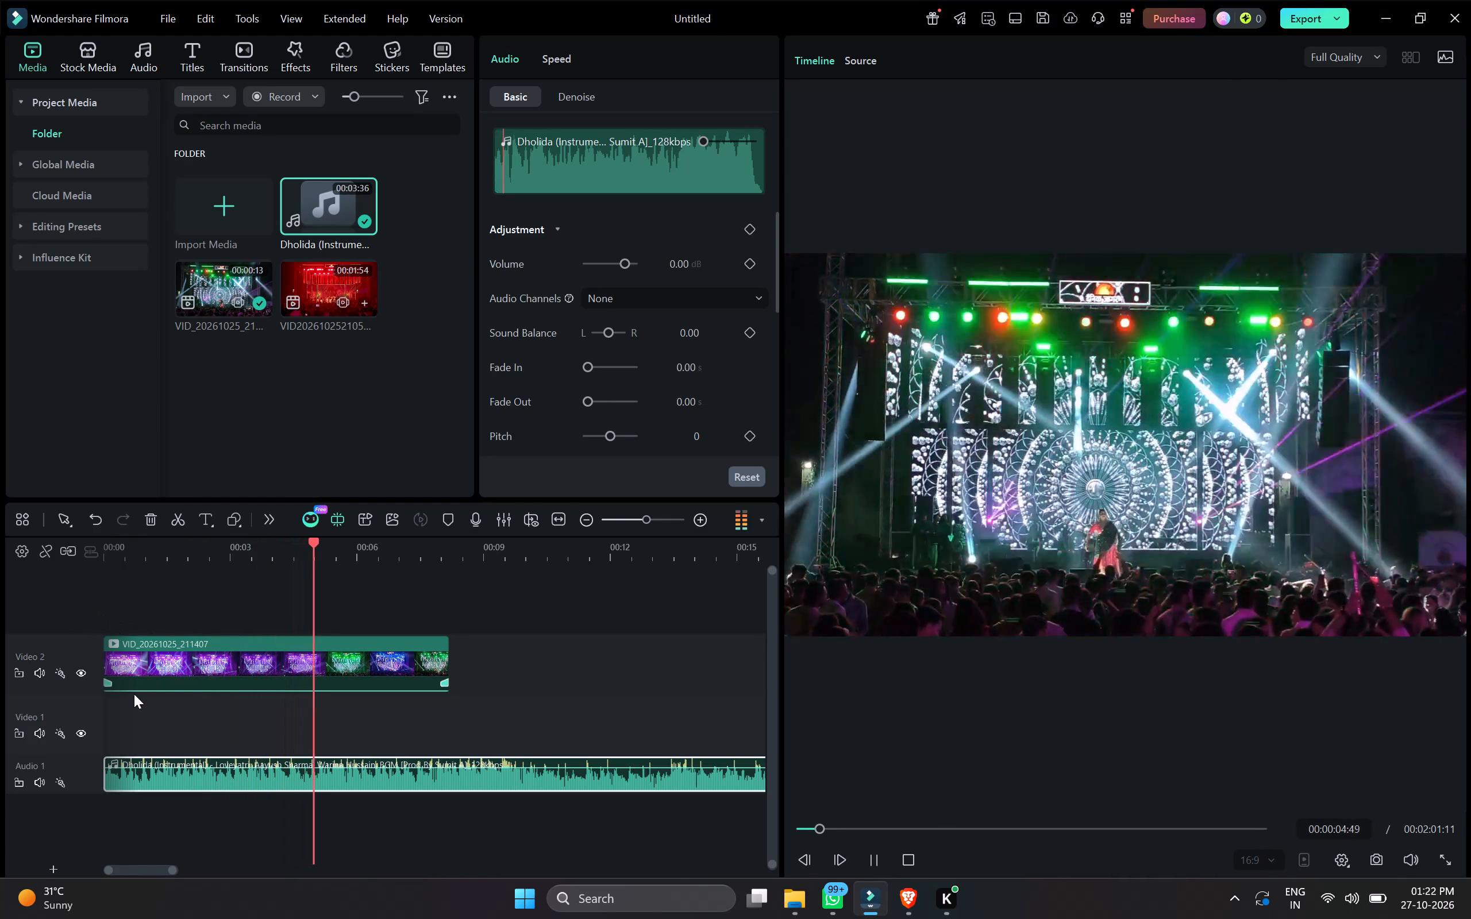
{"action": "scroll", "coordinate": [574, 661], "scroll_direction": "left", "scroll_amount": 1}
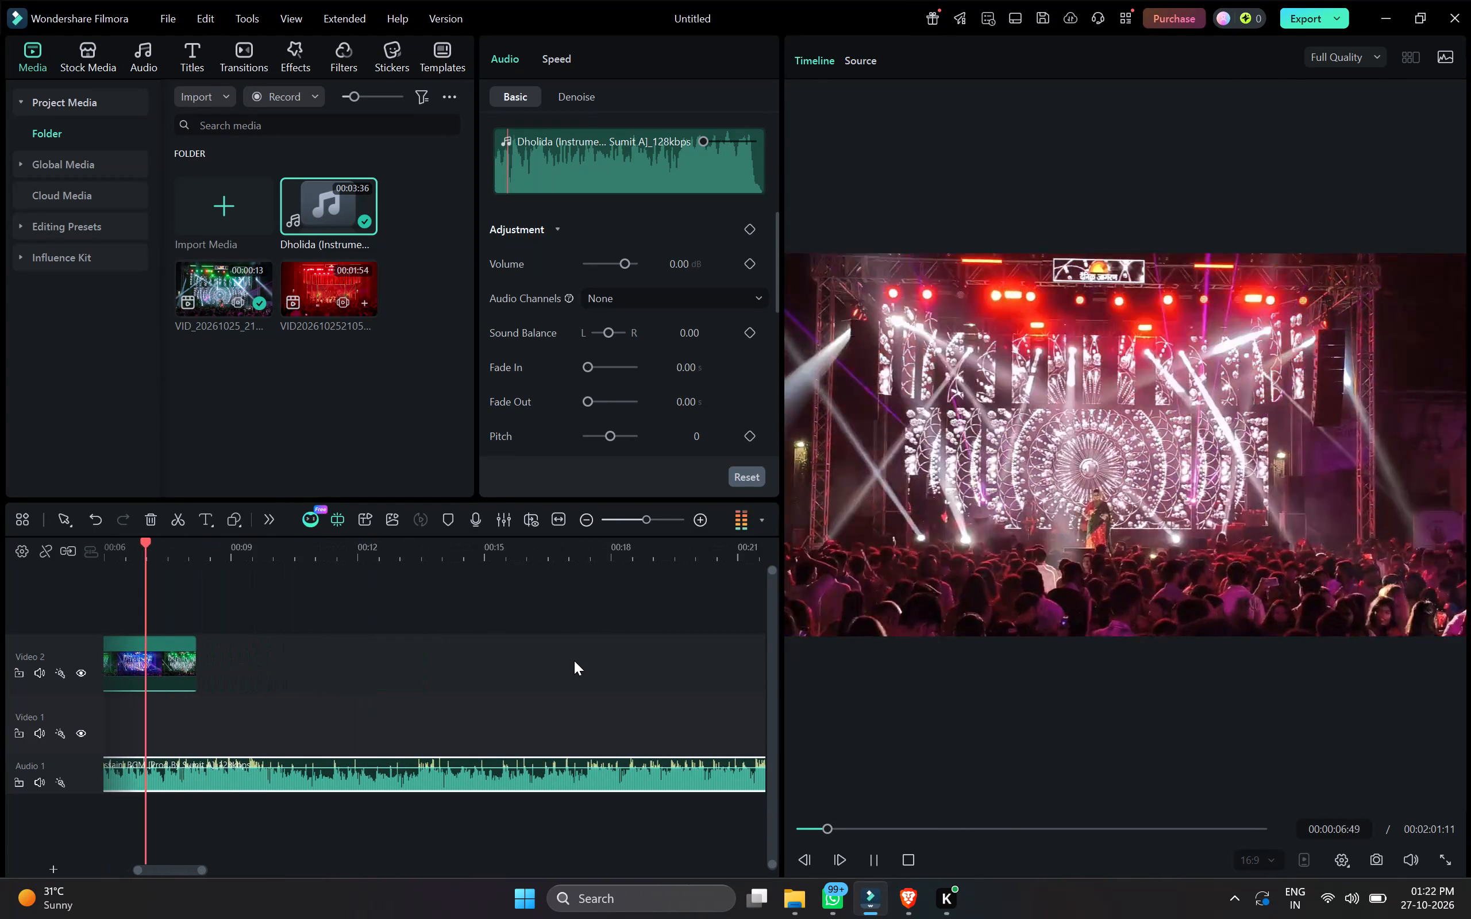
Split the Dholida audio at 00:00:17:21, delete the part before it, move the rest to 00:00 and preview the result.
{"action": "left_click", "coordinate": [572, 547]}
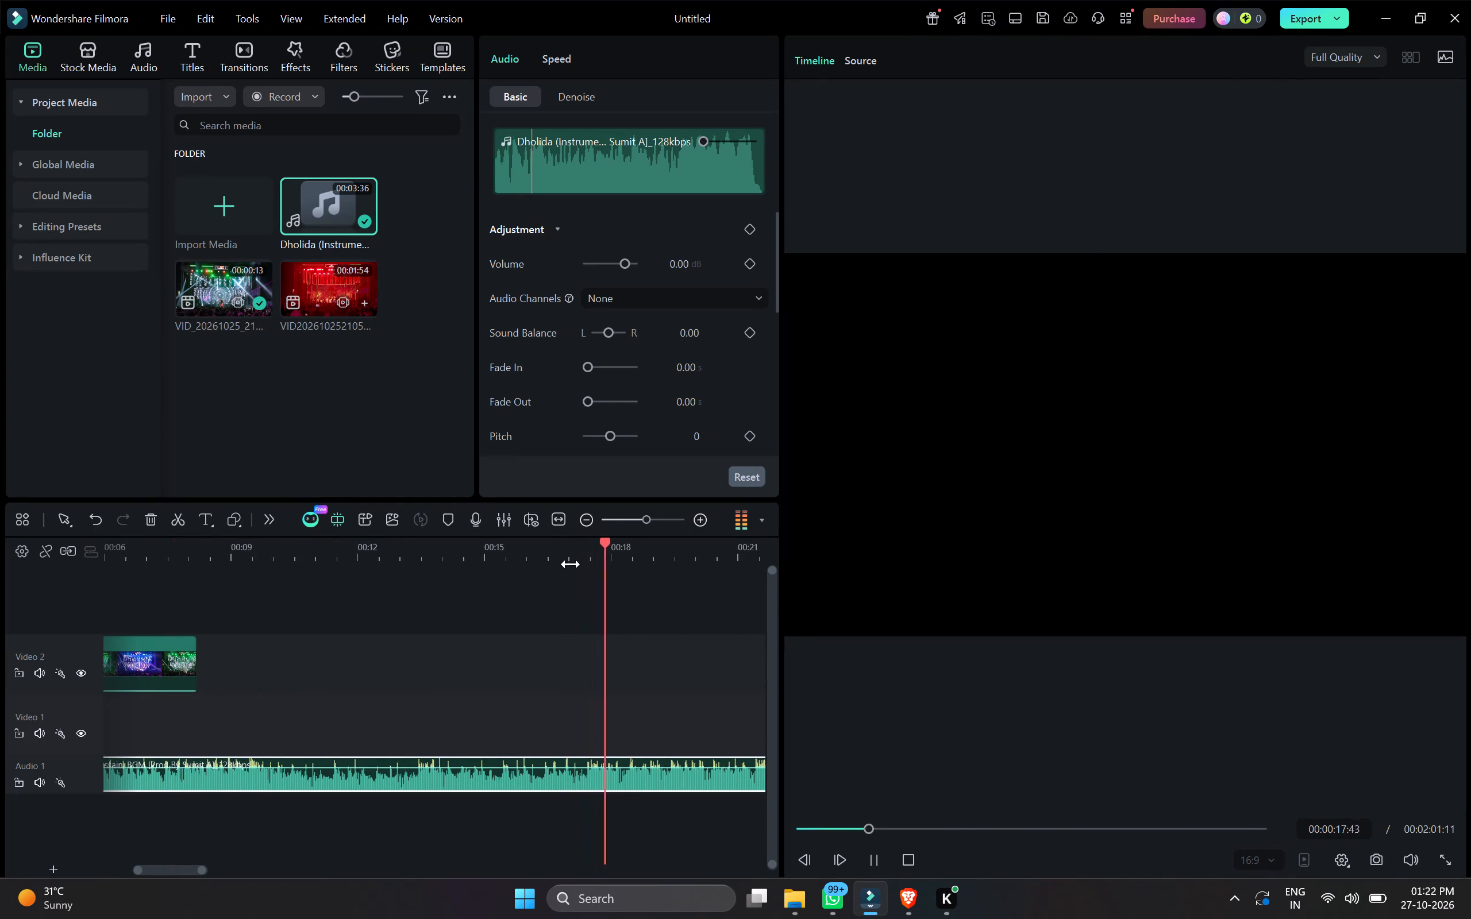
{"action": "key", "text": "space"}
{"action": "left_click", "coordinate": [569, 561]}
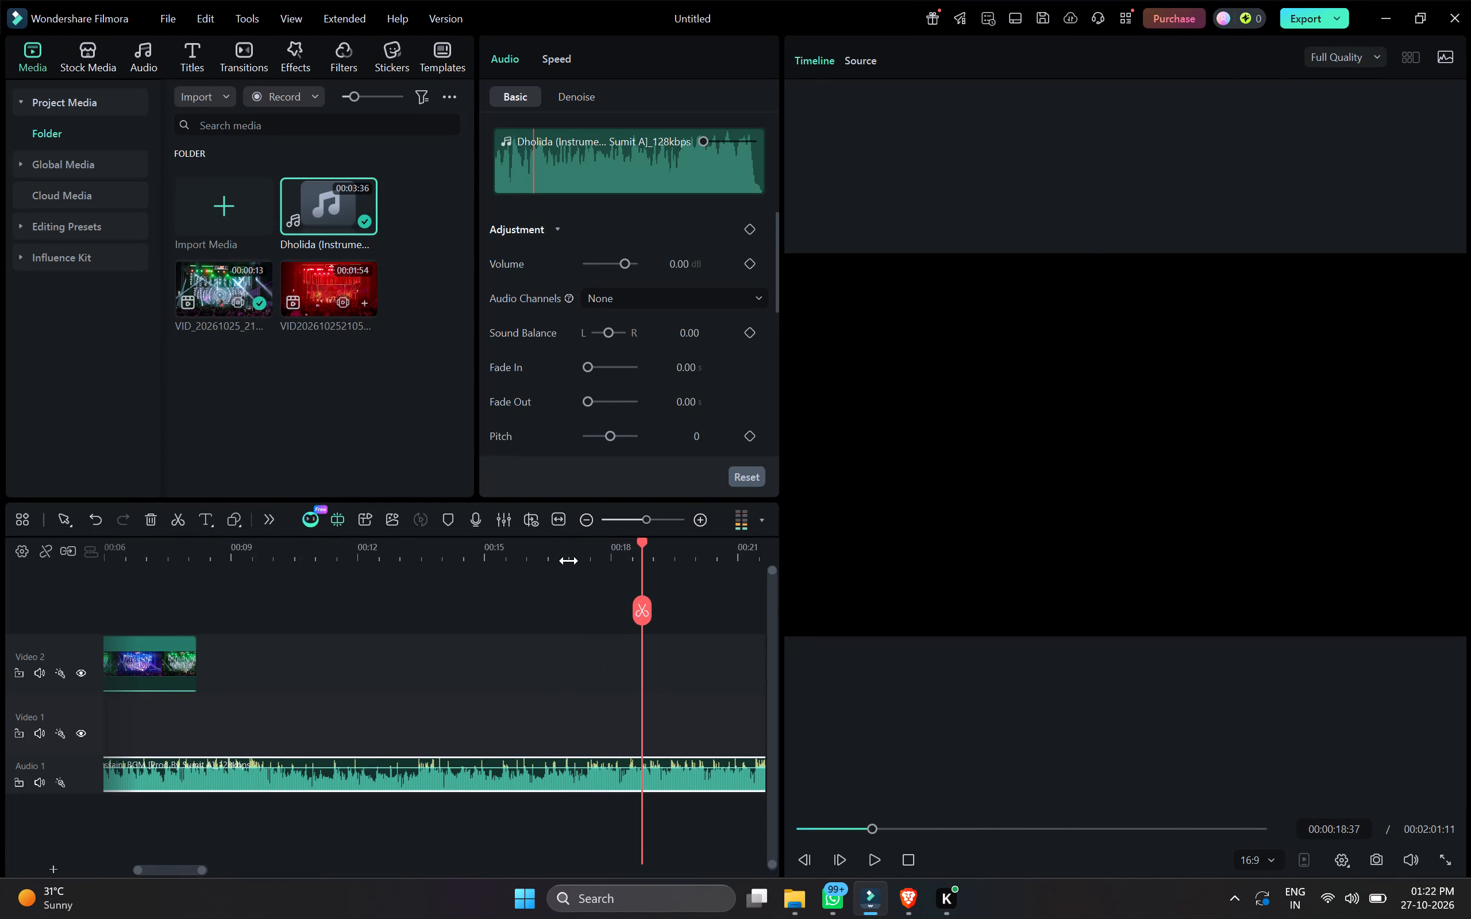
{"action": "left_click_drag", "start_coordinate": [563, 542], "coordinate": [583, 547]}
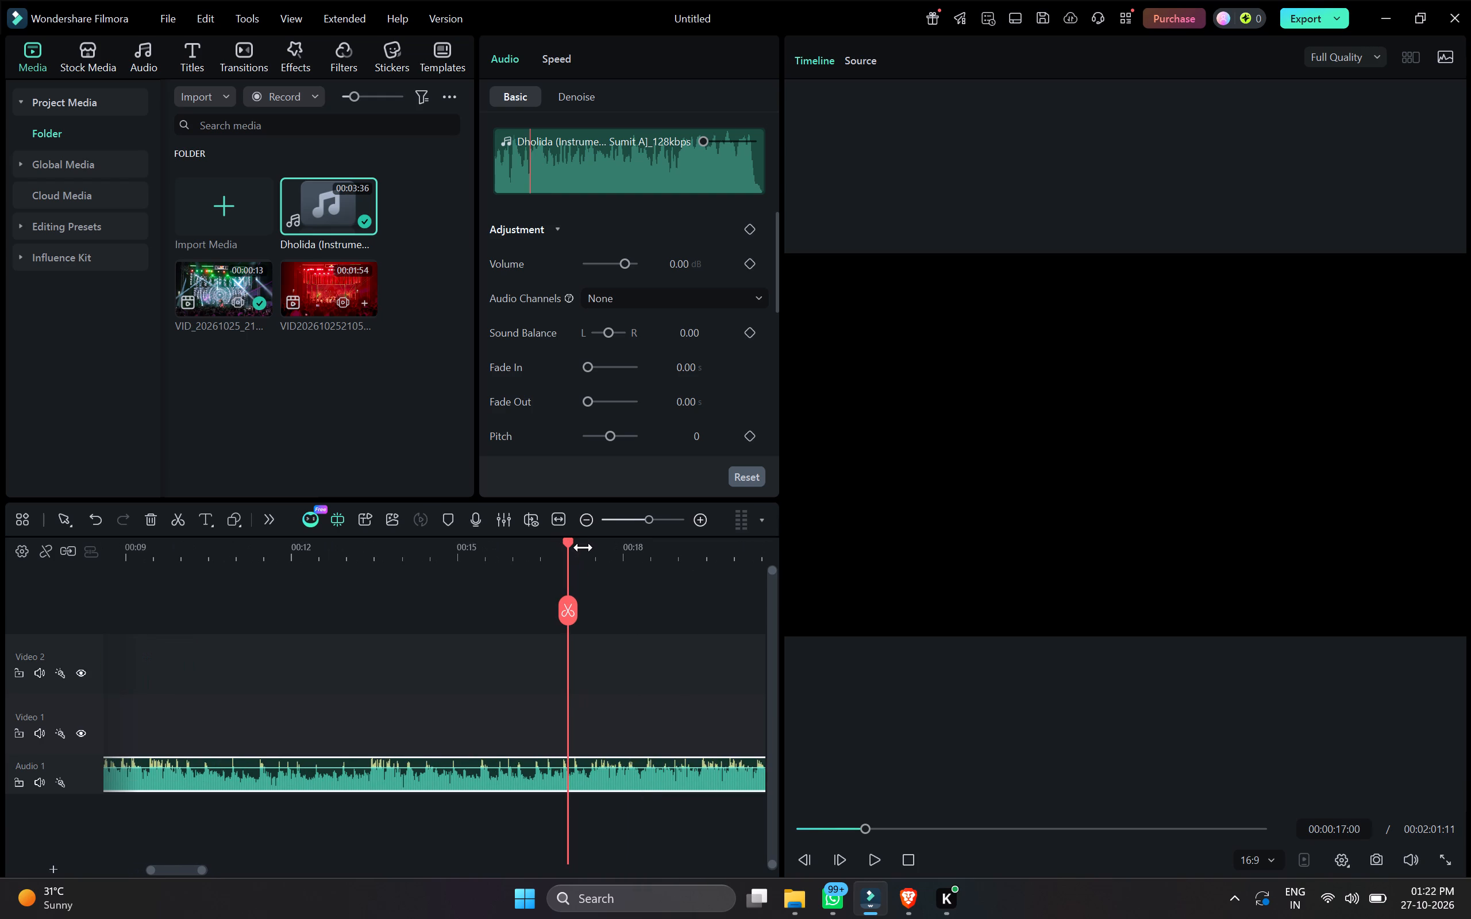
{"action": "left_click_drag", "start_coordinate": [565, 538], "coordinate": [591, 549]}
{"action": "left_click", "coordinate": [176, 527]}
{"action": "left_click", "coordinate": [300, 777]}
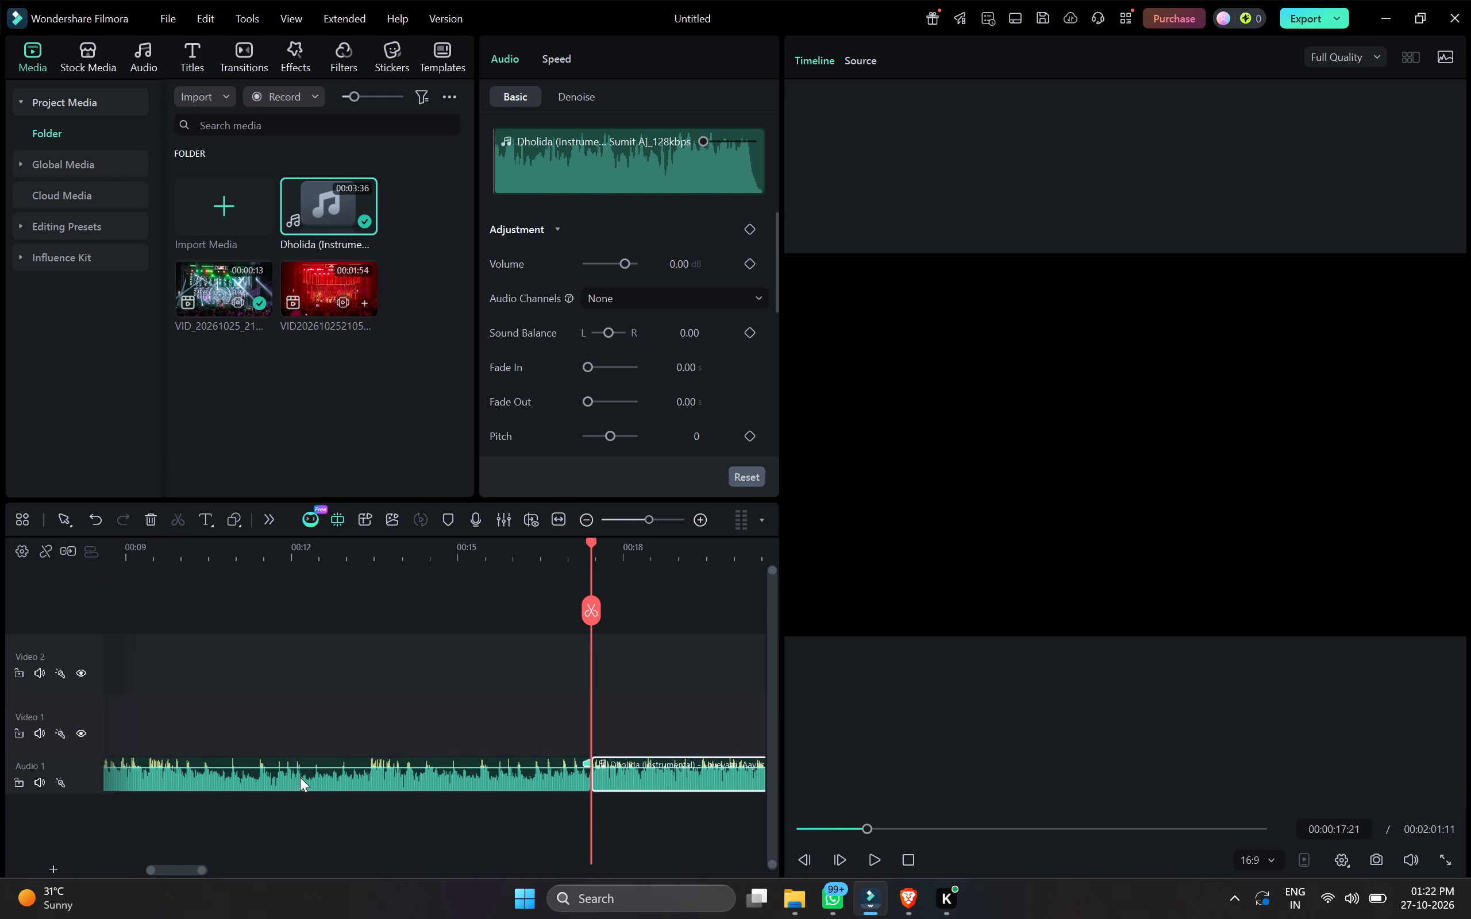
{"action": "key", "text": "Delete"}
{"action": "left_click_drag", "start_coordinate": [638, 773], "coordinate": [7, 769]}
{"action": "left_click", "coordinate": [132, 556]}
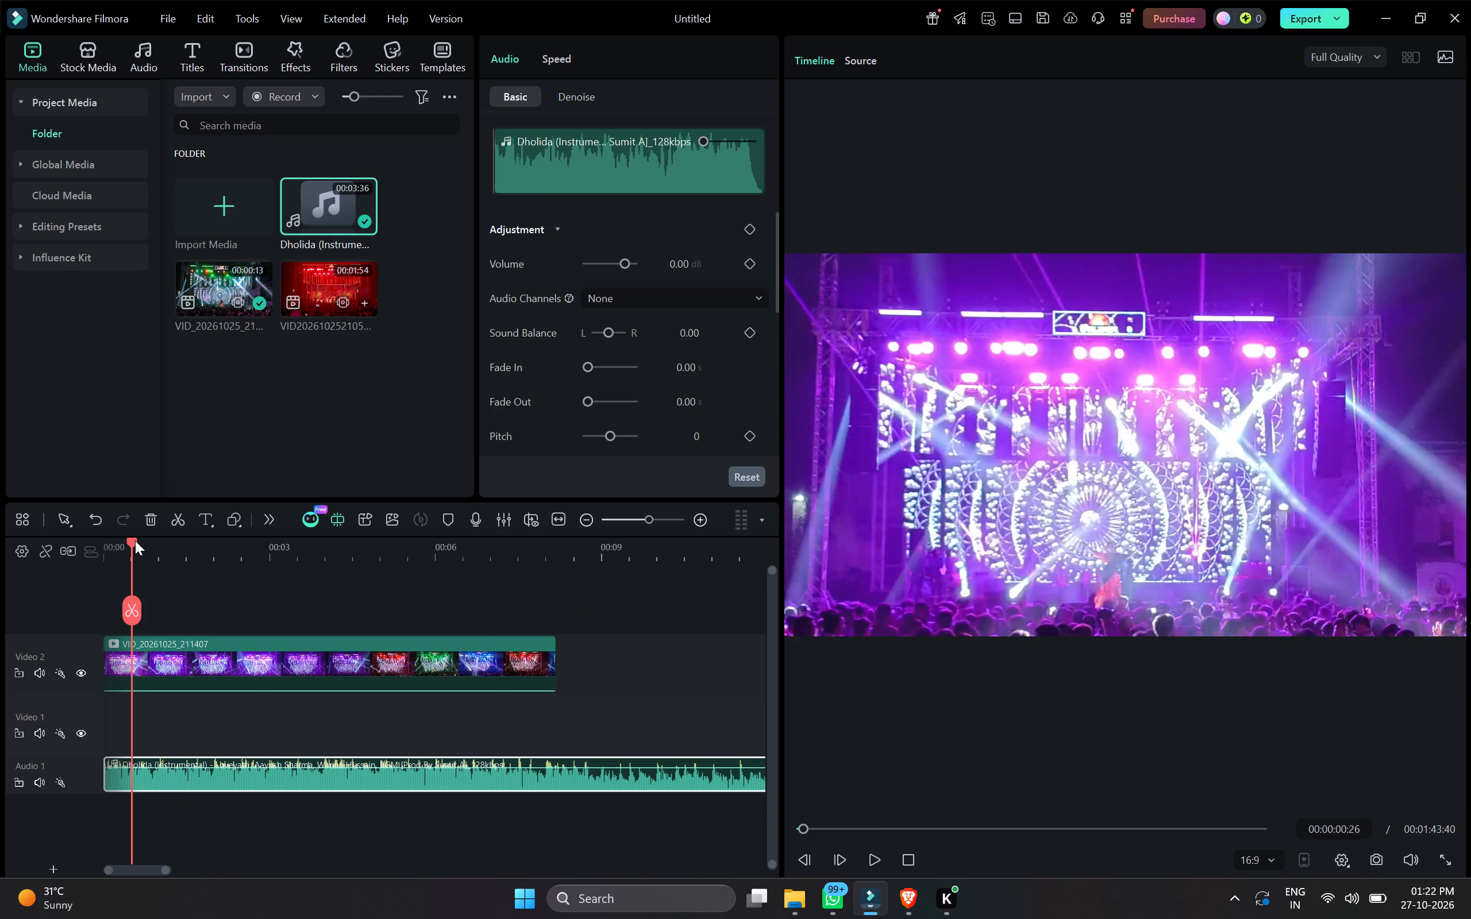
{"action": "left_click_drag", "start_coordinate": [134, 541], "coordinate": [80, 547]}
{"action": "key", "text": "space"}
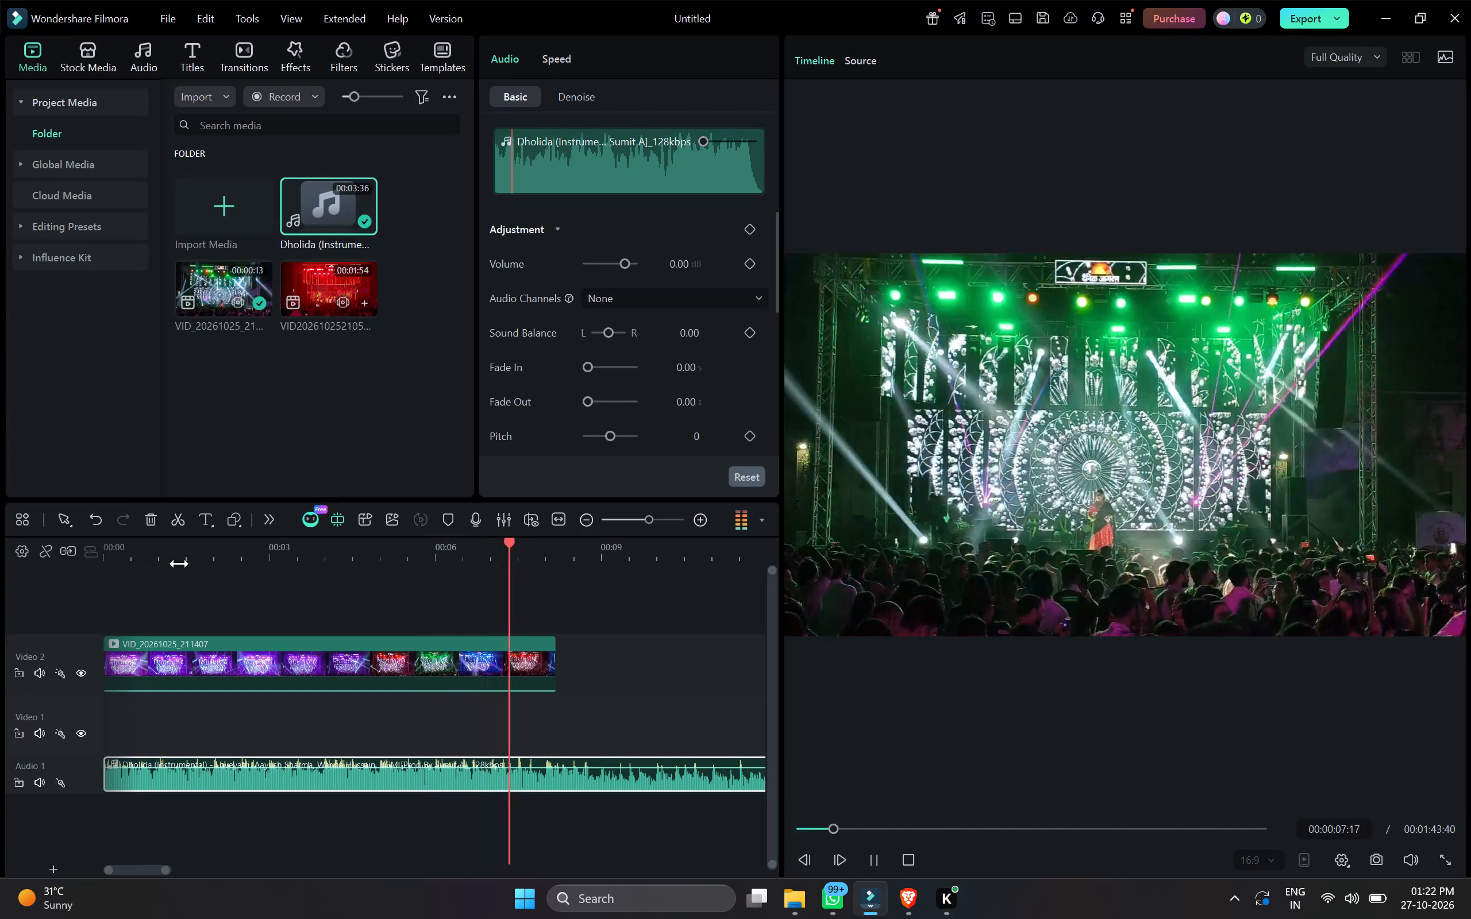
{"action": "key", "text": "space"}
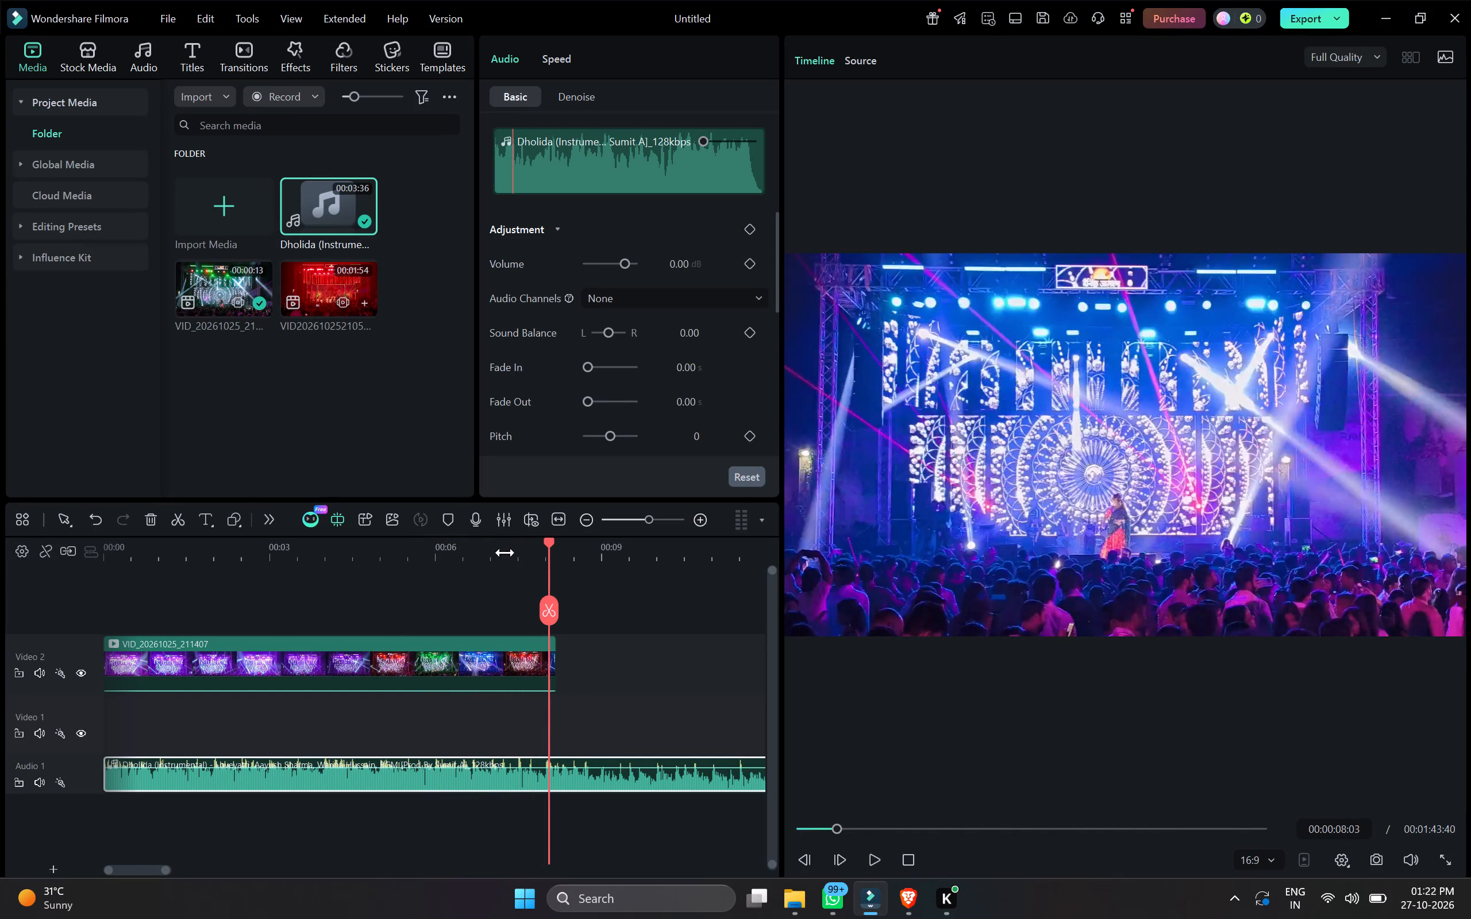
Split the Dholida audio at the end of the stage video, 00:00:08:09, and delete the excess audio.
{"action": "left_click_drag", "start_coordinate": [548, 542], "coordinate": [553, 549]}
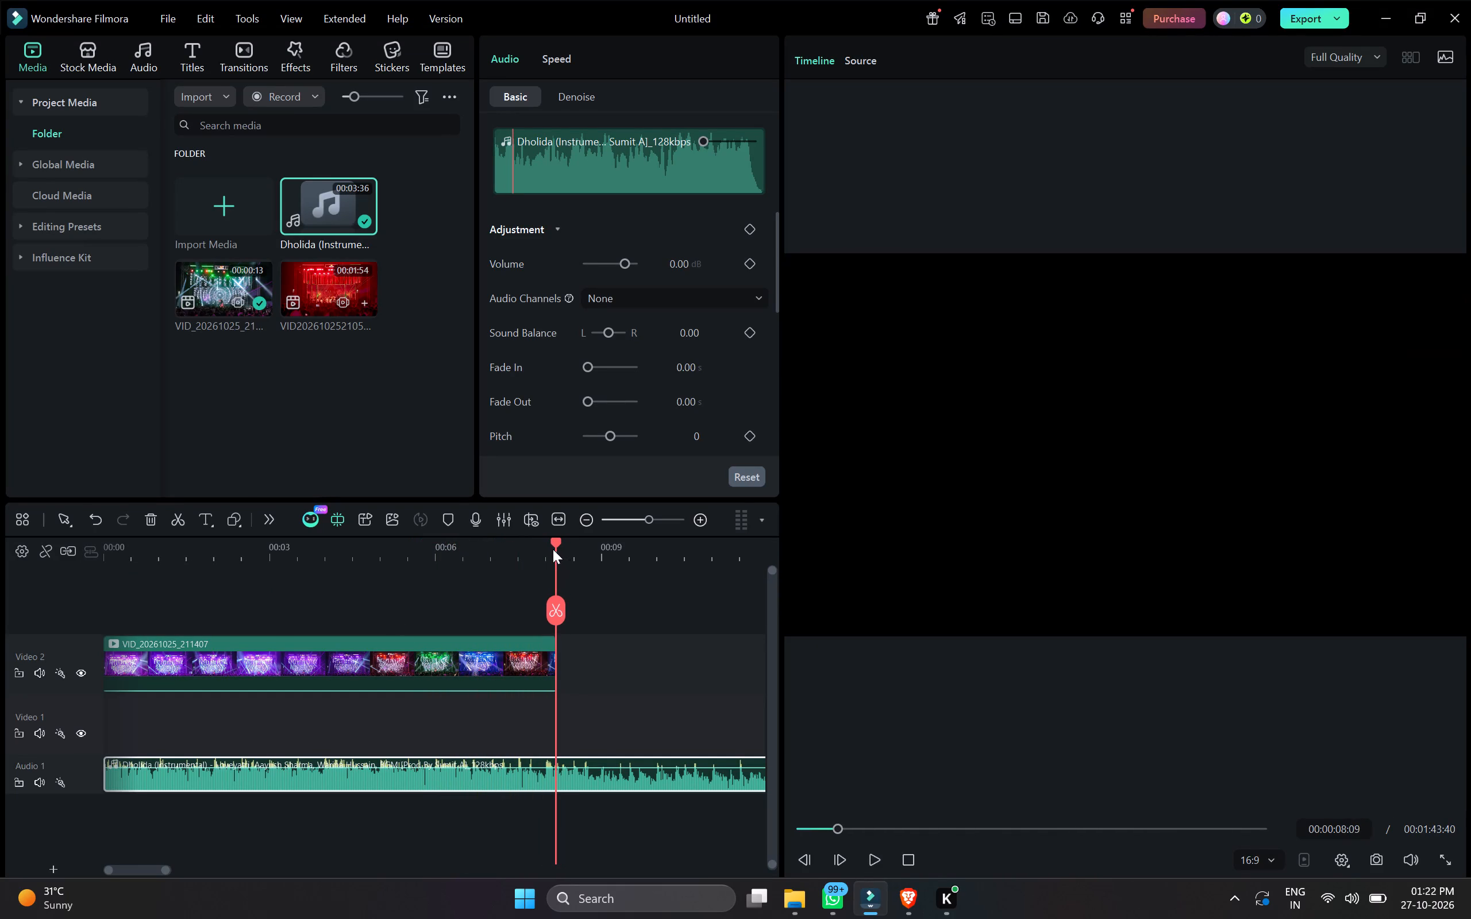
{"action": "left_click", "coordinate": [466, 762]}
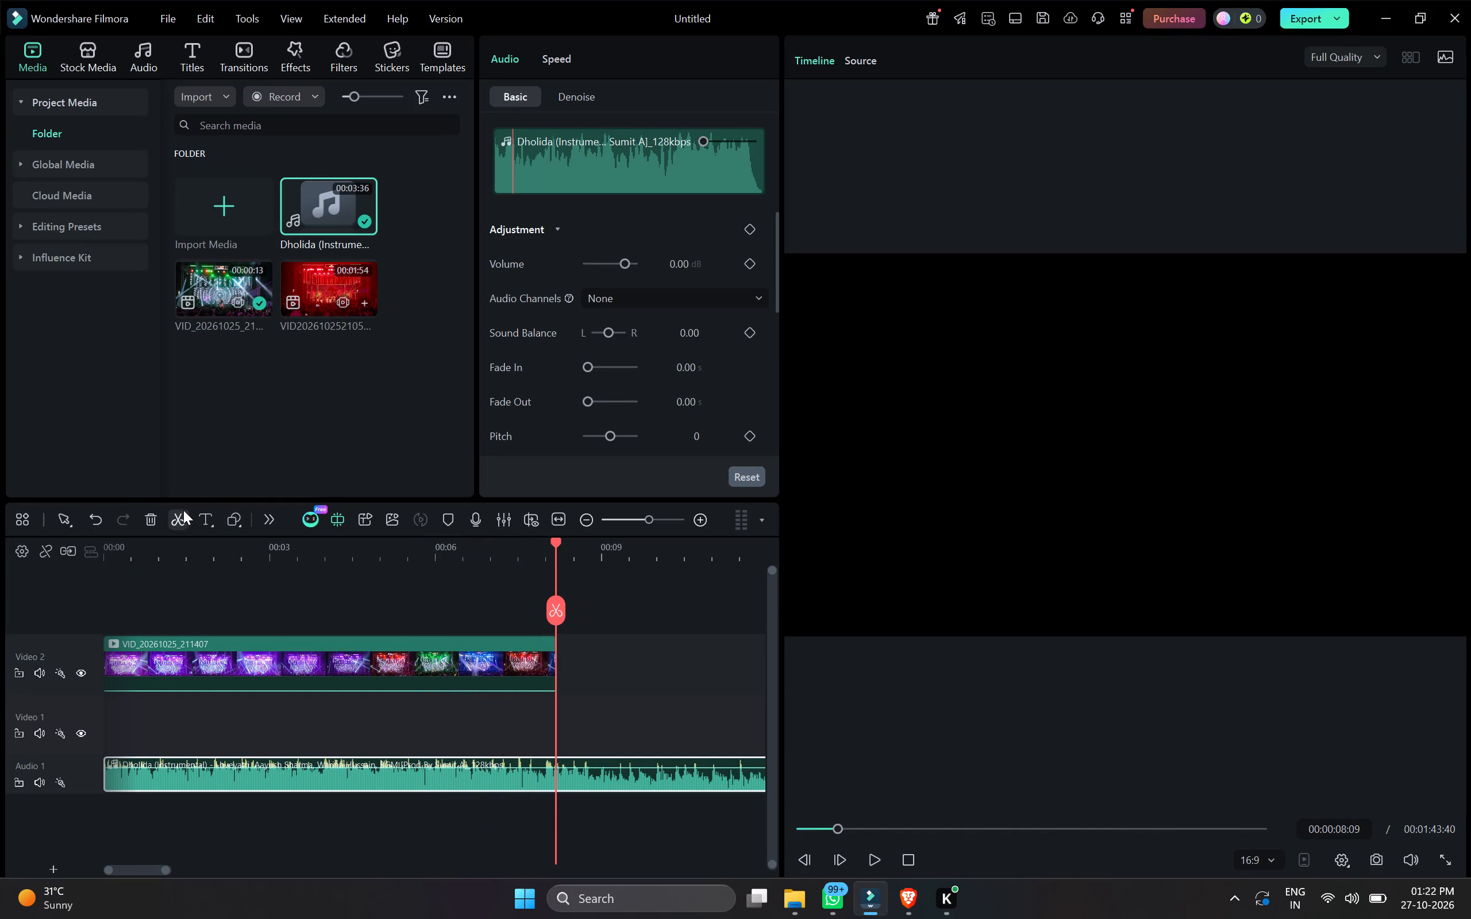
{"action": "left_click", "coordinate": [181, 513]}
{"action": "left_click", "coordinate": [603, 777]}
{"action": "key", "text": "Delete"}
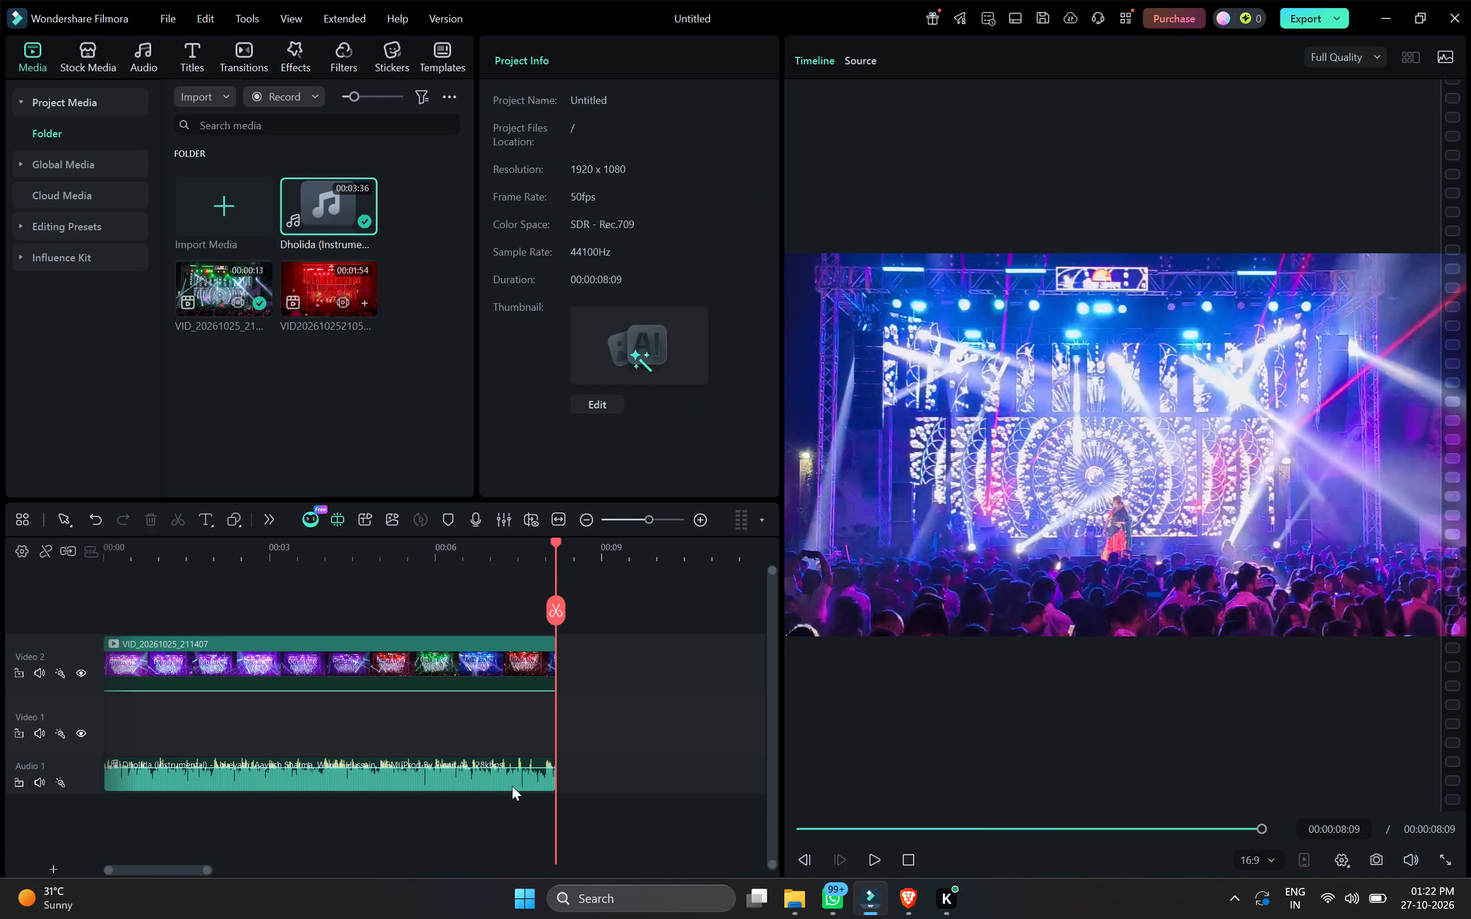
Apply a 0.94-second fade-out to the Dholida audio clip.
{"action": "left_click", "coordinate": [494, 781]}
{"action": "left_click", "coordinate": [593, 402]}
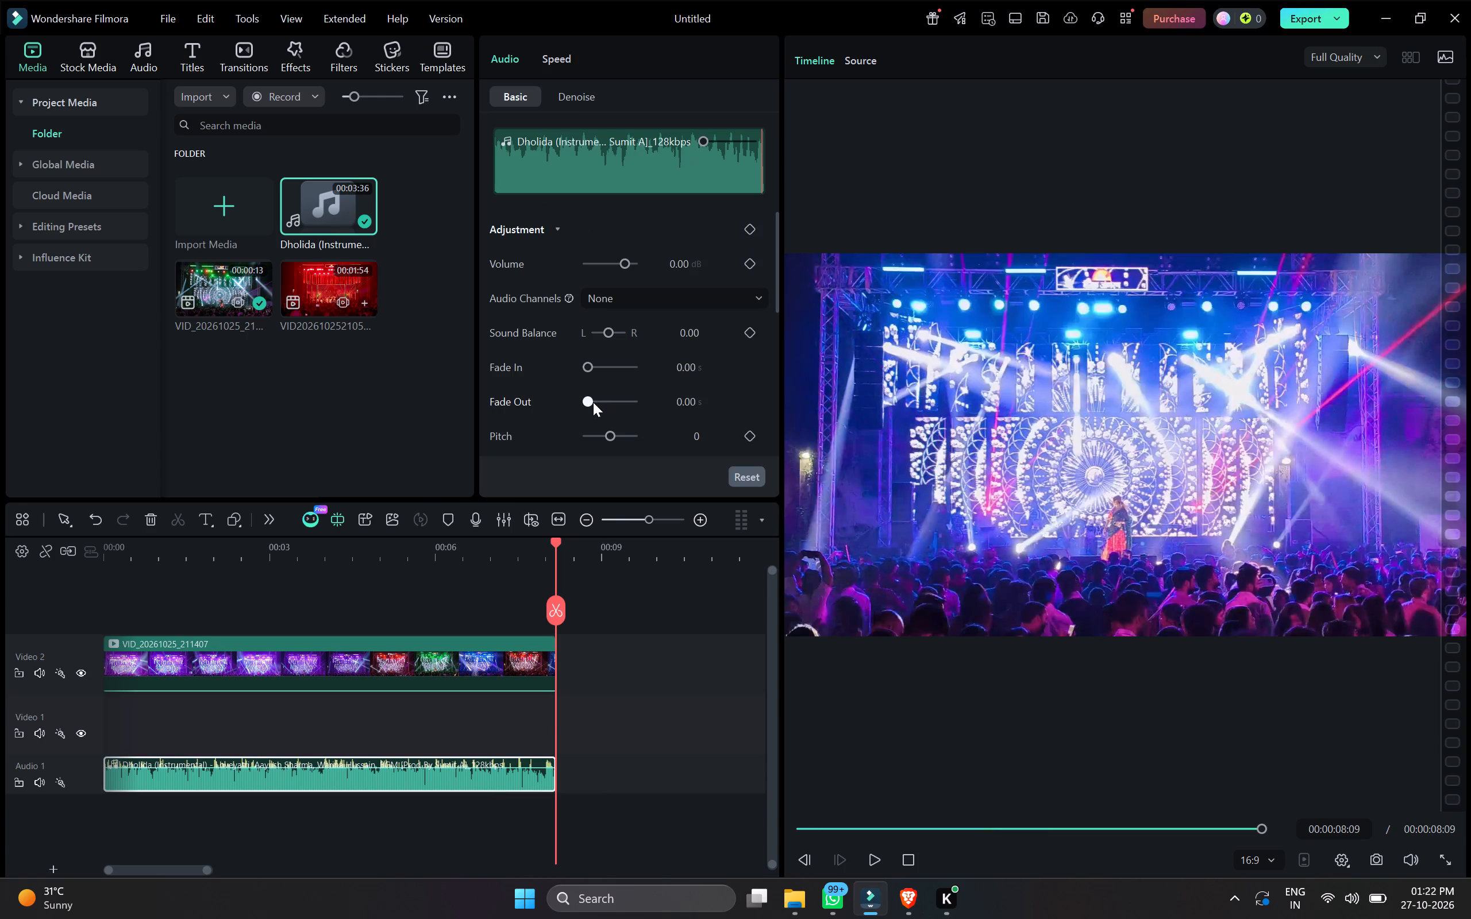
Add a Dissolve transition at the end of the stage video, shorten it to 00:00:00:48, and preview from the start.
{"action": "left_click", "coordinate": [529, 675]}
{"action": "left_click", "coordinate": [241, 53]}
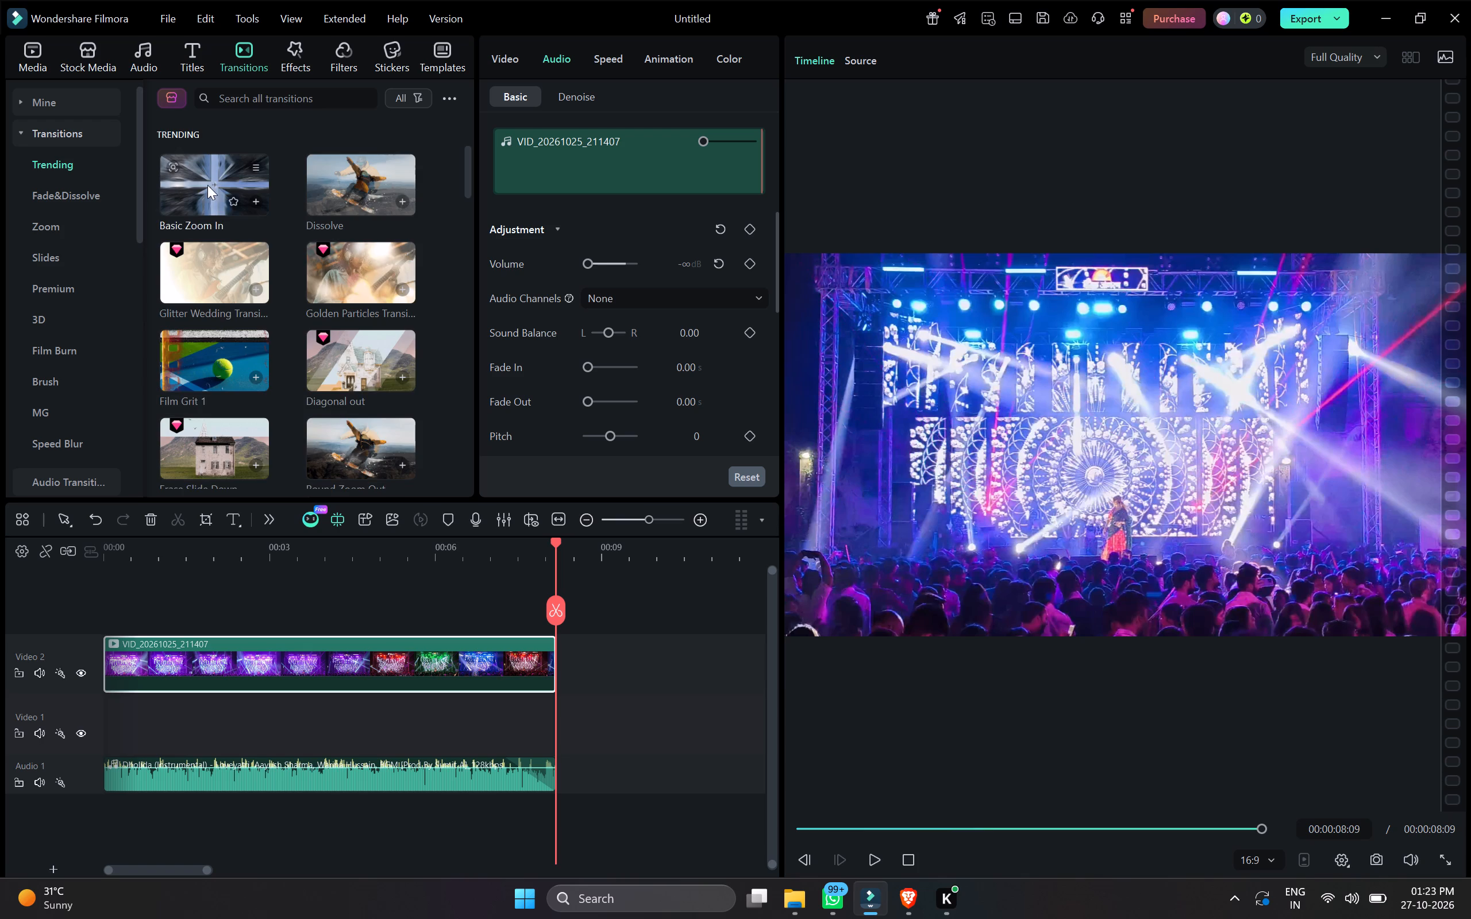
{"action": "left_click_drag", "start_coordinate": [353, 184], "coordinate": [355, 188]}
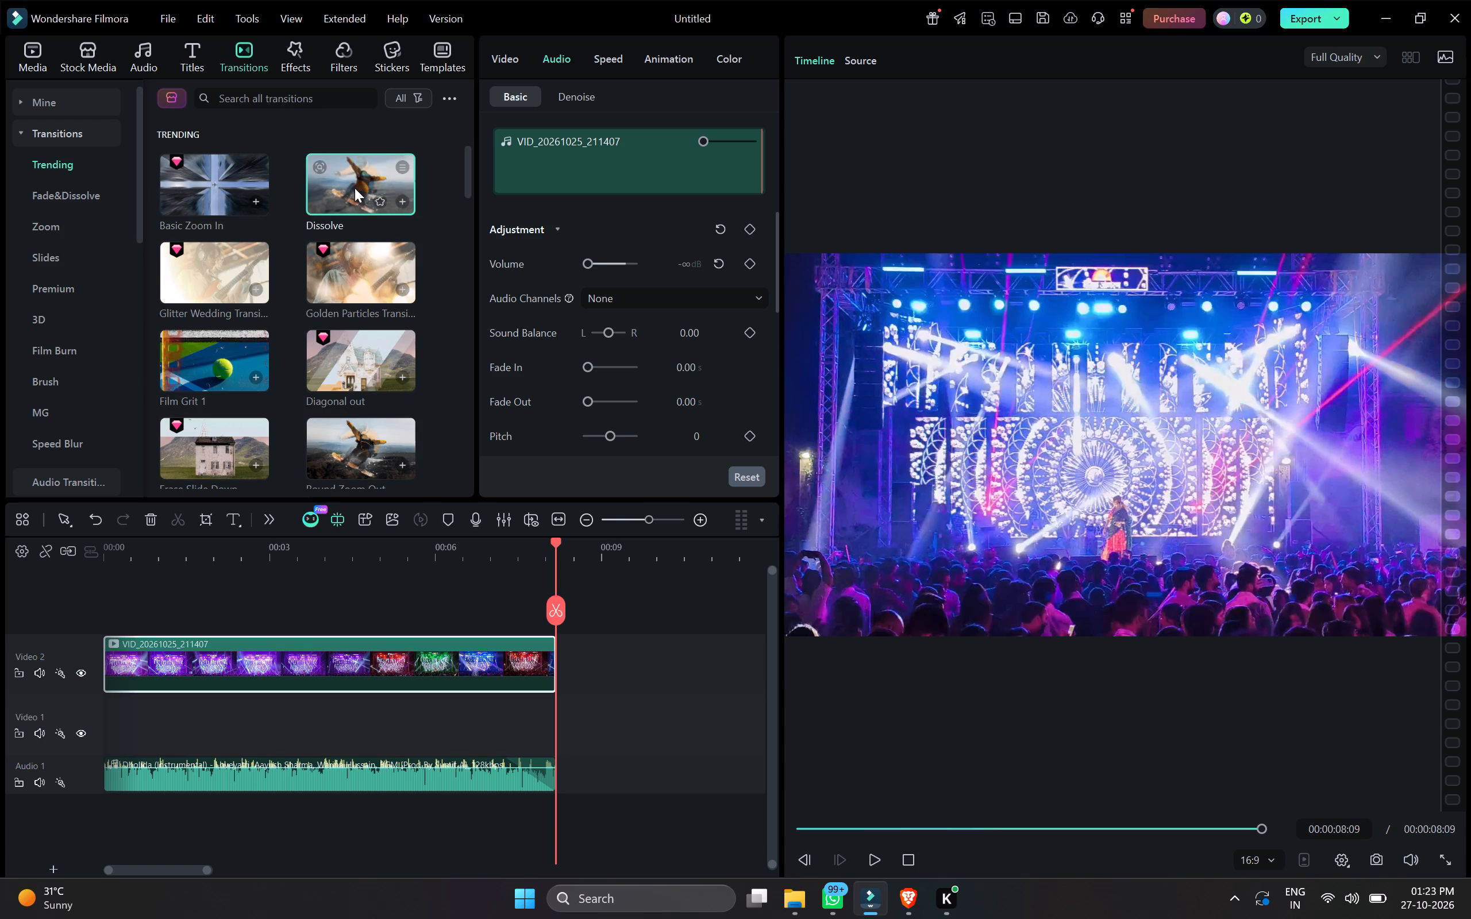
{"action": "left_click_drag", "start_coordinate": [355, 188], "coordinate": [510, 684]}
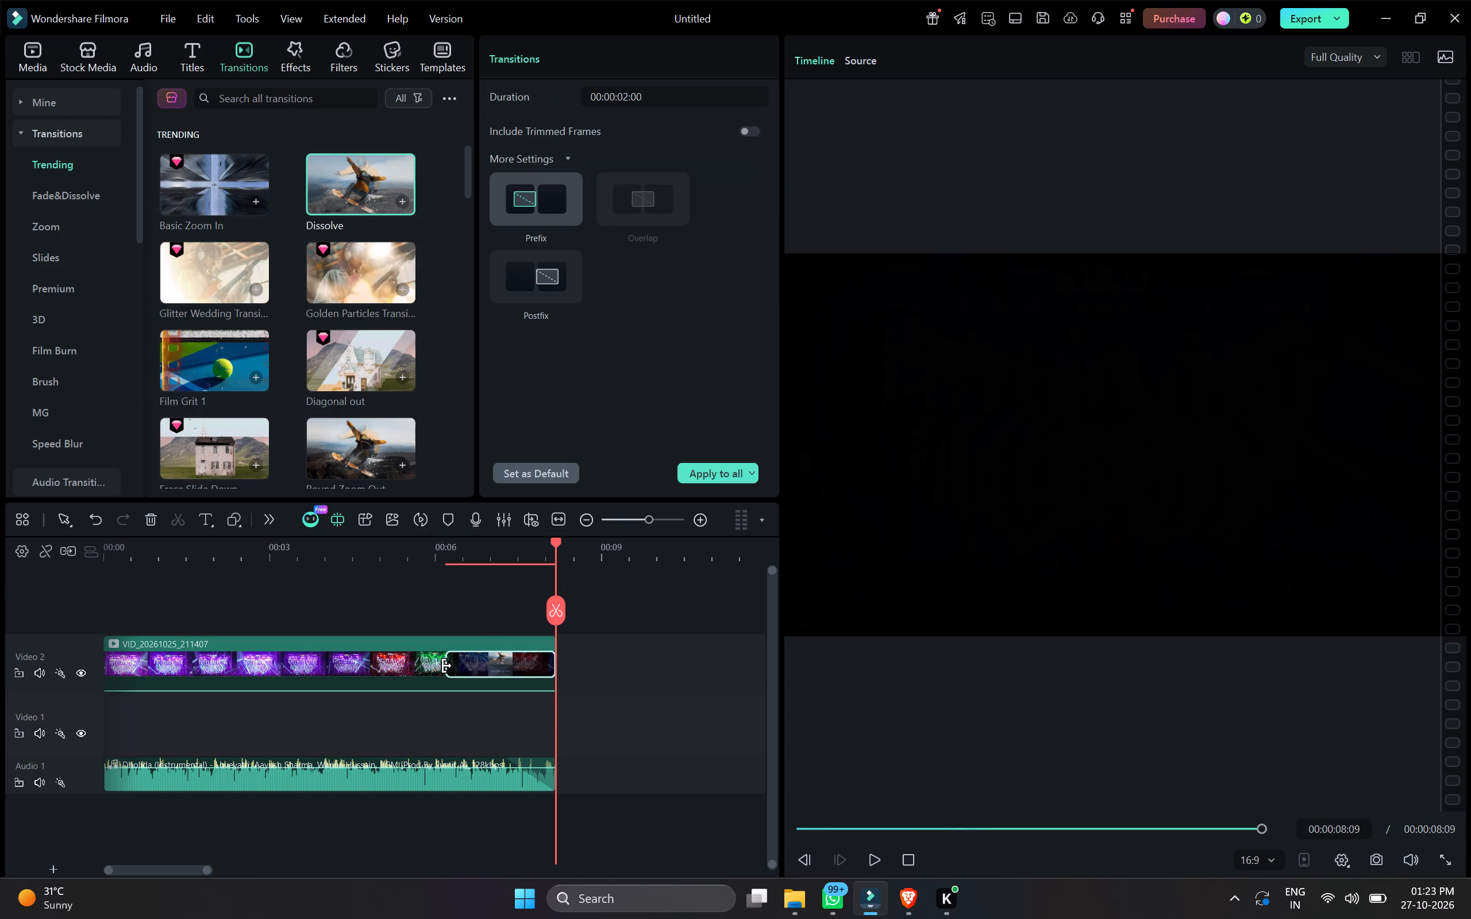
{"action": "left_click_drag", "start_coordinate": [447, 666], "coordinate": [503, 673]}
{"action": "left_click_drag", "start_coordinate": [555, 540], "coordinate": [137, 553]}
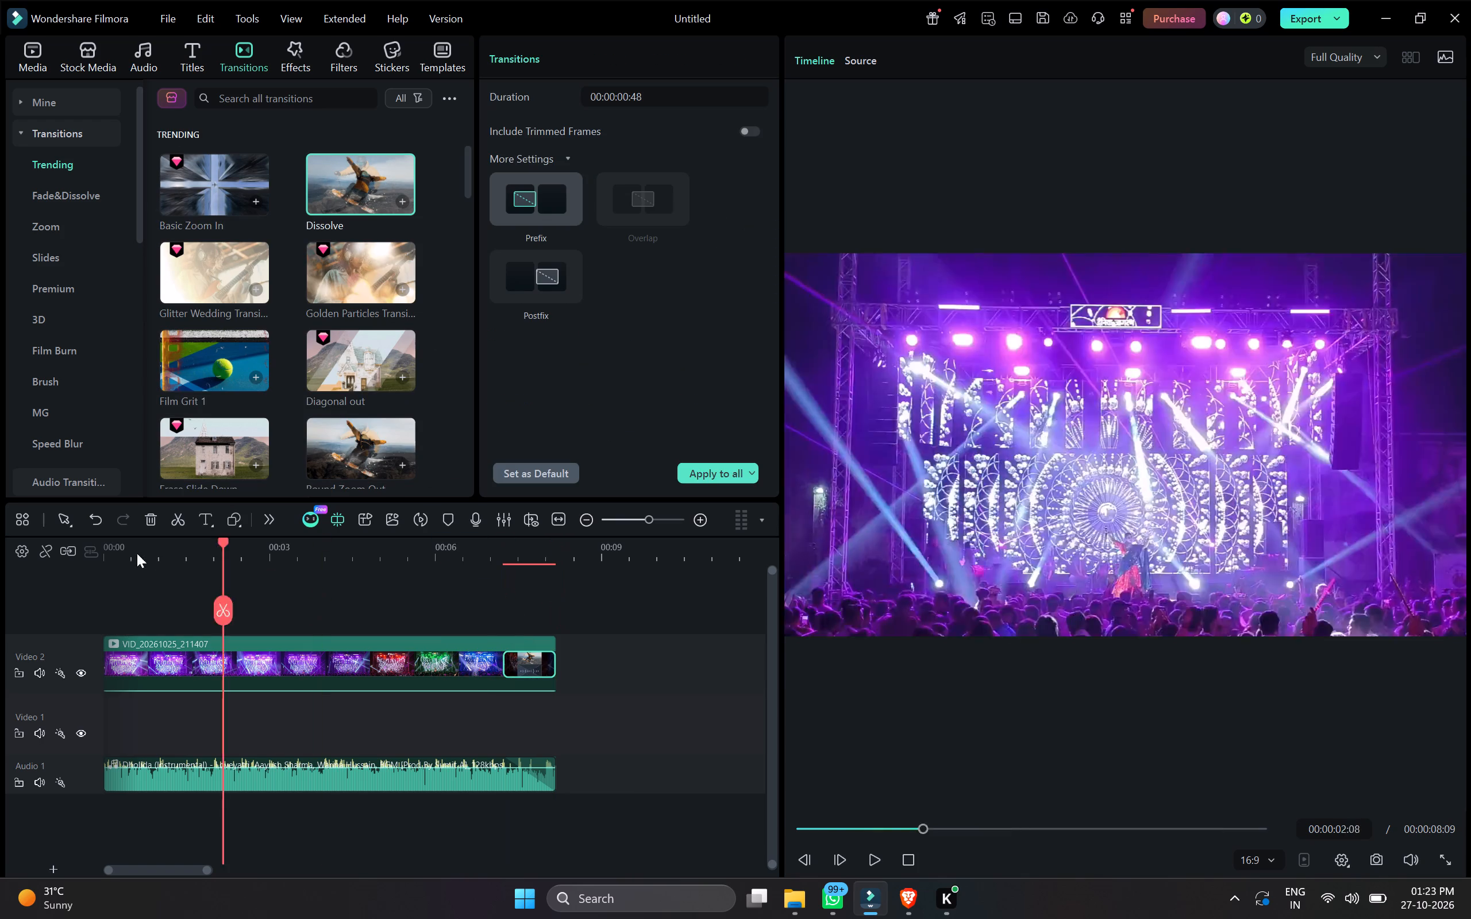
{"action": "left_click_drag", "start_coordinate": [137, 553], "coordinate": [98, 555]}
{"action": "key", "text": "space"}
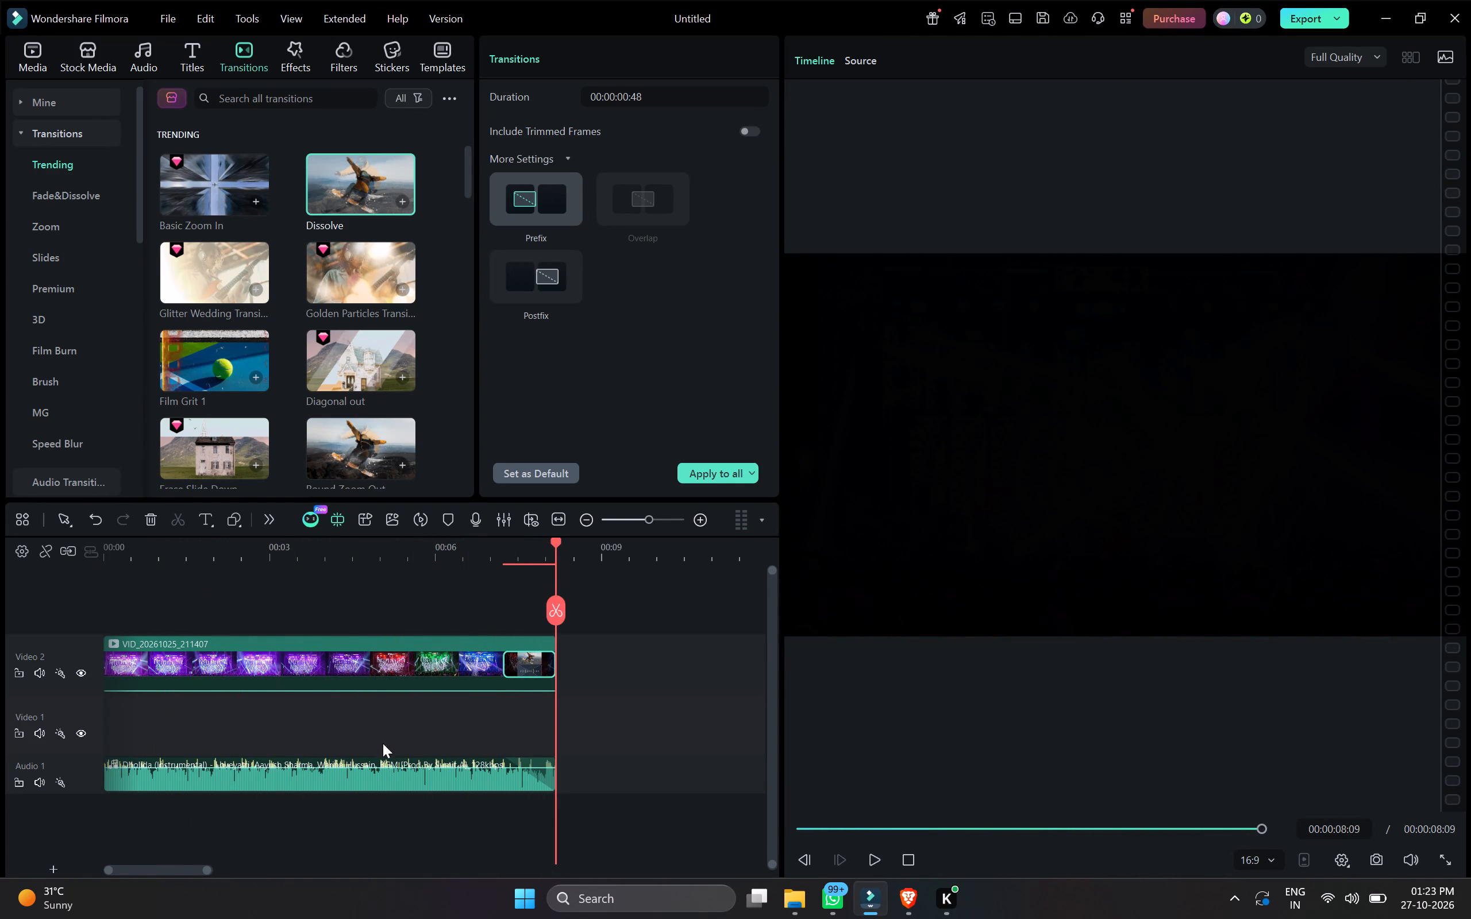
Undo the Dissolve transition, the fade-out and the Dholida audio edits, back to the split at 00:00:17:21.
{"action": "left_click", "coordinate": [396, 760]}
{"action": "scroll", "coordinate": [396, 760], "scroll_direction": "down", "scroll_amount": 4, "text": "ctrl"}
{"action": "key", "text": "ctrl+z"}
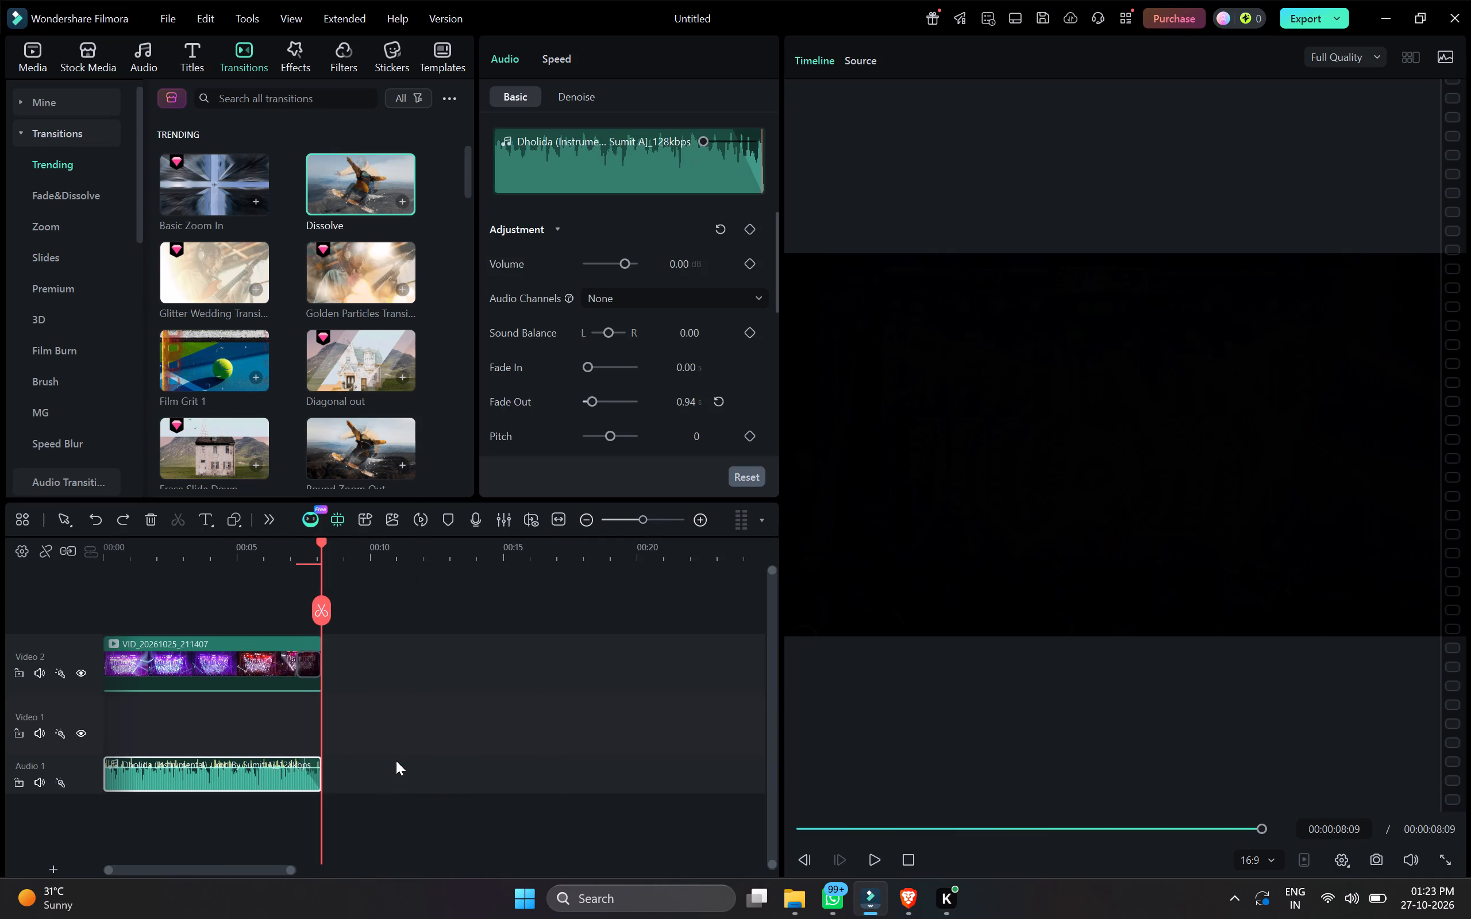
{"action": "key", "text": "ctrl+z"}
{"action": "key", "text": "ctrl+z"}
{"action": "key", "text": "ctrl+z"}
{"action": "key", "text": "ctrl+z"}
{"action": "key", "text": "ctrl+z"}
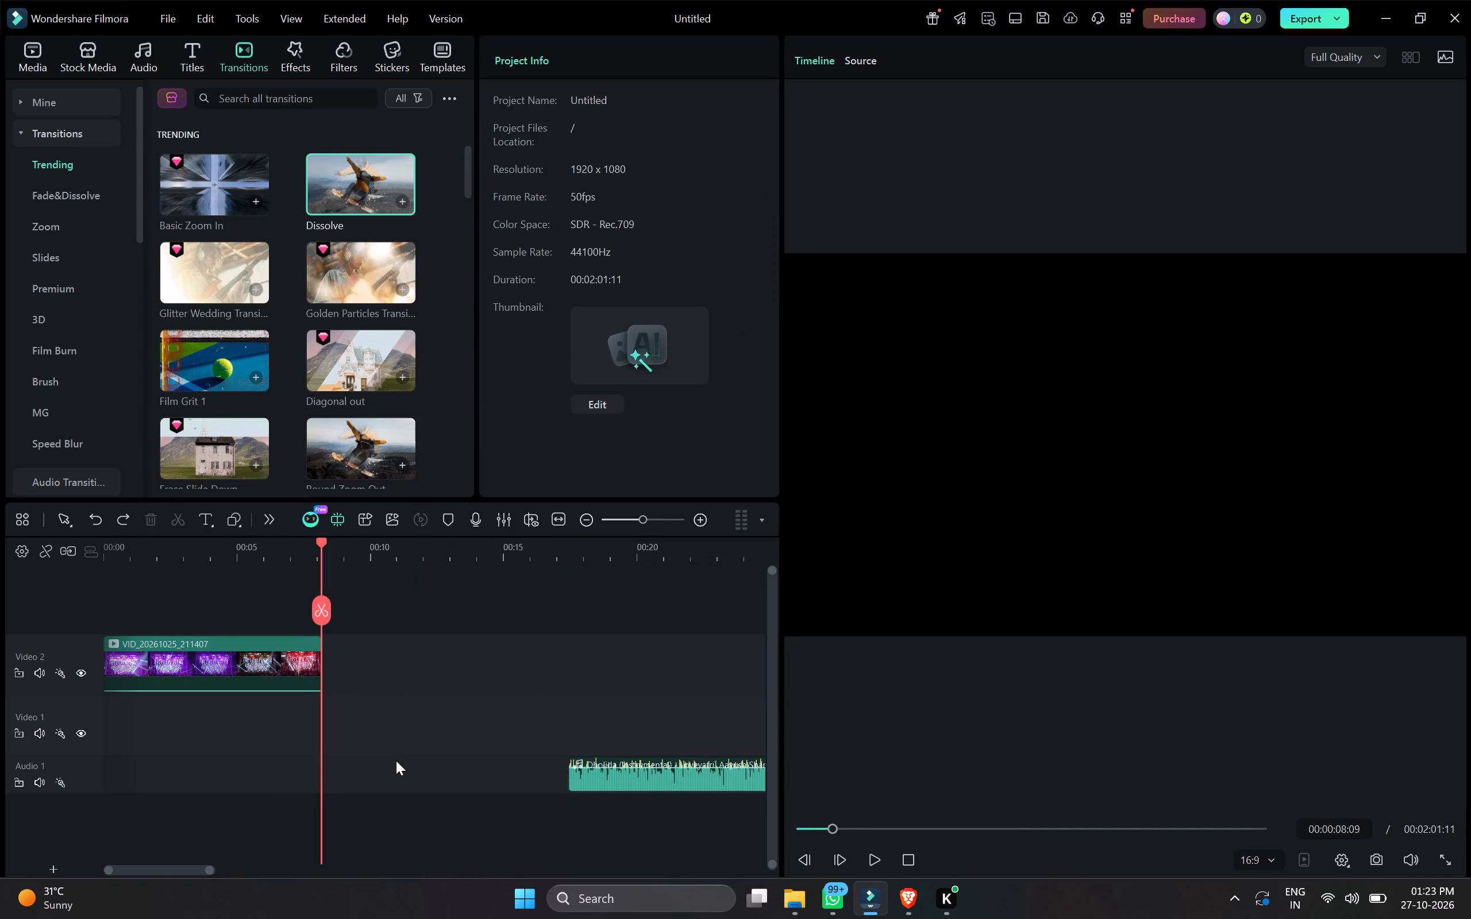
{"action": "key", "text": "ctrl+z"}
Preview the stage video from the start with the earlier part of the Dholida audio.
{"action": "left_click_drag", "start_coordinate": [324, 541], "coordinate": [201, 543]}
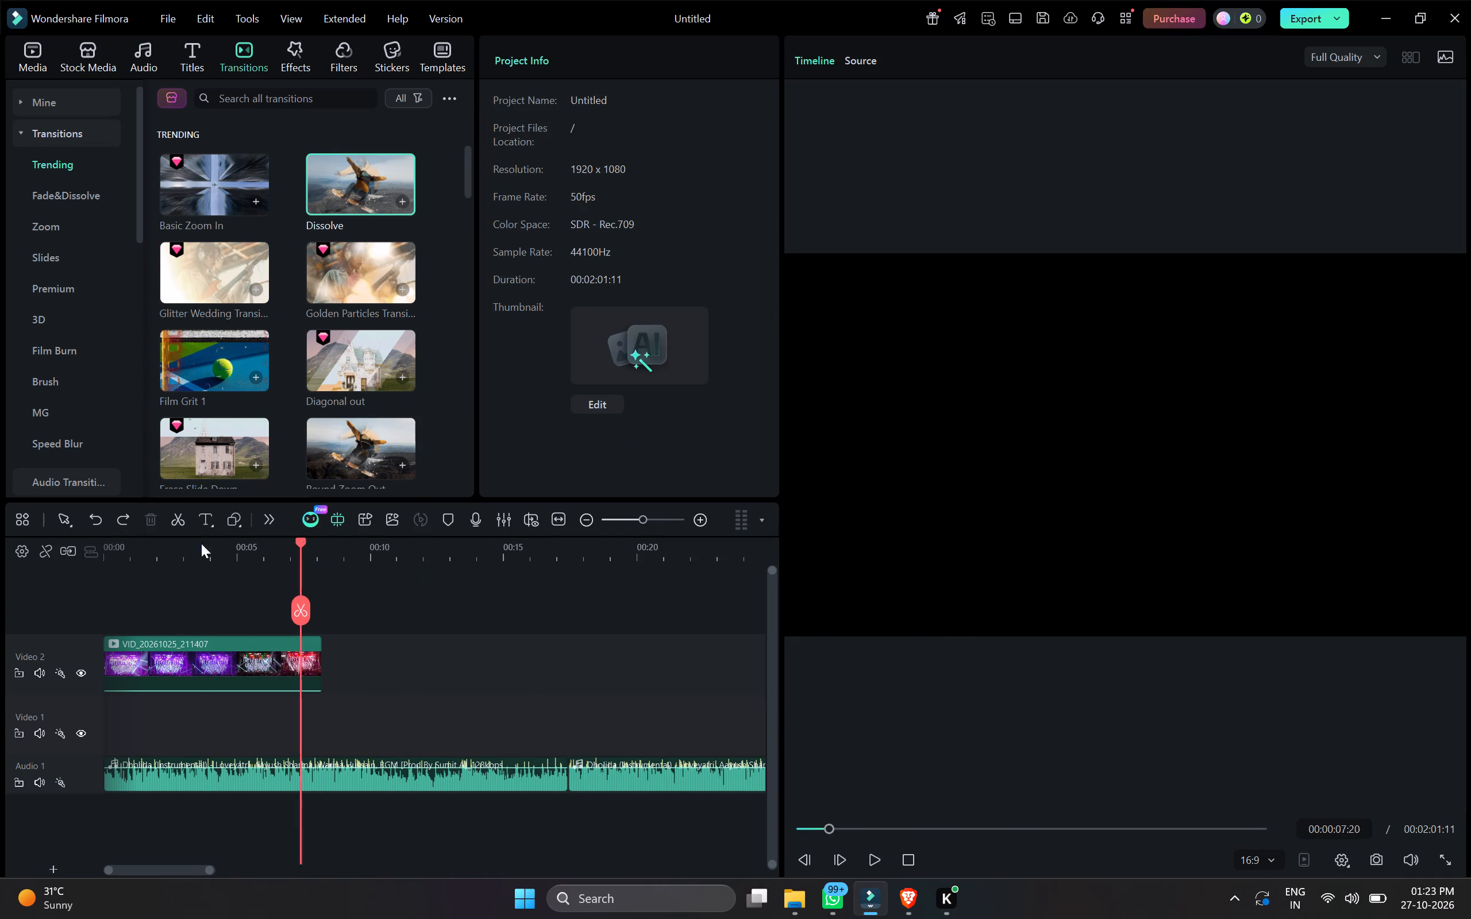
{"action": "left_click_drag", "start_coordinate": [201, 543], "coordinate": [0, 562]}
{"action": "key", "text": "space"}
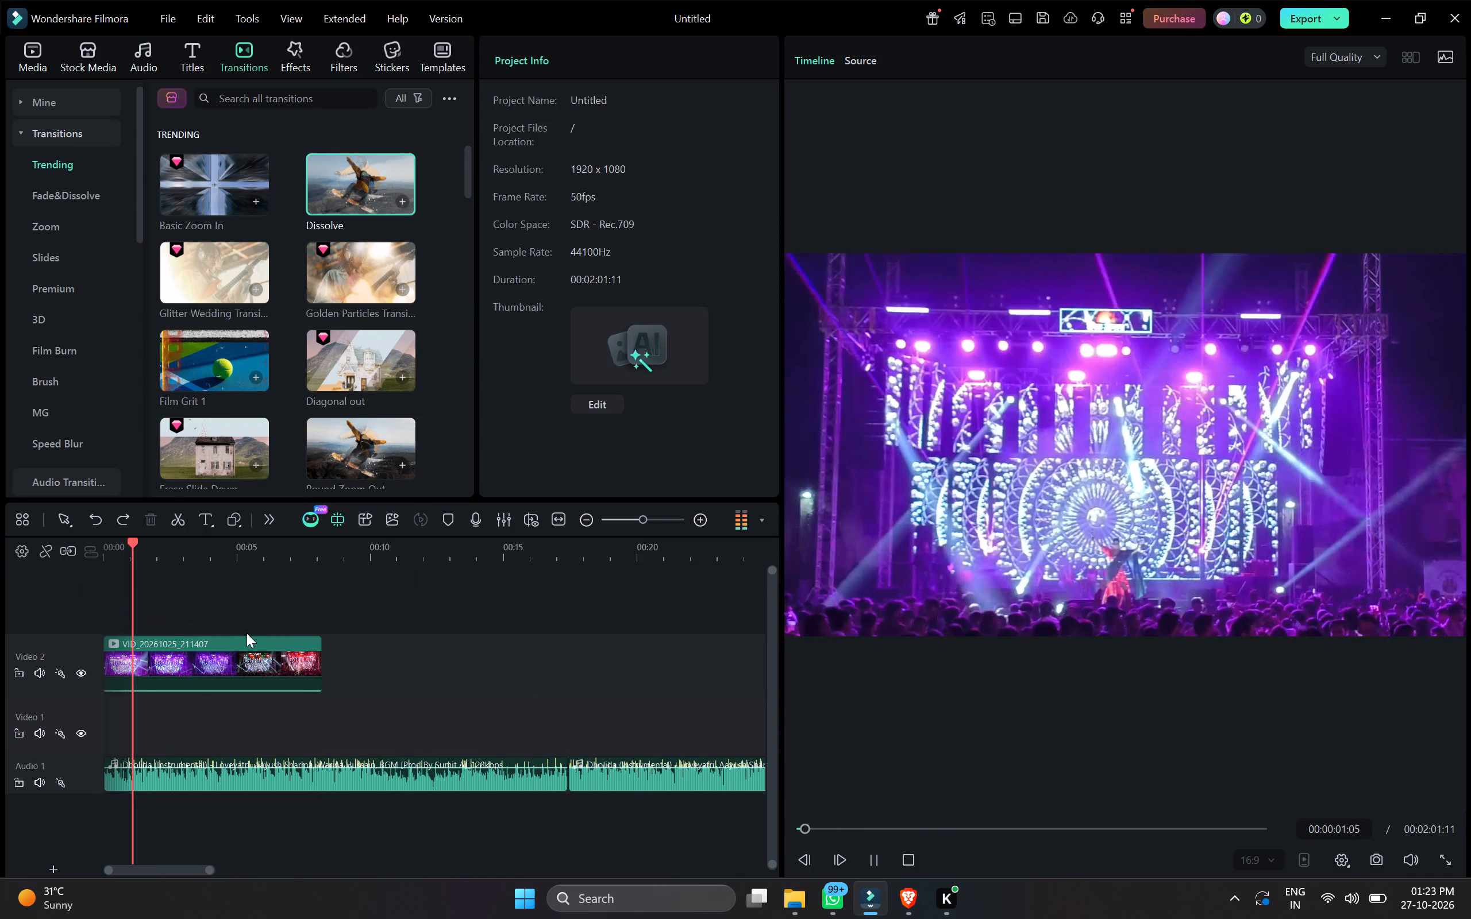
{"action": "scroll", "coordinate": [319, 652], "scroll_direction": "up", "scroll_amount": 3, "text": "ctrl"}
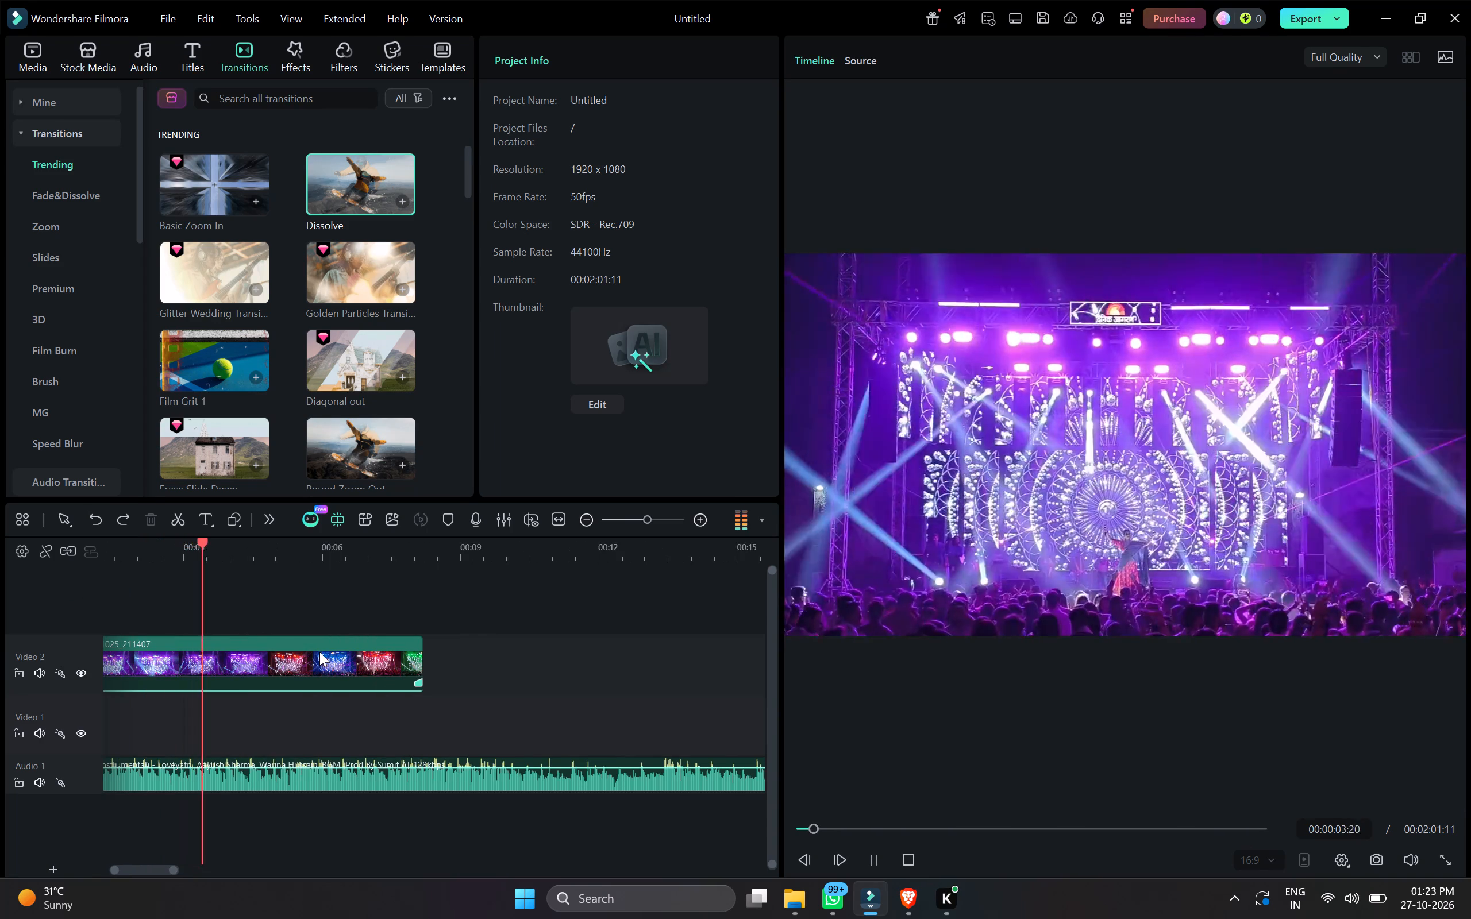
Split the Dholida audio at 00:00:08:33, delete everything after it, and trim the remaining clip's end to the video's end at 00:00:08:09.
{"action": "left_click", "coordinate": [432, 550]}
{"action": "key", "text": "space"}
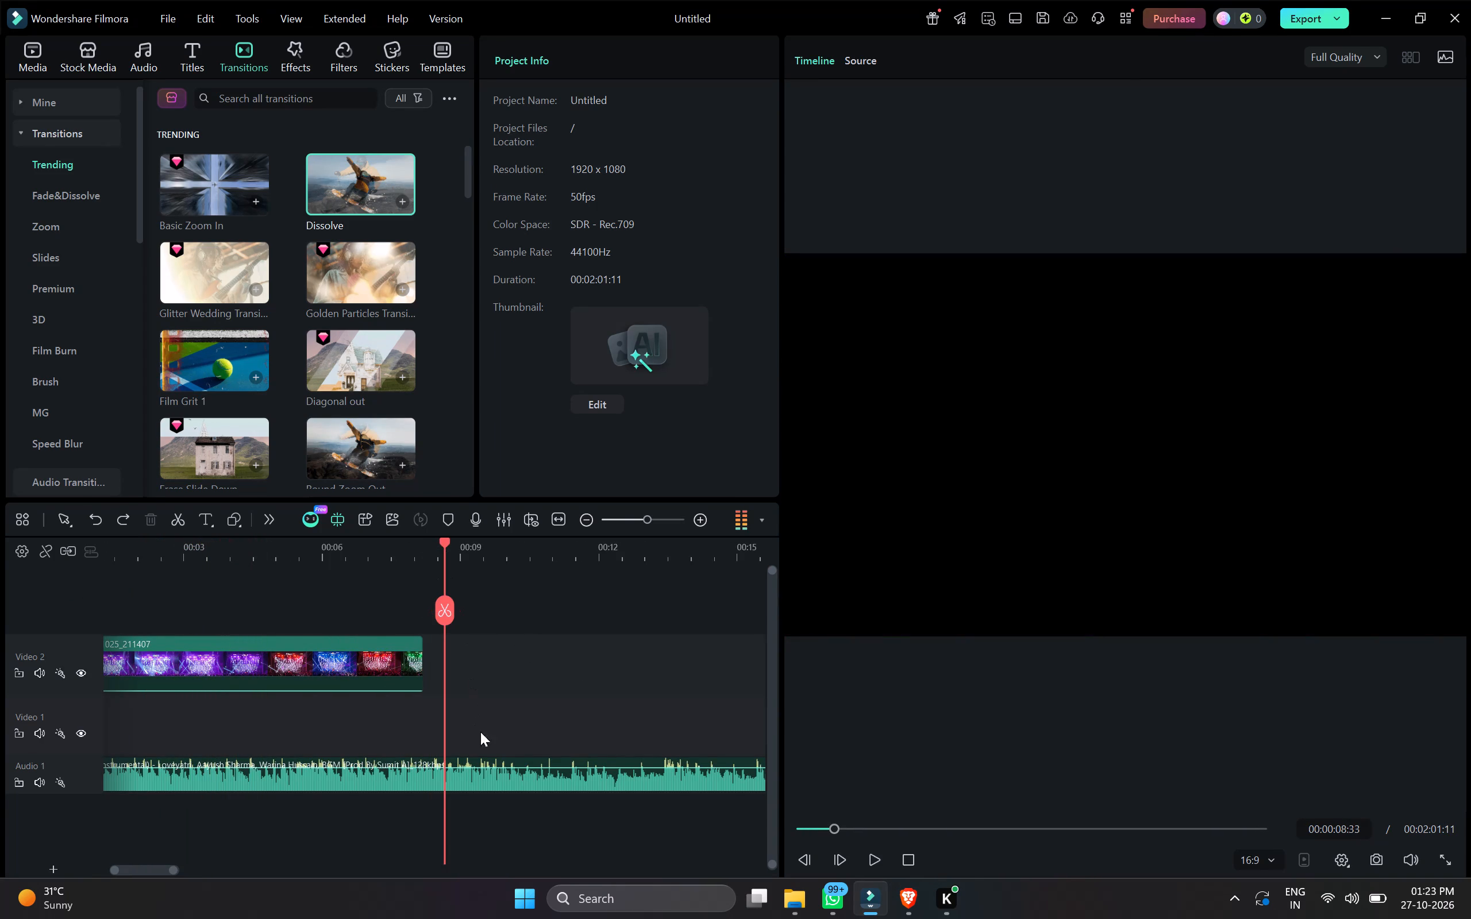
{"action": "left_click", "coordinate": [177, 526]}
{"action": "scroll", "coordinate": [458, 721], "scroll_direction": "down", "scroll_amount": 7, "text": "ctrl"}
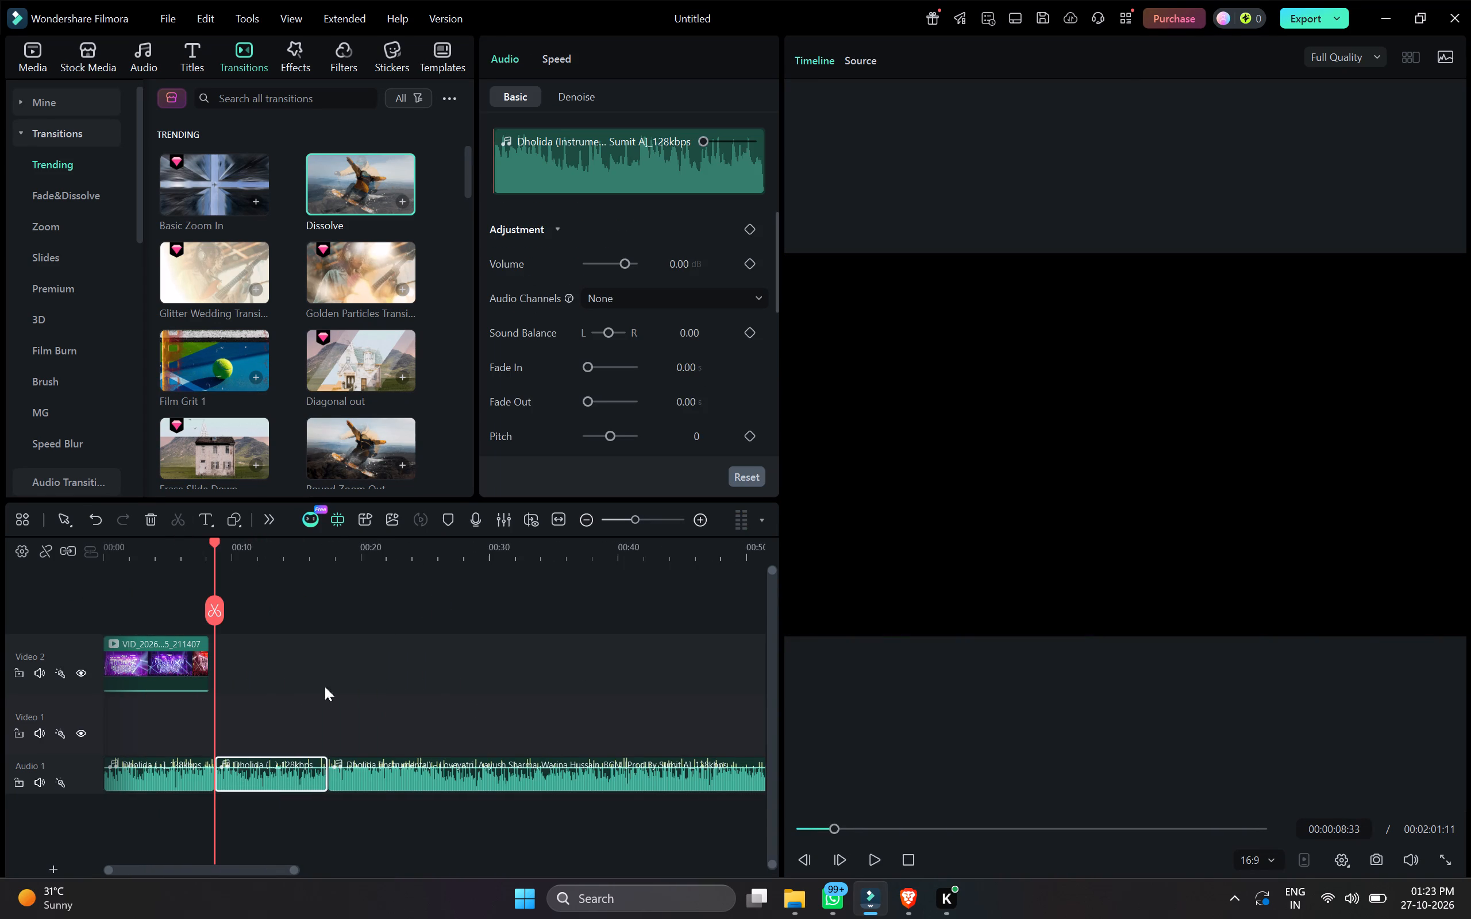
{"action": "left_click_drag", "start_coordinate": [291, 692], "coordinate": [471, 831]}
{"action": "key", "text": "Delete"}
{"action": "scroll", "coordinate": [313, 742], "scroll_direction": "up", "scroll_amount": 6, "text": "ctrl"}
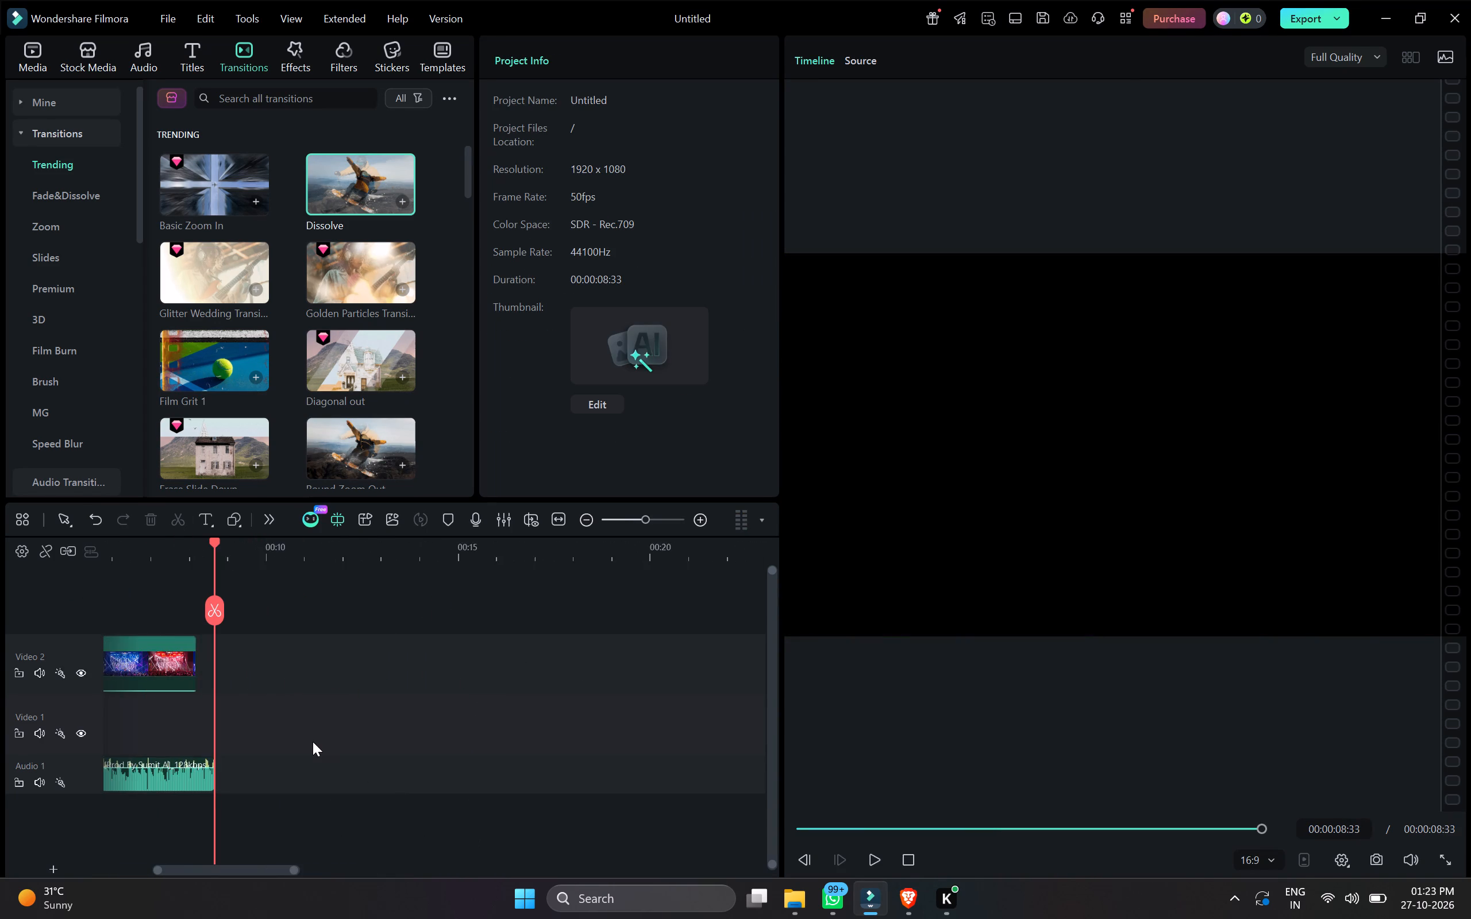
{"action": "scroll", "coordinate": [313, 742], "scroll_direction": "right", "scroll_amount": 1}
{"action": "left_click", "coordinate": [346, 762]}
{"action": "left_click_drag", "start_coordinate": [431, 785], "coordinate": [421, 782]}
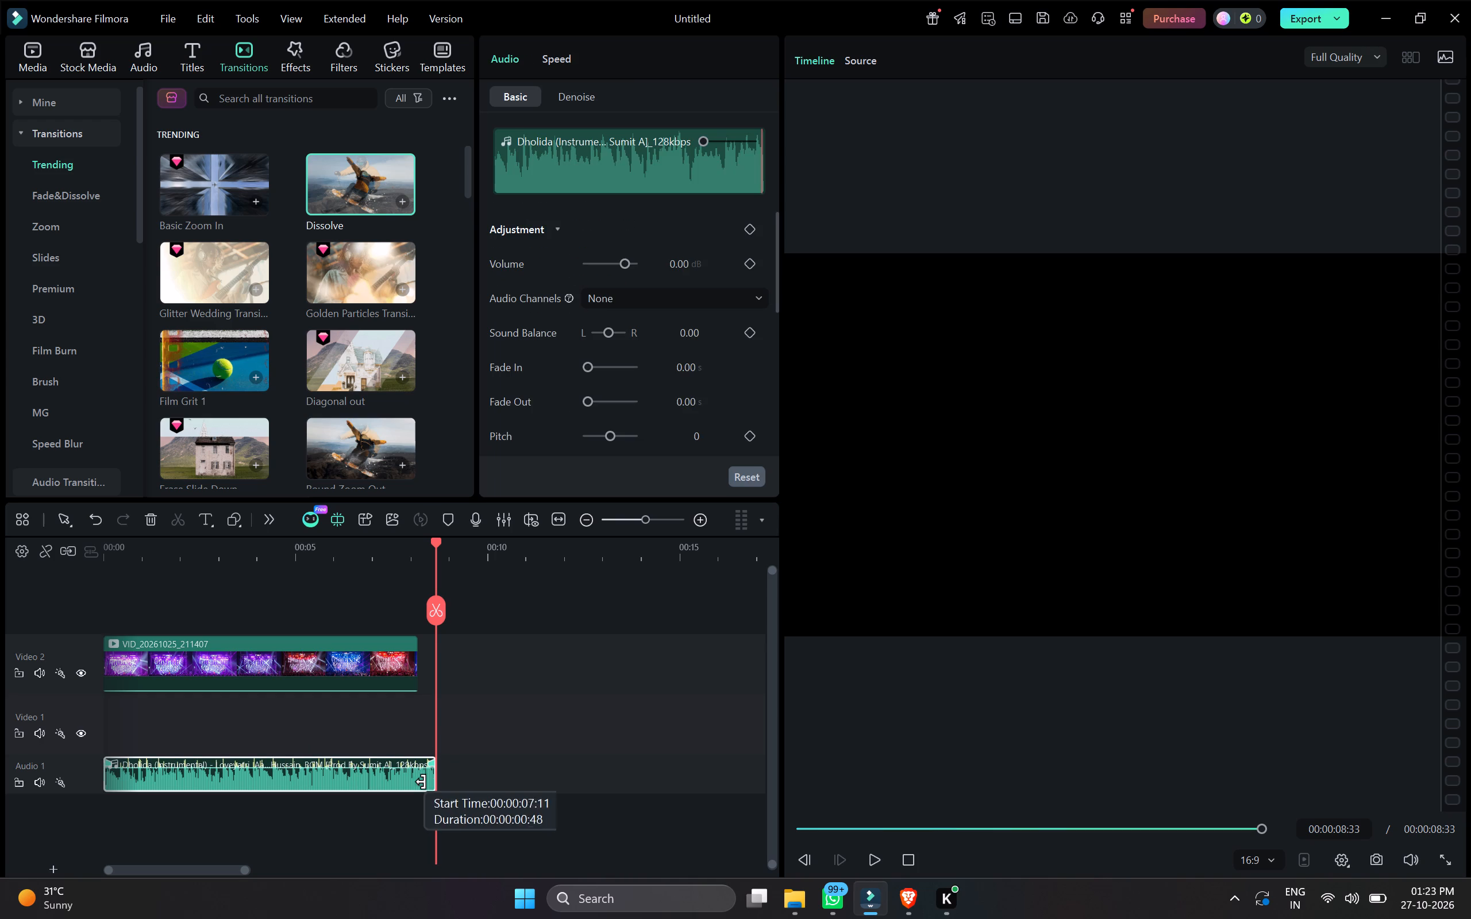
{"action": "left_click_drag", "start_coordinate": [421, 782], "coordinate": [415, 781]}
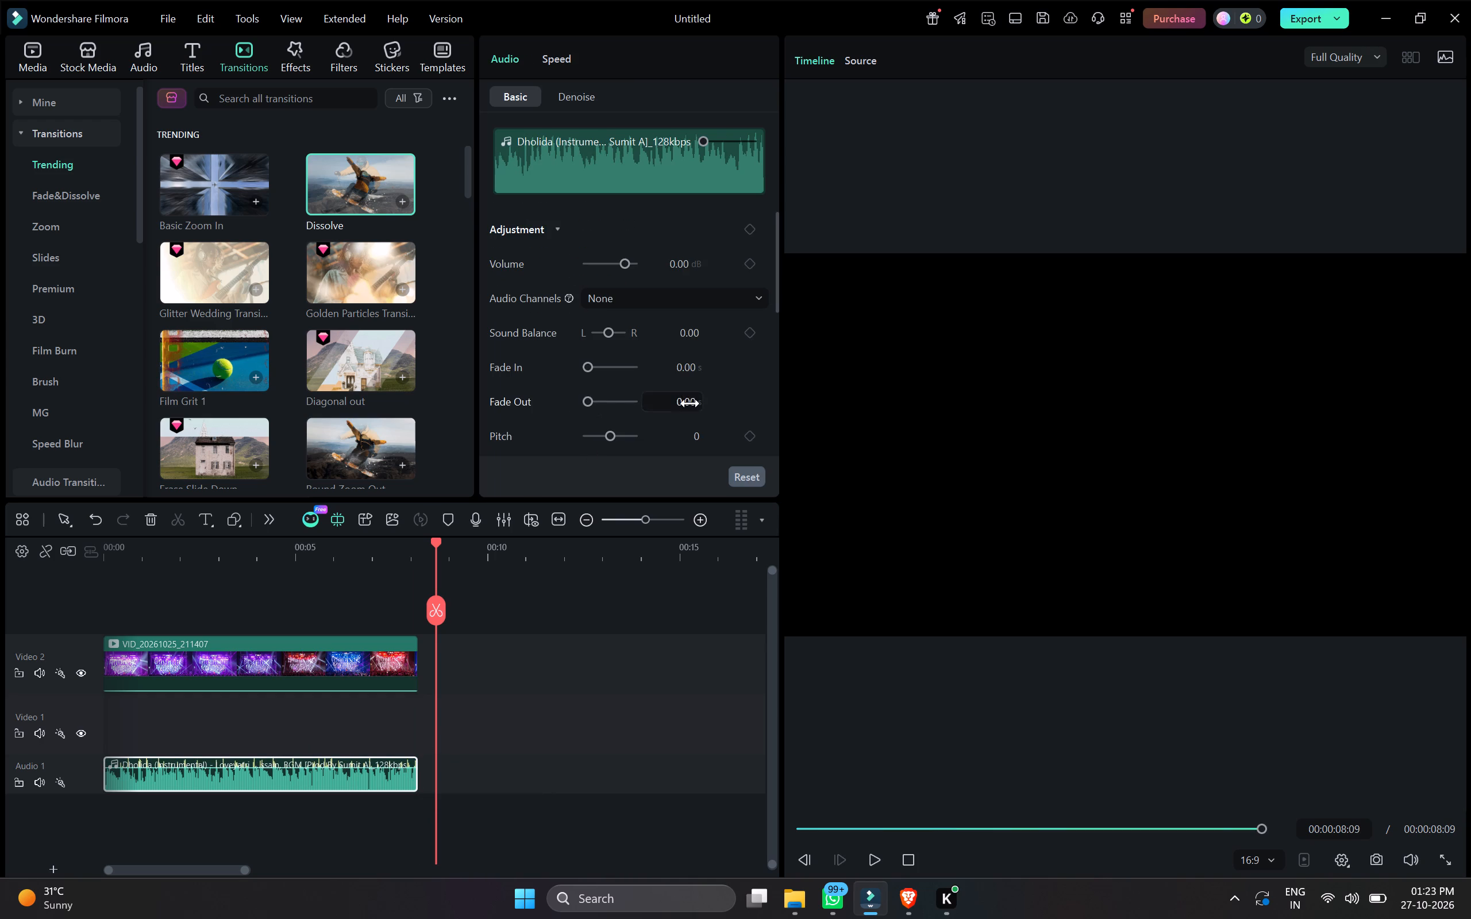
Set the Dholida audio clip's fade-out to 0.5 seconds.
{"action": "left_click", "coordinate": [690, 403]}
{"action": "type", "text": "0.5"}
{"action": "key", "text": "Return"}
Add a Dissolve transition at the end of the stage video, shorten it to 00:00:00:29, and preview the timeline.
{"action": "left_click_drag", "start_coordinate": [364, 187], "coordinate": [402, 682]}
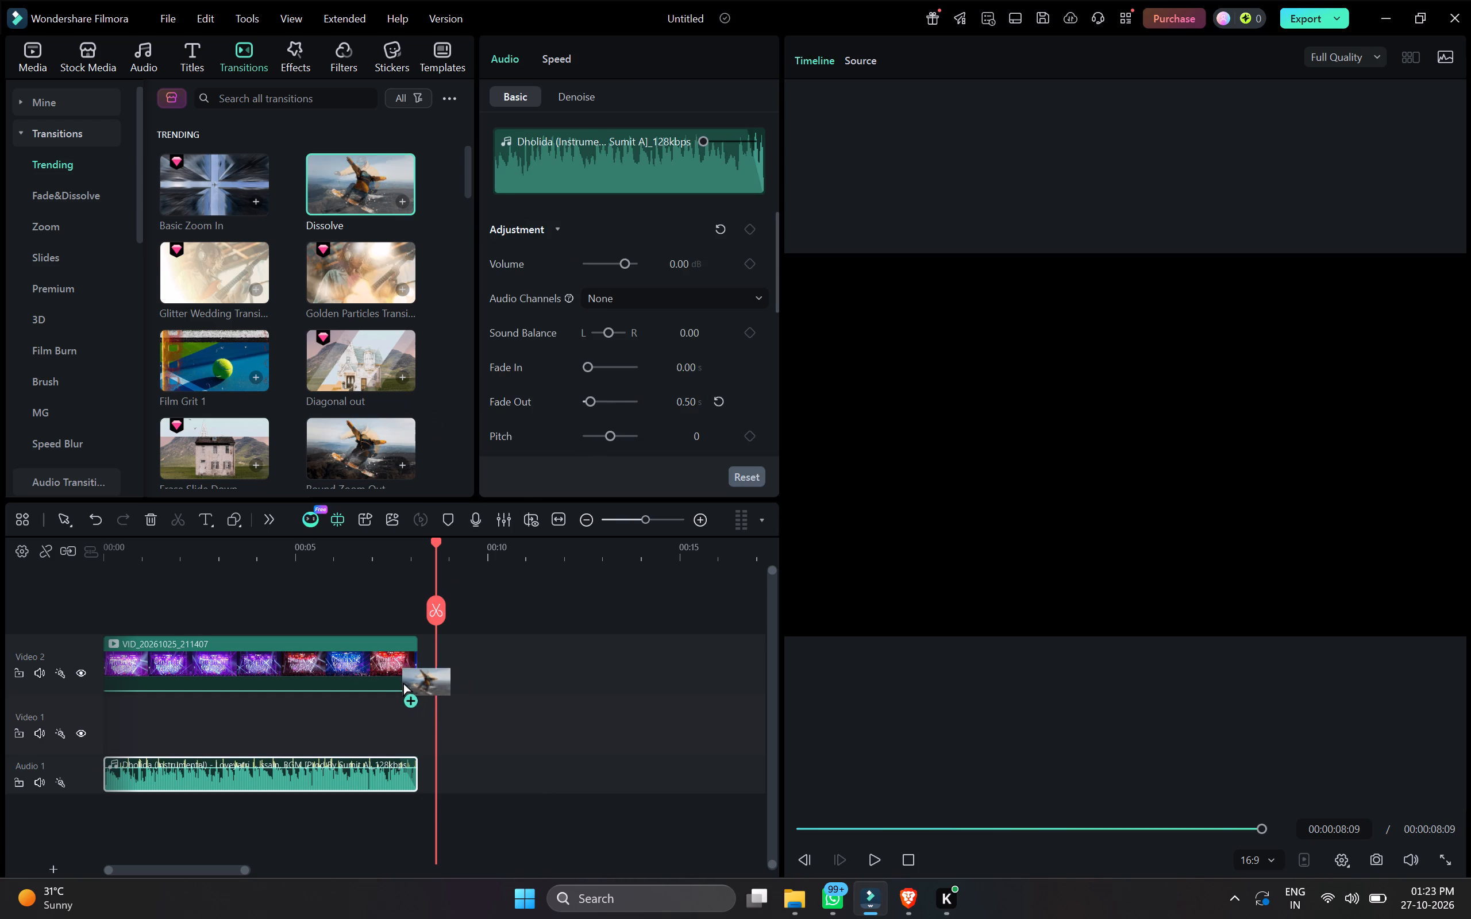
{"action": "left_click_drag", "start_coordinate": [402, 682], "coordinate": [384, 677]}
{"action": "left_click_drag", "start_coordinate": [345, 664], "coordinate": [396, 665]}
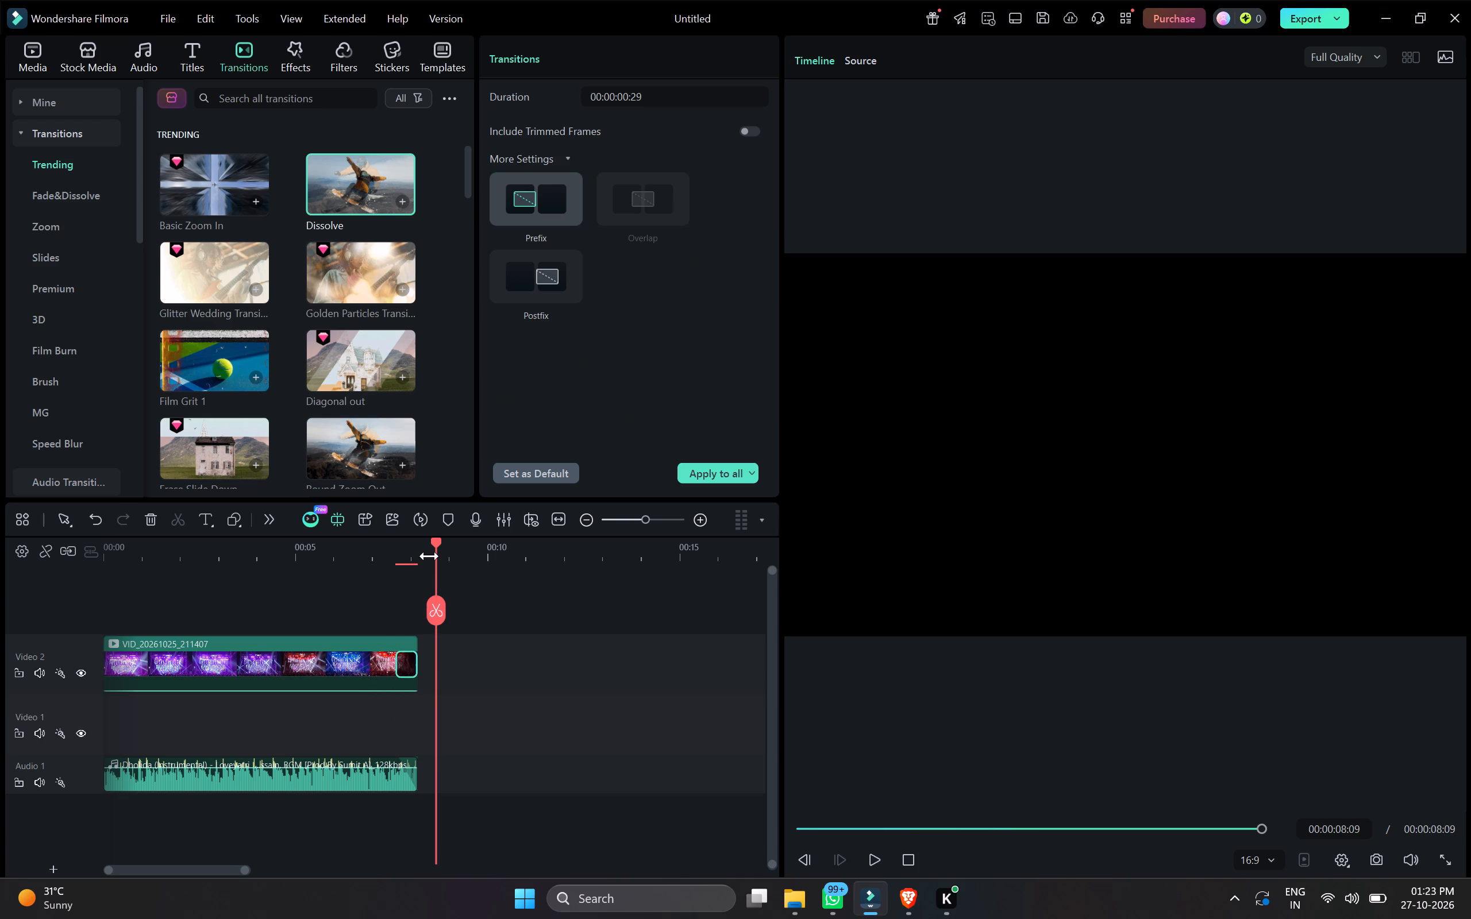
{"action": "left_click_drag", "start_coordinate": [439, 534], "coordinate": [88, 557]}
{"action": "left_click", "coordinate": [121, 548]}
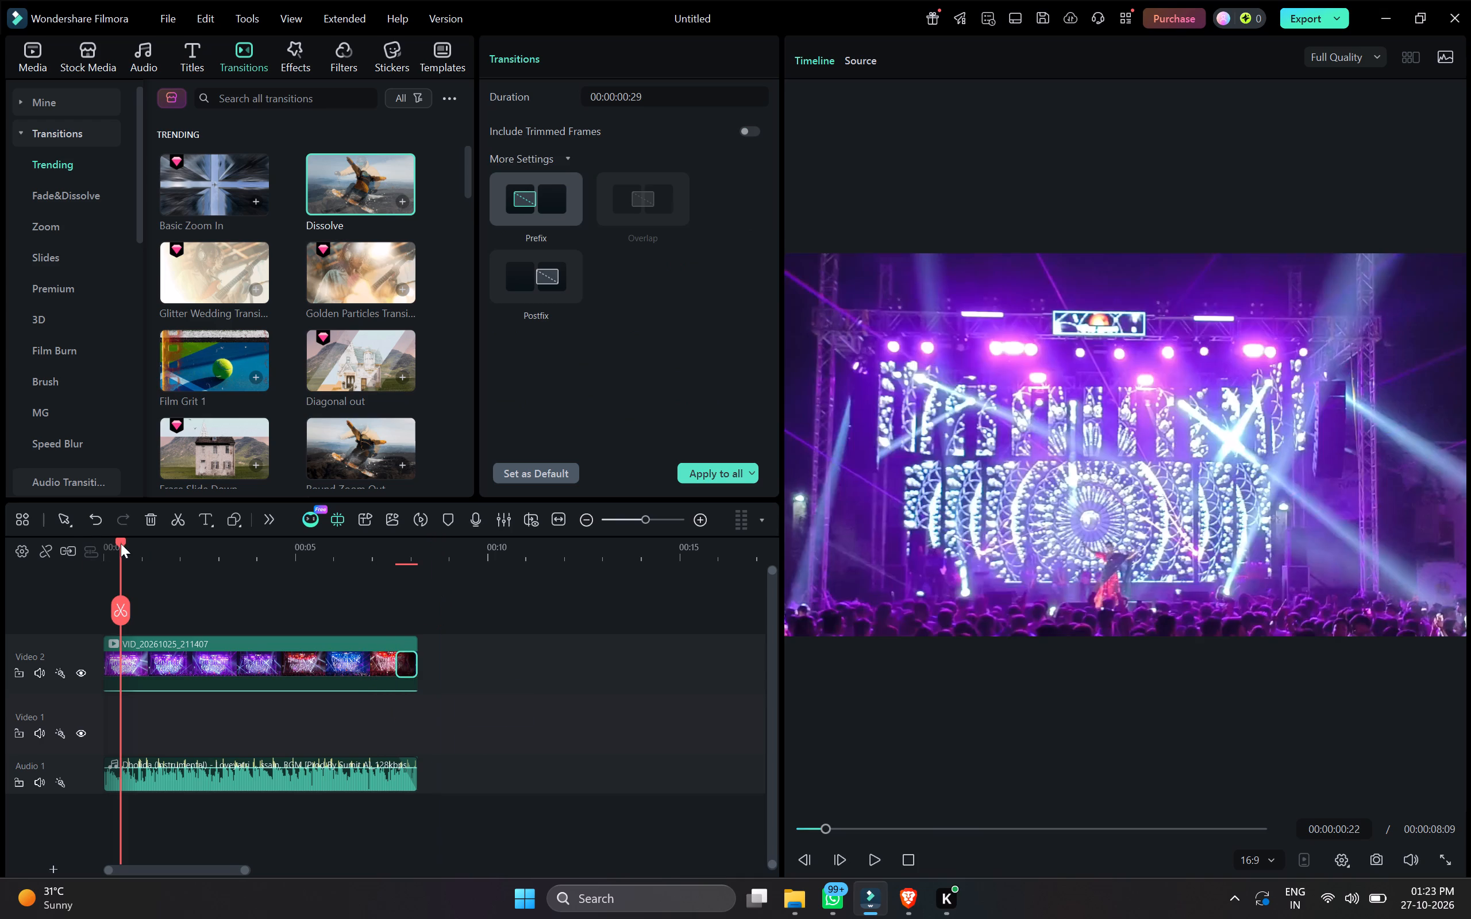
{"action": "left_click_drag", "start_coordinate": [121, 541], "coordinate": [61, 547]}
{"action": "key", "text": "space"}
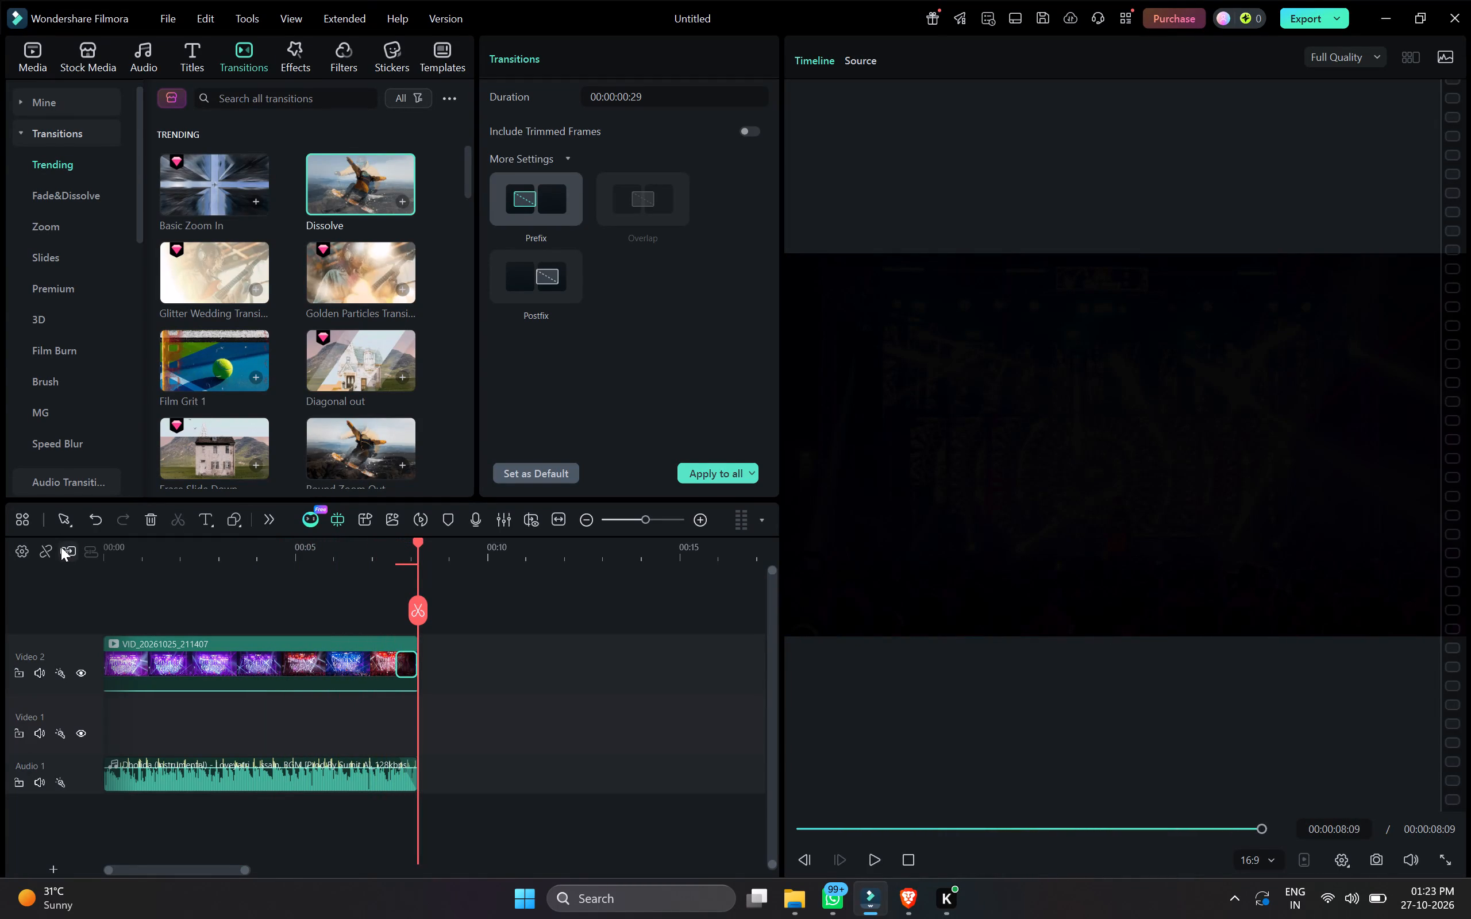
Move the Dholida audio past the end of the stage video, reset the video's volume to 0.00 dB, and preview its original sound.
{"action": "left_click_drag", "start_coordinate": [227, 775], "coordinate": [595, 766]}
{"action": "left_click", "coordinate": [346, 650]}
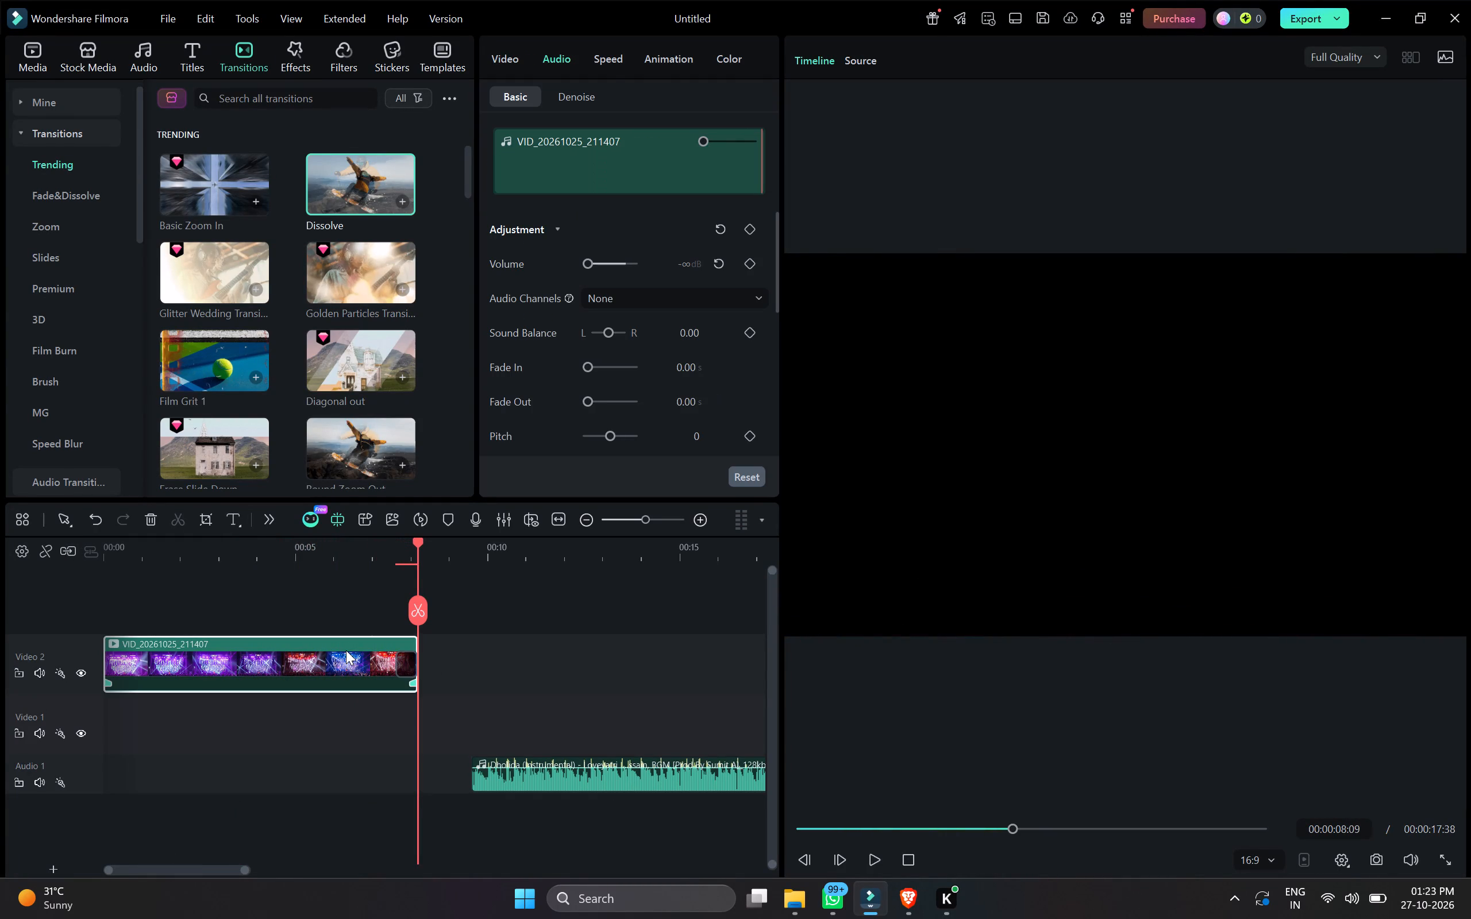
{"action": "left_click", "coordinate": [723, 267]}
{"action": "left_click", "coordinate": [132, 552]}
{"action": "left_click_drag", "start_coordinate": [132, 539], "coordinate": [97, 552]}
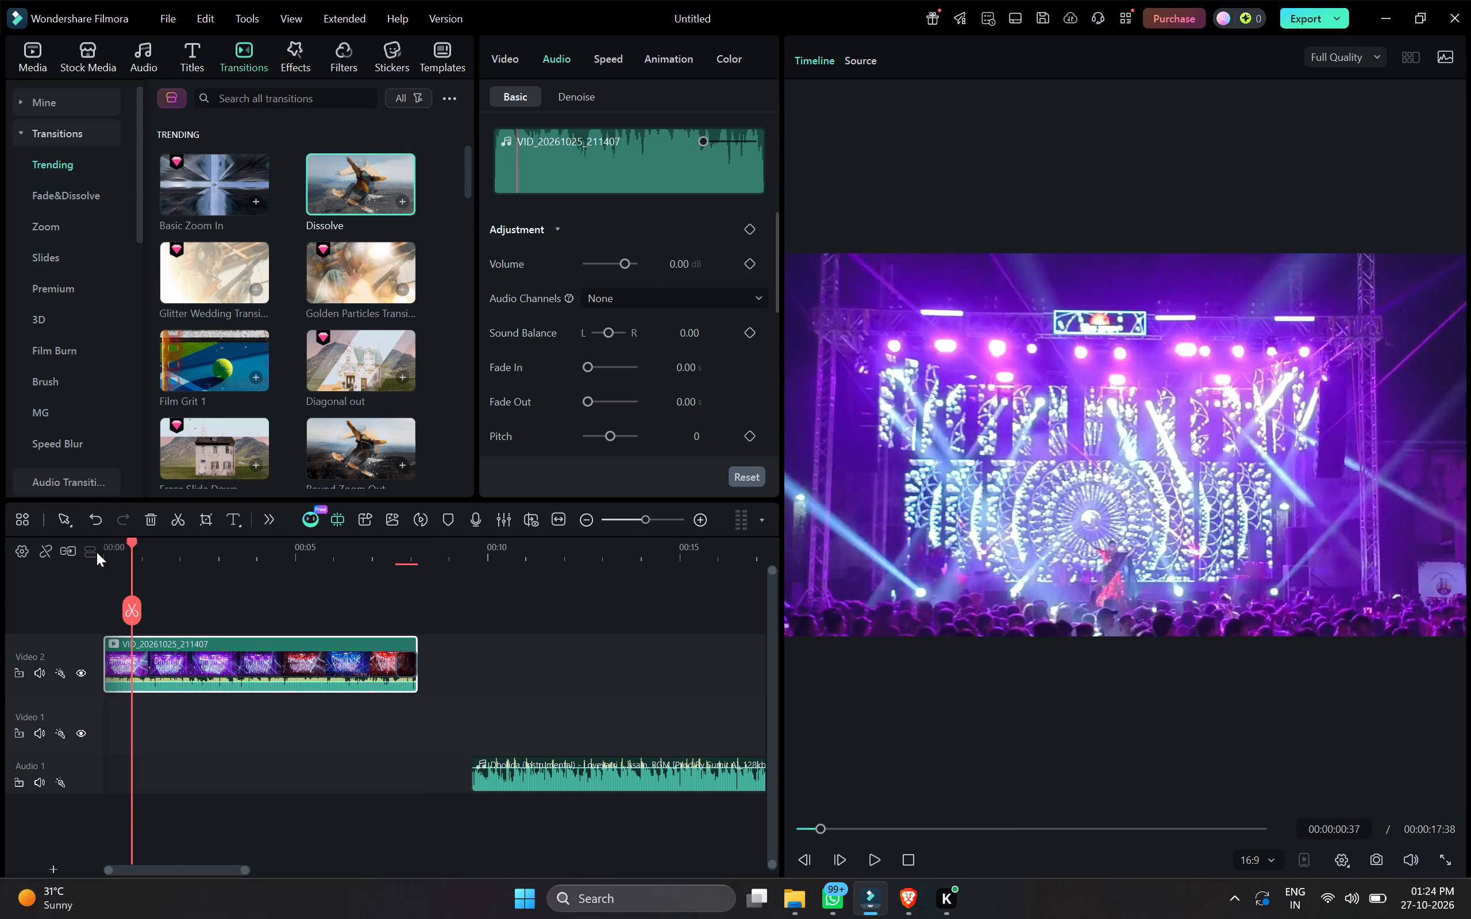
{"action": "left_click_drag", "start_coordinate": [97, 552], "coordinate": [6, 561]}
{"action": "key", "text": "space"}
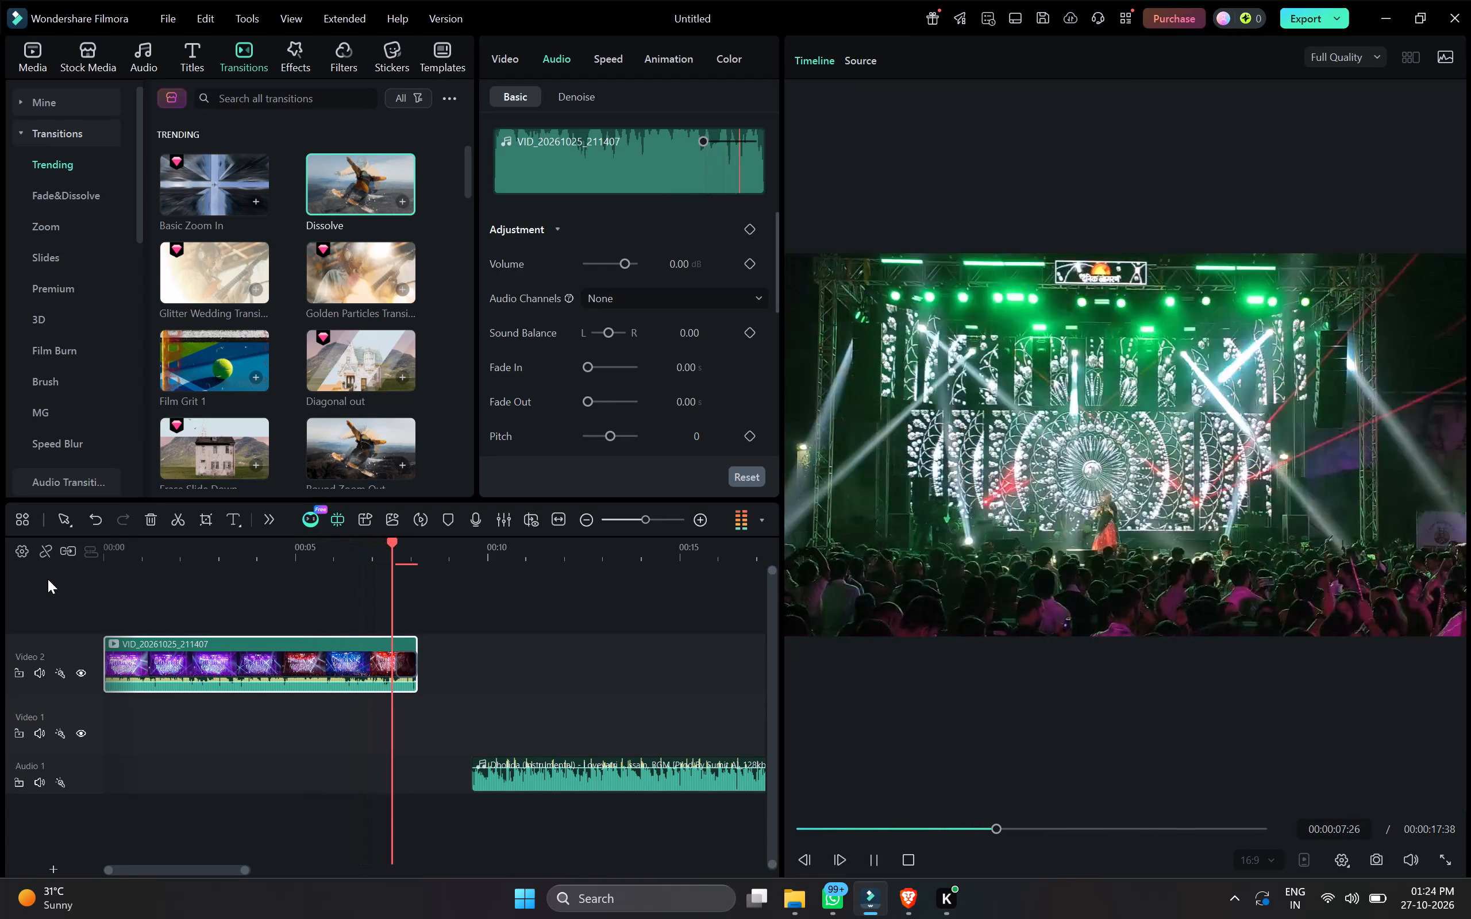
{"action": "key", "text": "space"}
Delete the Dholida audio clip from the Audio 1 track.
{"action": "left_click_drag", "start_coordinate": [410, 705], "coordinate": [609, 791]}
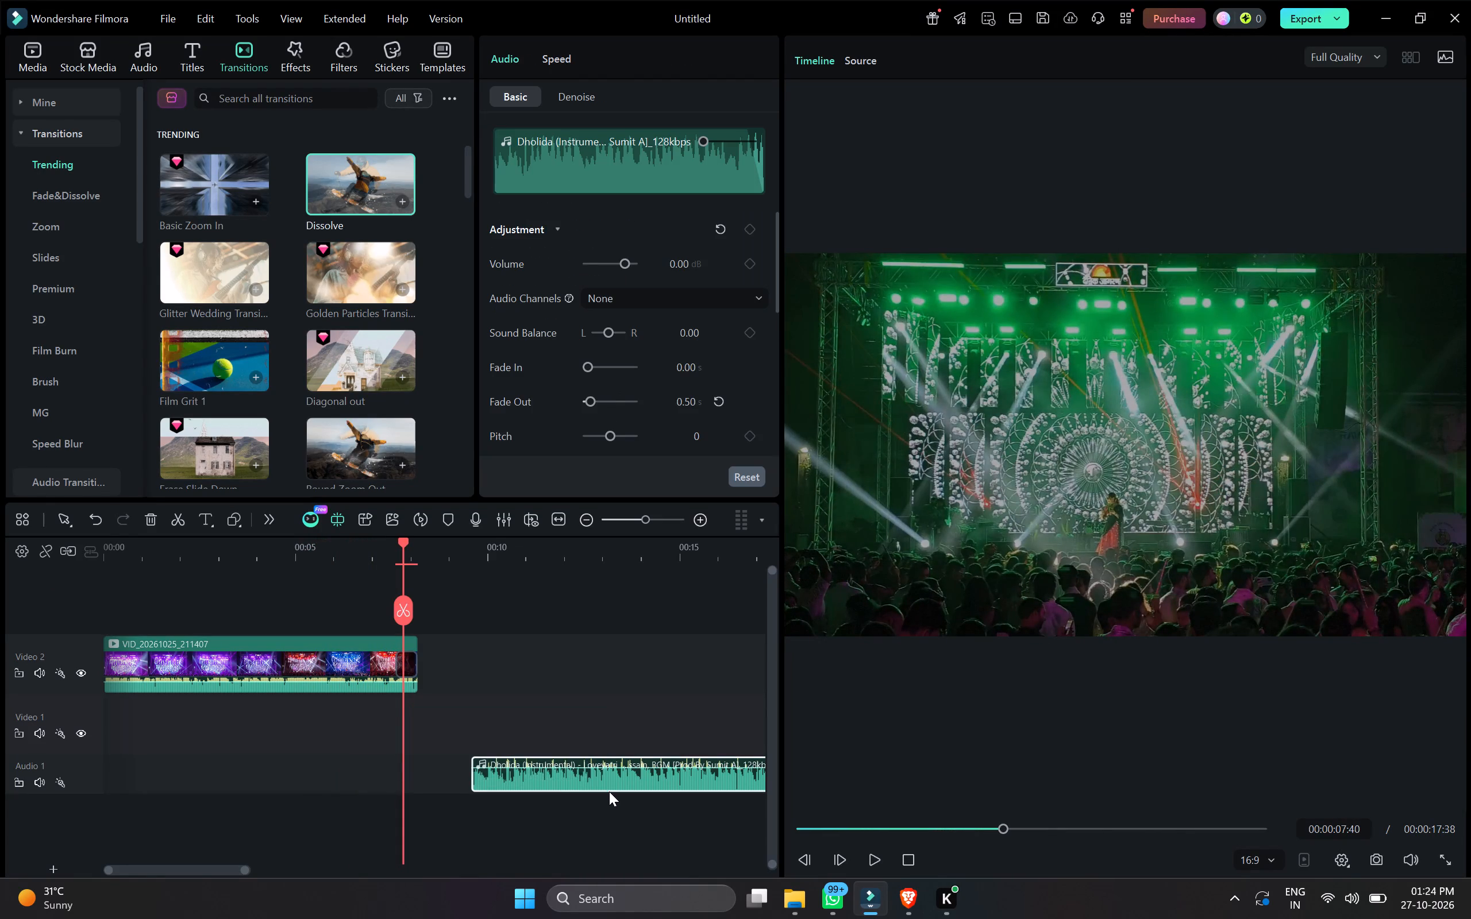
{"action": "key", "text": "Delete"}
Switch to YouTube in Brave, search for "subharam song bgm", and browse the results for a suitable background track.
{"action": "left_click", "coordinate": [917, 905]}
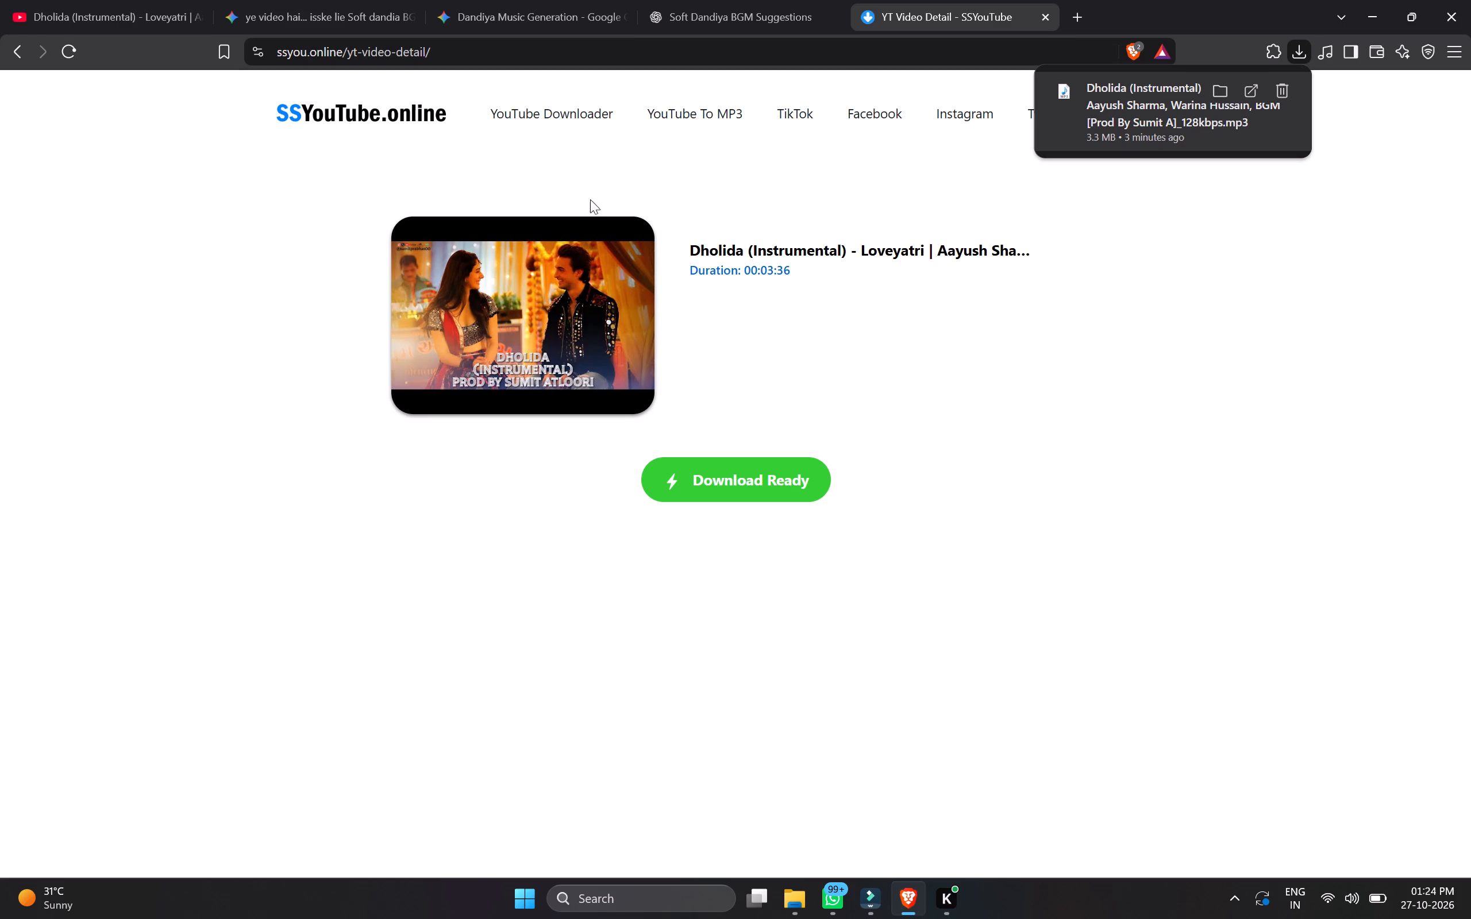
{"action": "left_click", "coordinate": [76, 1]}
{"action": "left_click_drag", "start_coordinate": [576, 96], "coordinate": [336, 79]}
{"action": "type", "text": "subh"}
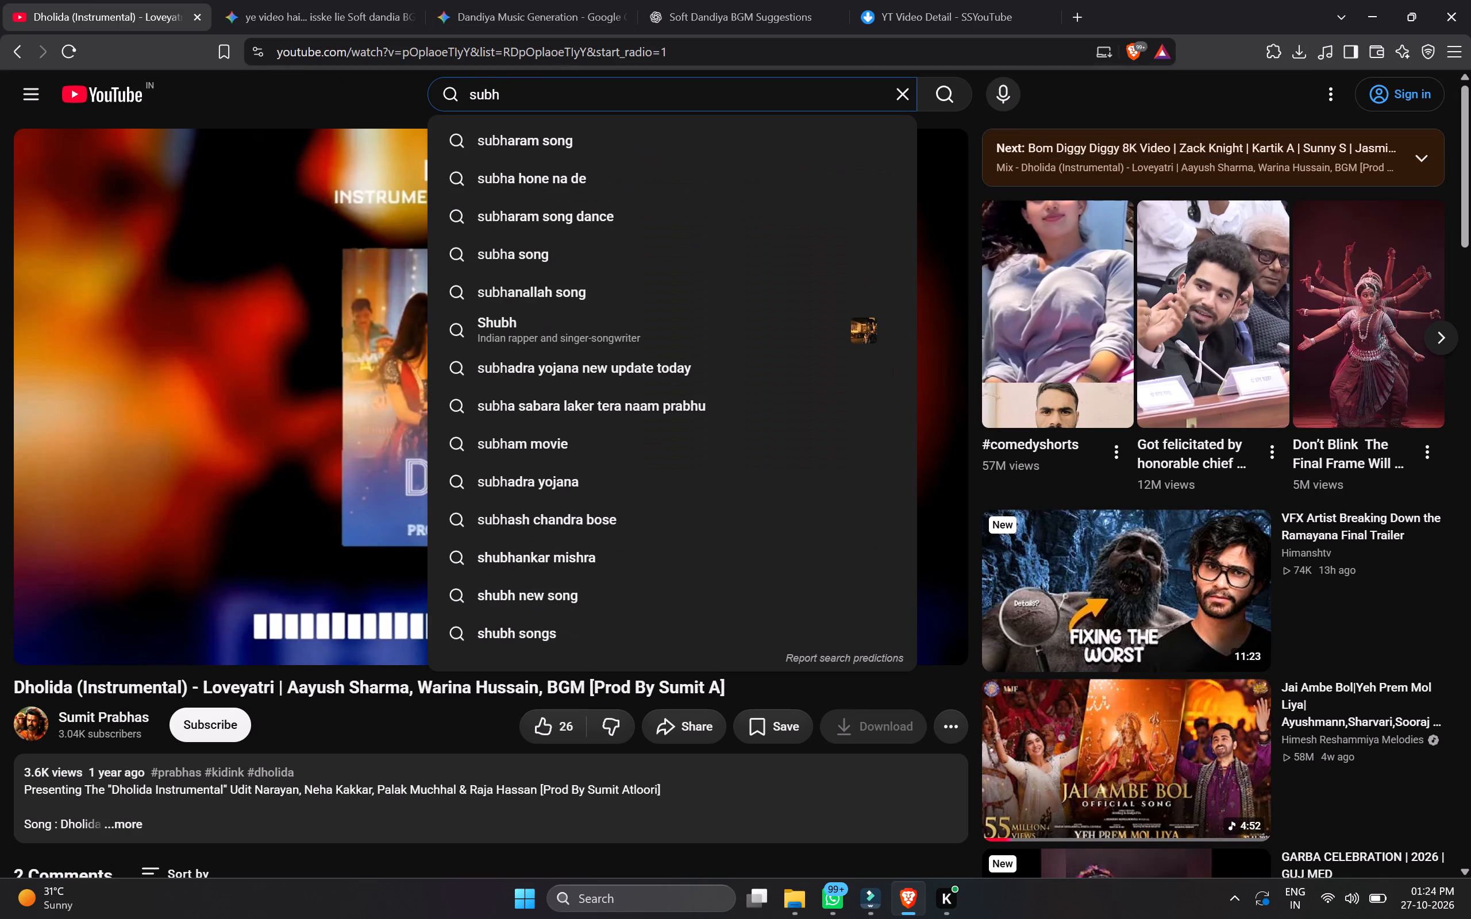
{"action": "key", "text": "Down"}
{"action": "key", "text": "space"}
{"action": "type", "text": "bgm"}
{"action": "key", "text": "Return"}
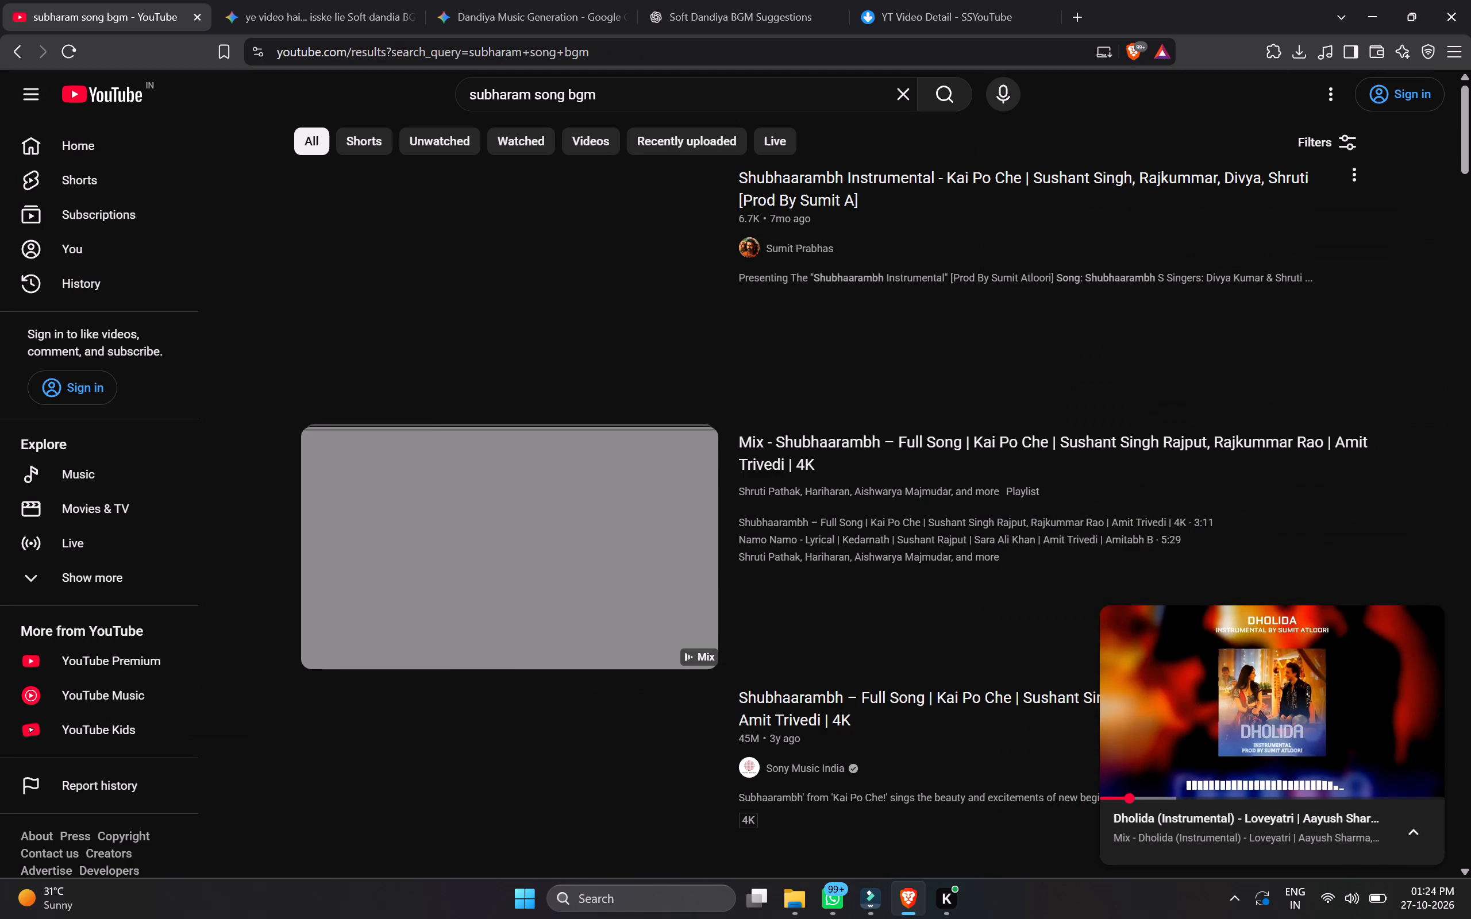
{"action": "scroll", "coordinate": [484, 433], "scroll_direction": "down", "scroll_amount": 6}
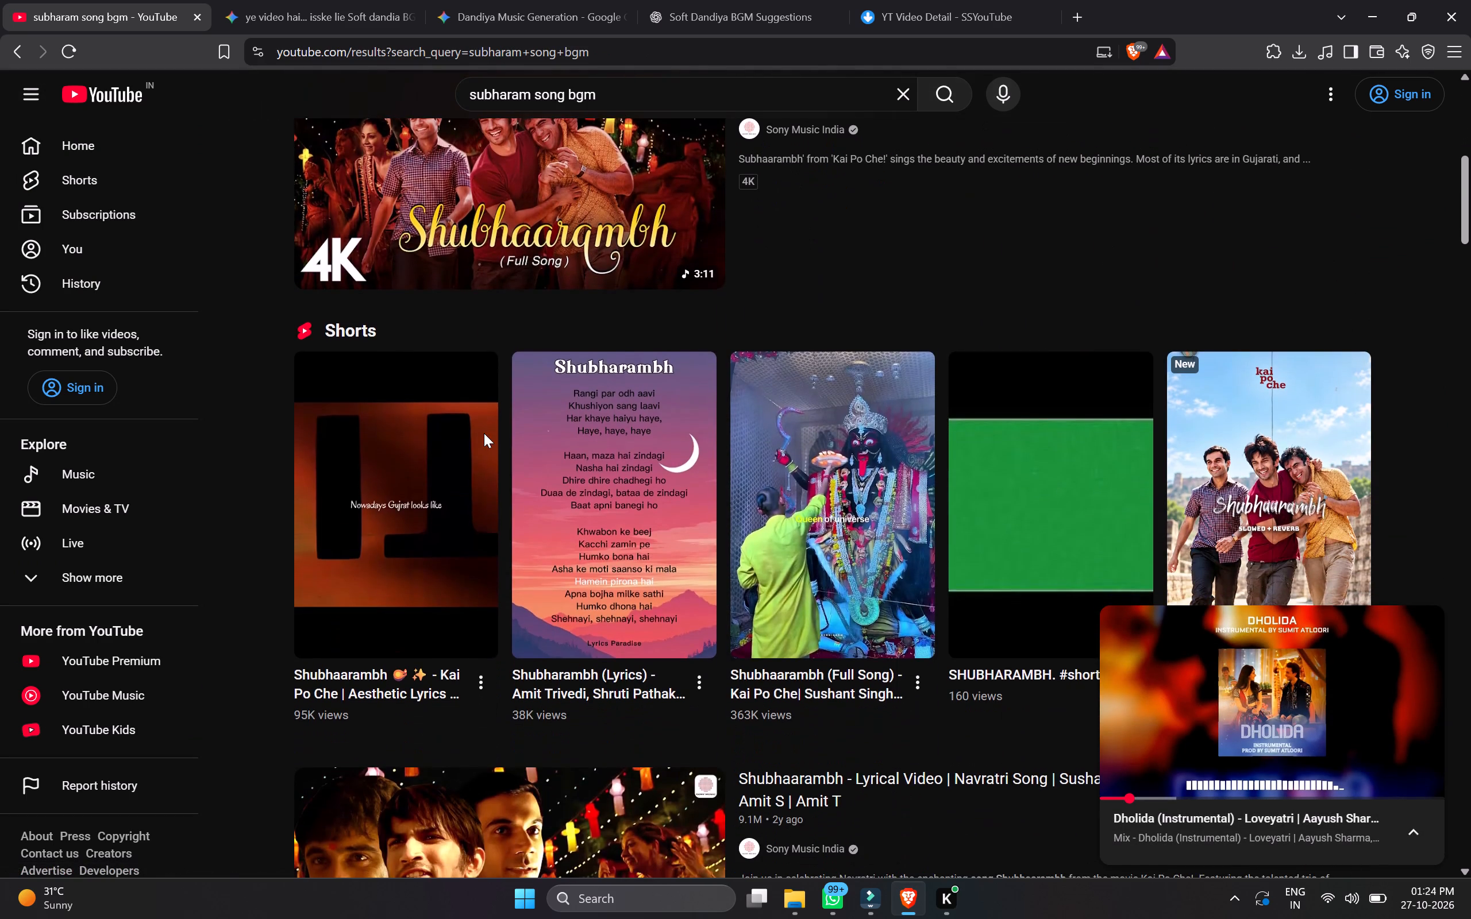
{"action": "scroll", "coordinate": [484, 433], "scroll_direction": "down", "scroll_amount": 3}
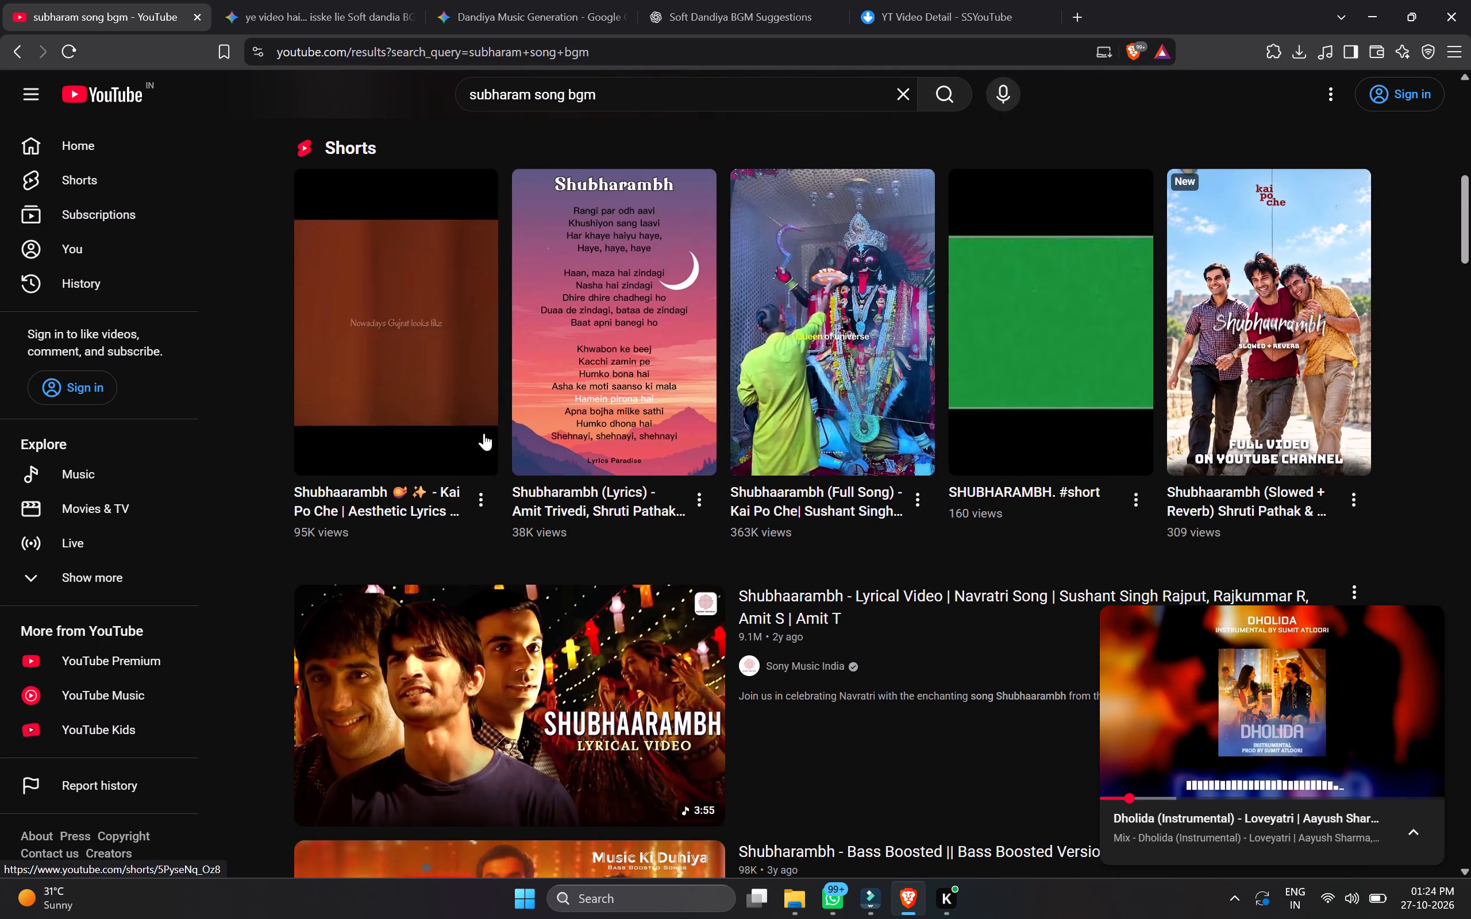
{"action": "scroll", "coordinate": [484, 433], "scroll_direction": "down", "scroll_amount": 4}
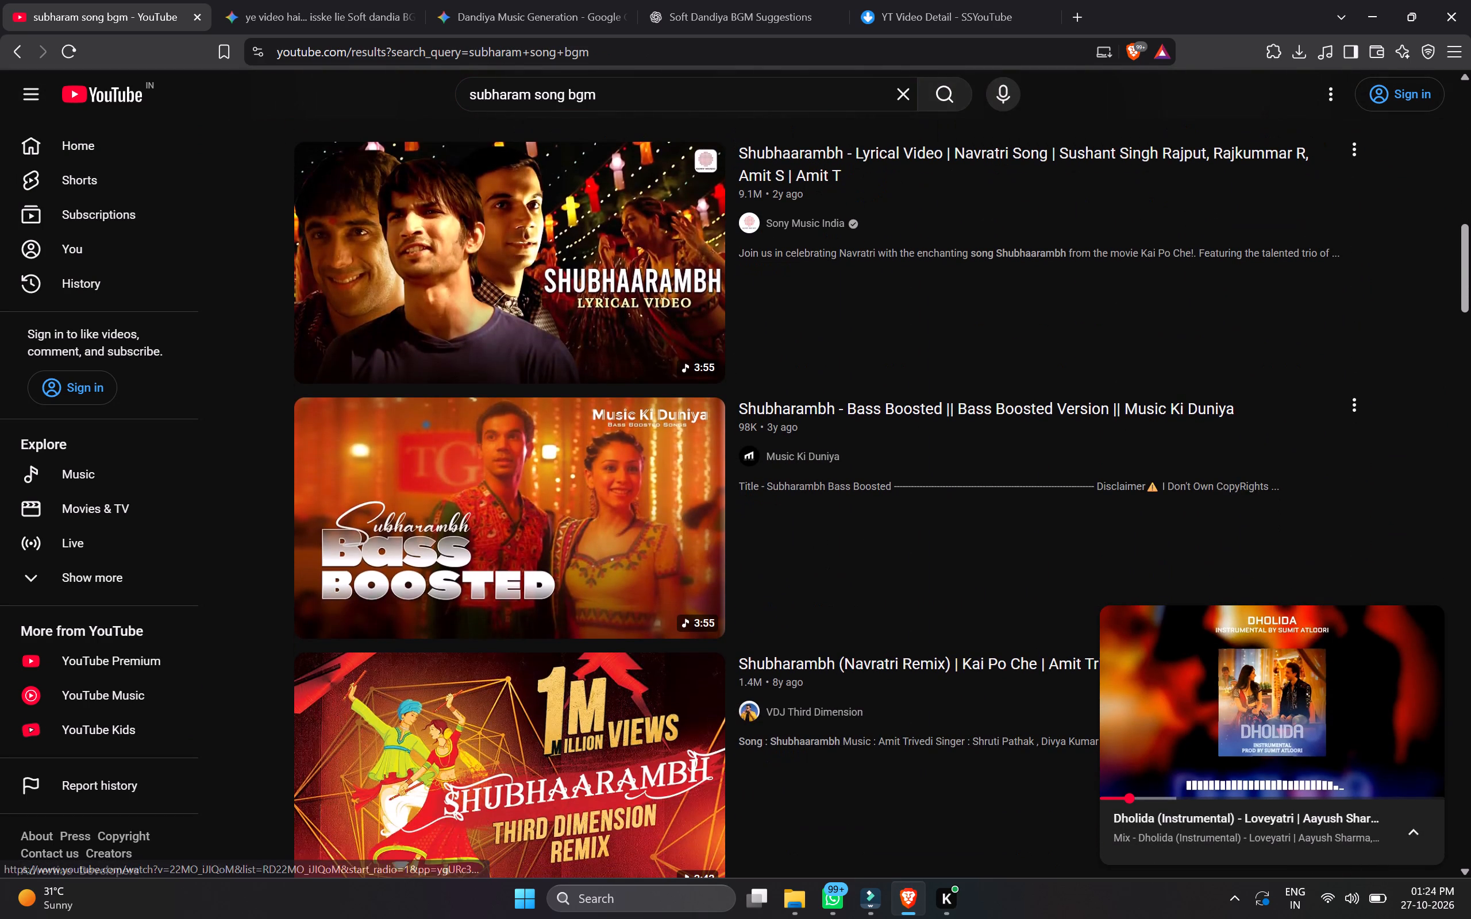
Search YouTube for "subharam song instrumental" and open the "Shubhaarambh Instrumental - Kai Po Che" video.
{"action": "left_click", "coordinate": [629, 92]}
{"action": "key", "text": "space"}
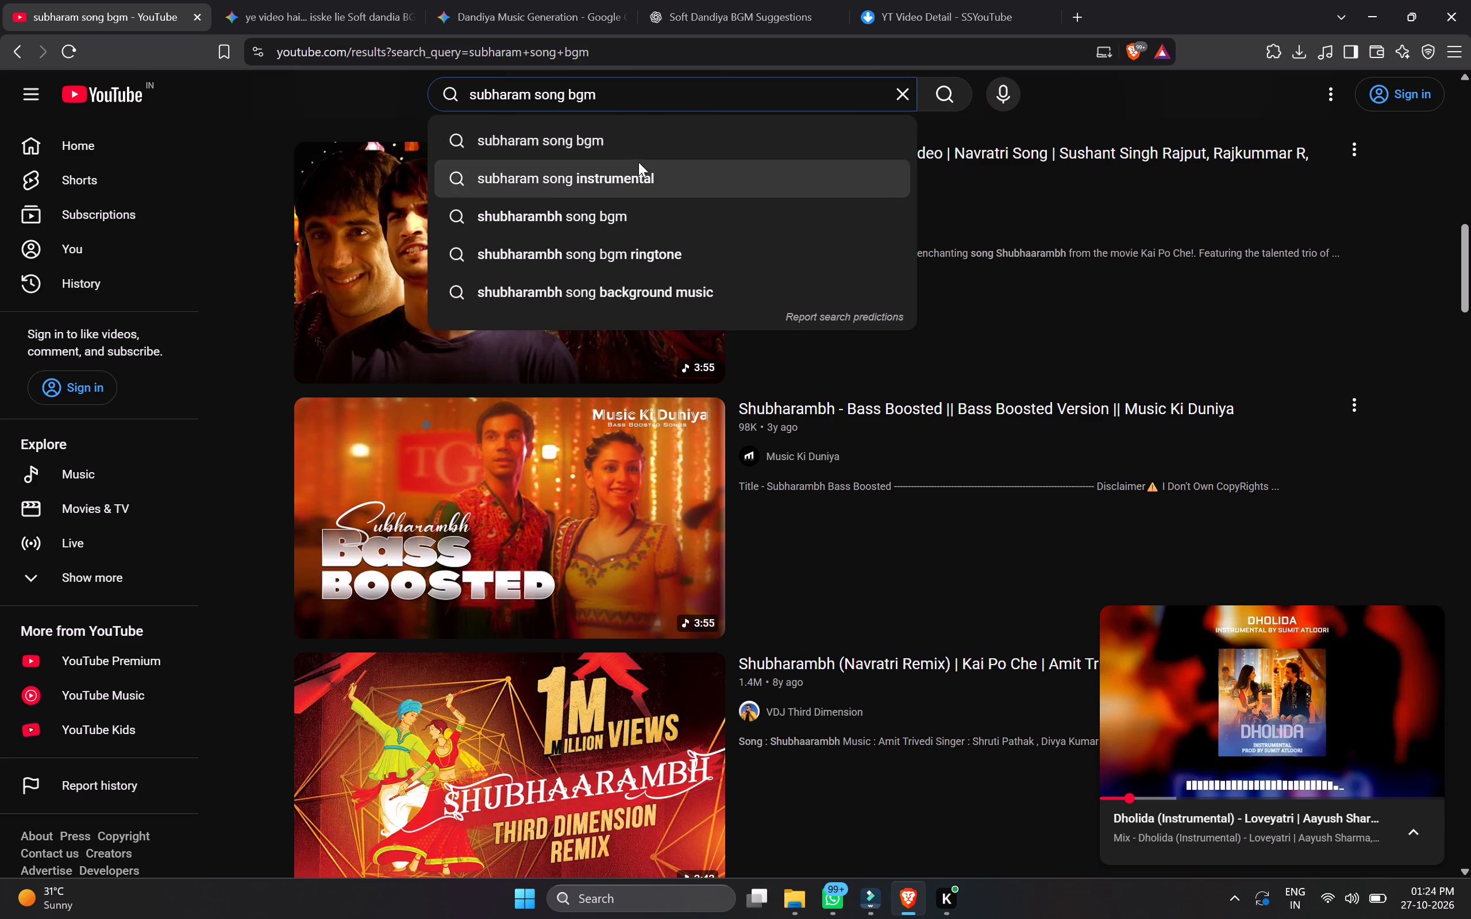
{"action": "left_click", "coordinate": [638, 167]}
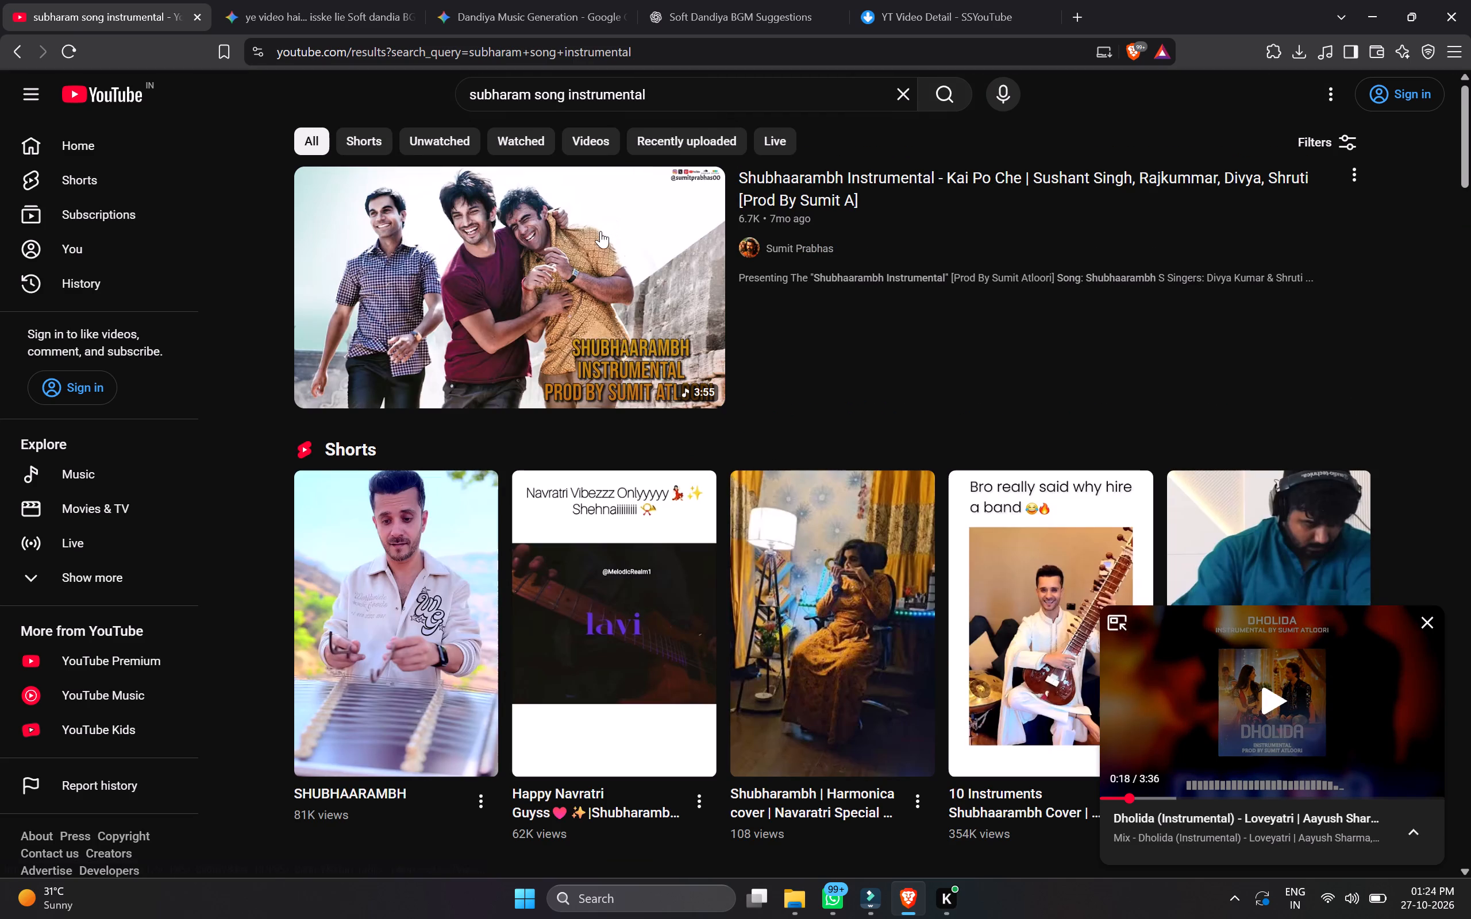
{"action": "left_click", "coordinate": [600, 231]}
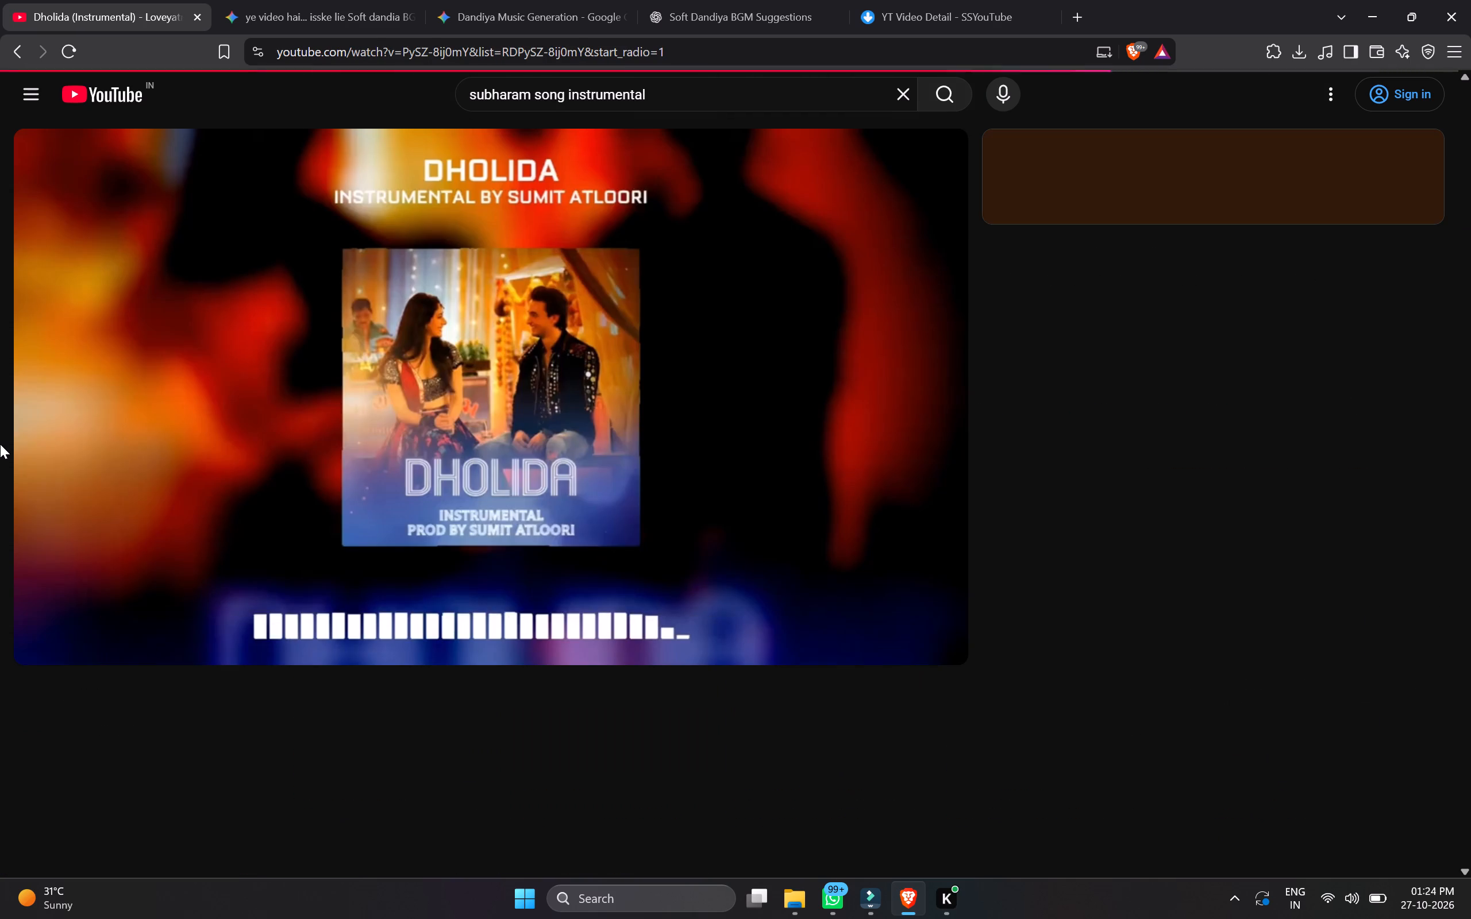
Skip ahead 25 seconds in the Shubhaarambh Instrumental video to sample the music.
{"action": "left_click", "coordinate": [1, 453]}
{"action": "key", "text": "Right"}
{"action": "key", "text": "Right"}
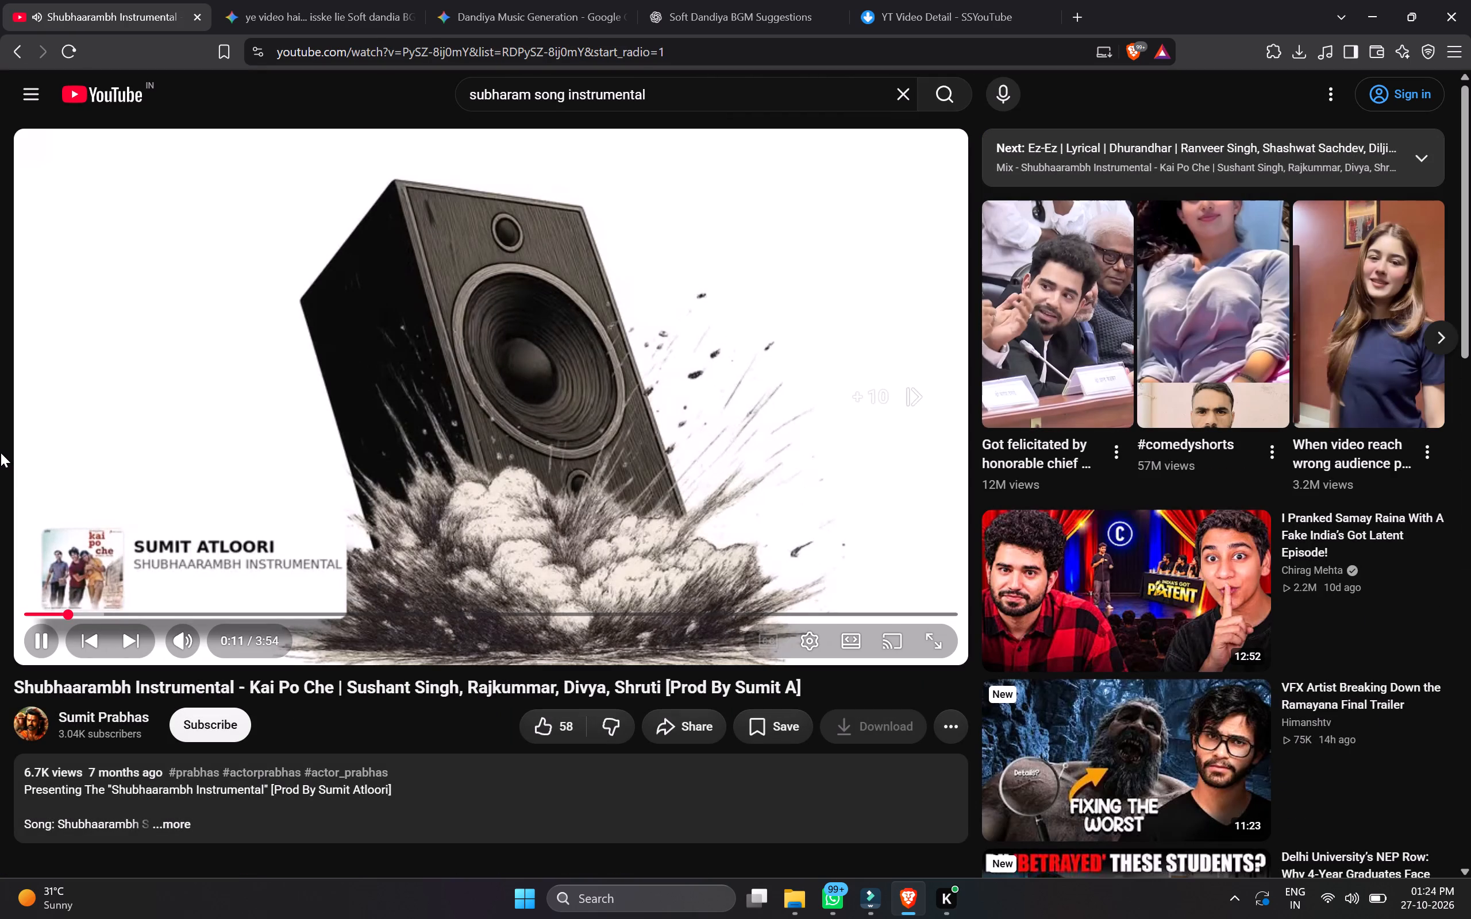
{"action": "key", "text": "Right"}
{"action": "key", "text": "Right"}
{"action": "key", "text": "Right"}
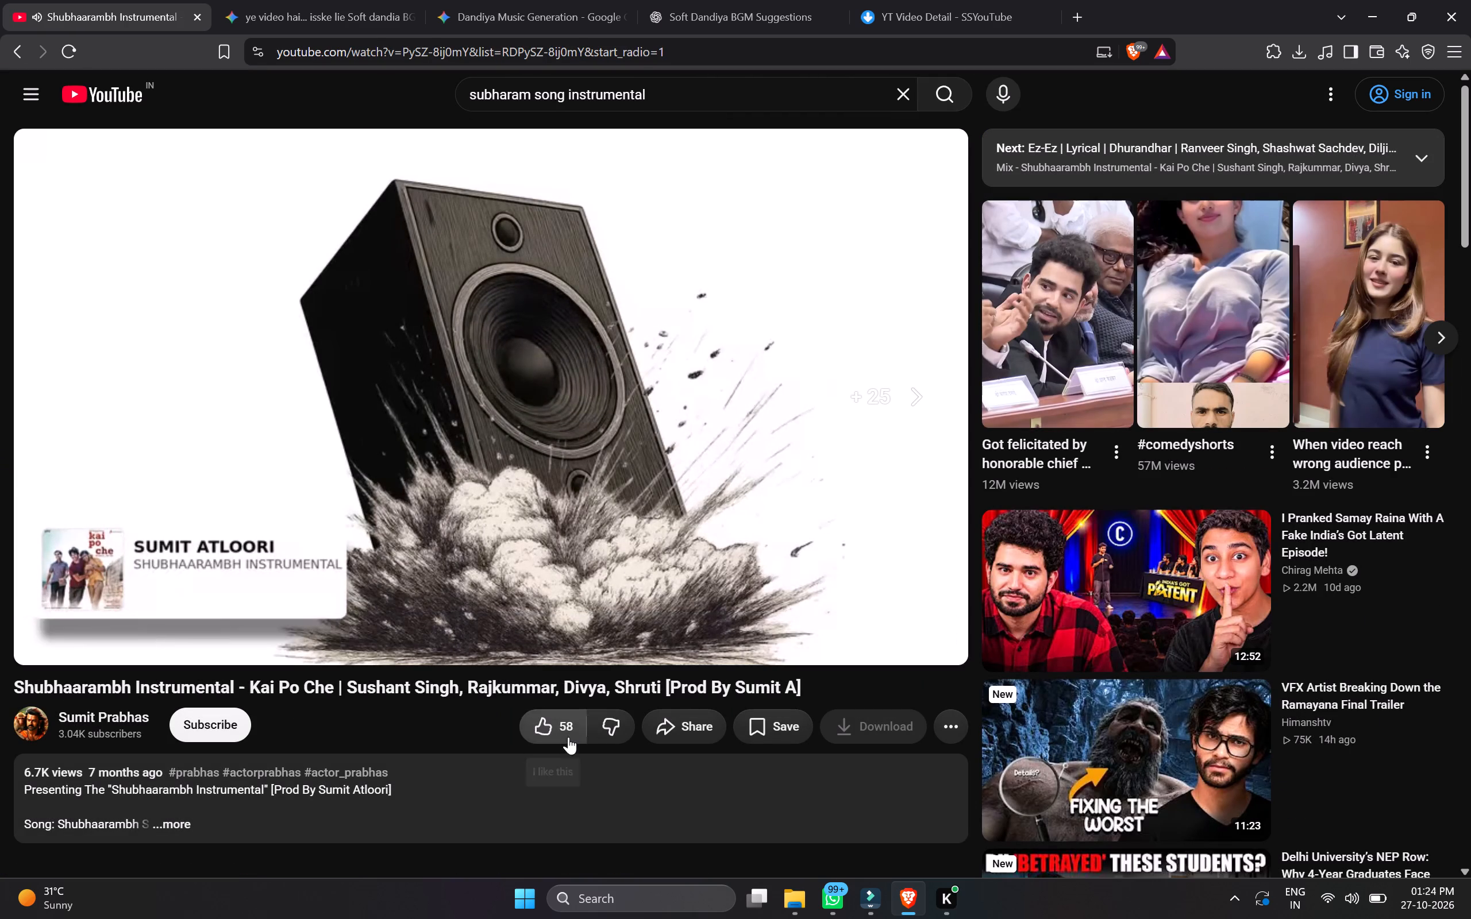
Skip further ahead through the Shubhaarambh Instrumental video to about 1:56, sampling the music along the way.
{"action": "key", "text": "Right"}
{"action": "key", "text": "Right"}
{"action": "key", "text": "Right"}
{"action": "key", "text": "Right"}
{"action": "key", "text": "Right"}
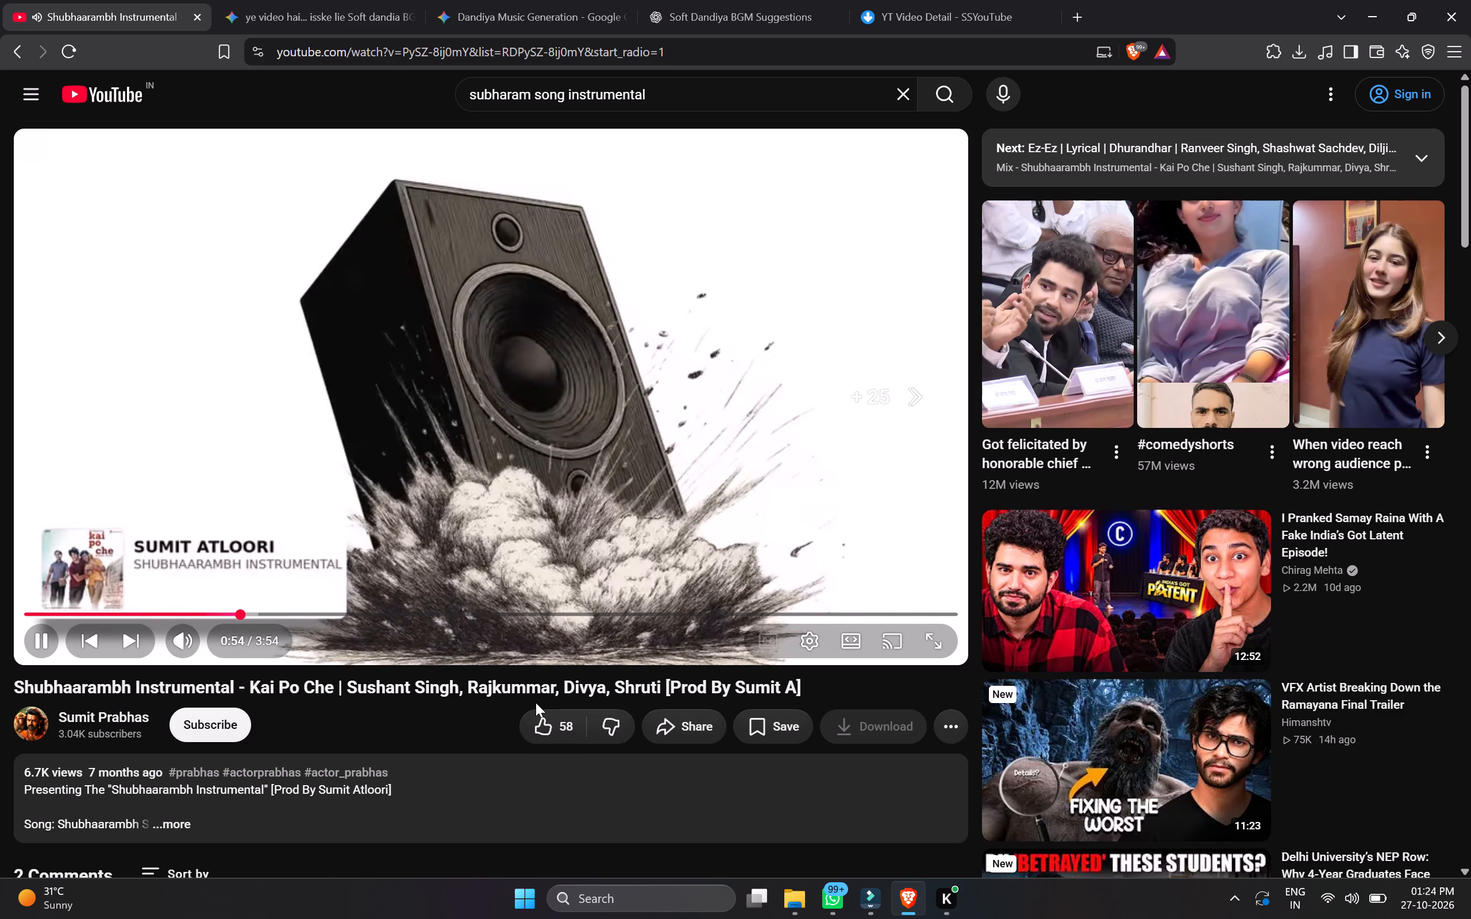
{"action": "key", "text": "Right"}
{"action": "key", "text": "Right"}
{"action": "key", "text": "Right"}
{"action": "key", "text": "Right"}
{"action": "key", "text": "Right"}
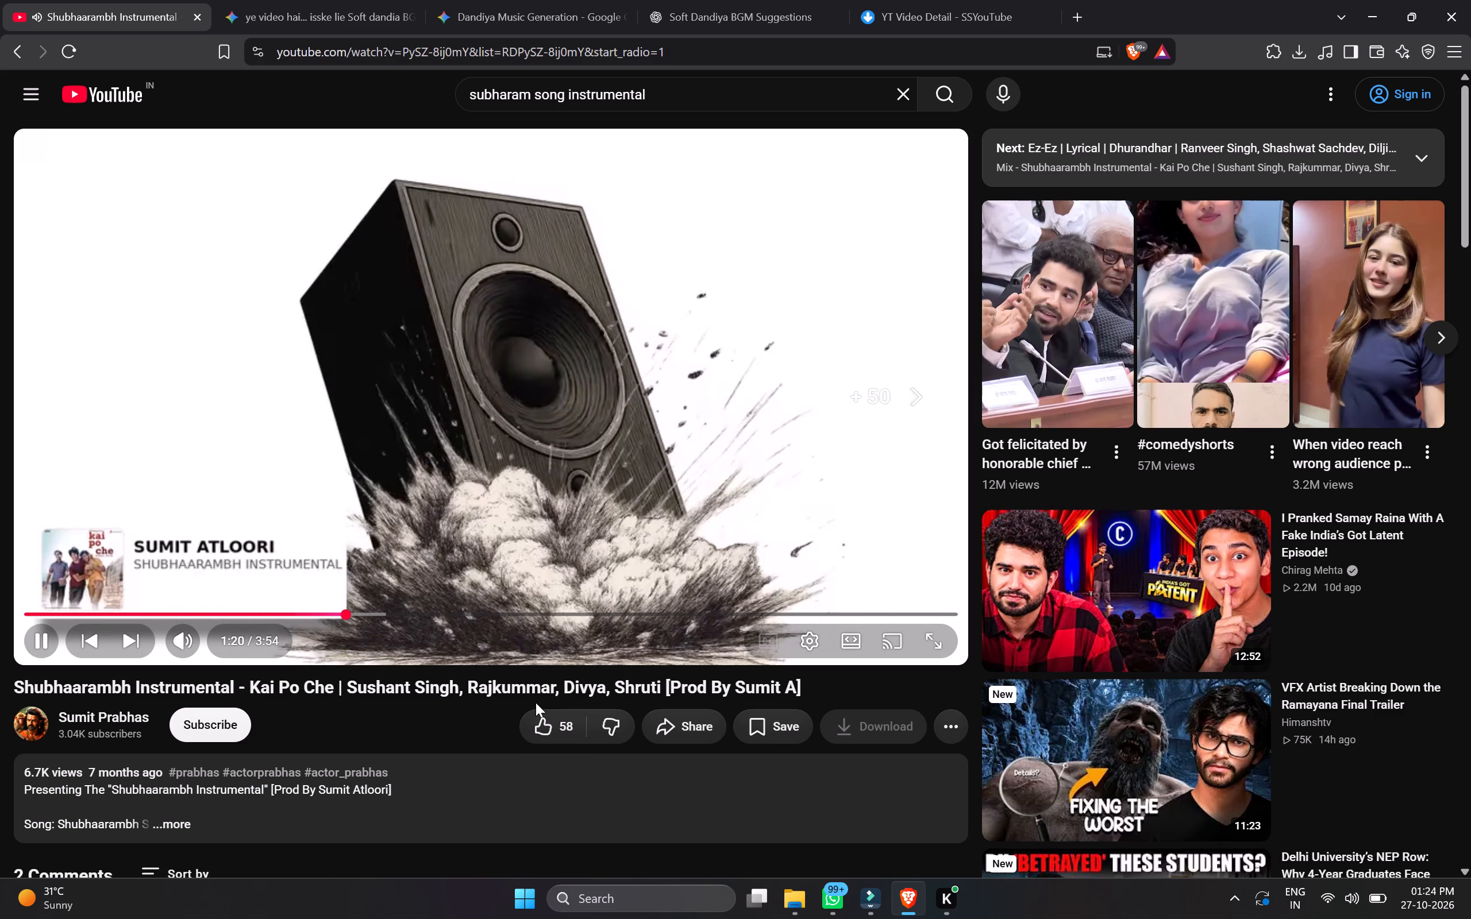
{"action": "key", "text": "Right"}
{"action": "key", "text": "Right"}
{"action": "key", "text": "Right"}
{"action": "key", "text": "Right"}
{"action": "key", "text": "Right"}
{"action": "key", "text": "Right"}
{"action": "key", "text": "Right"}
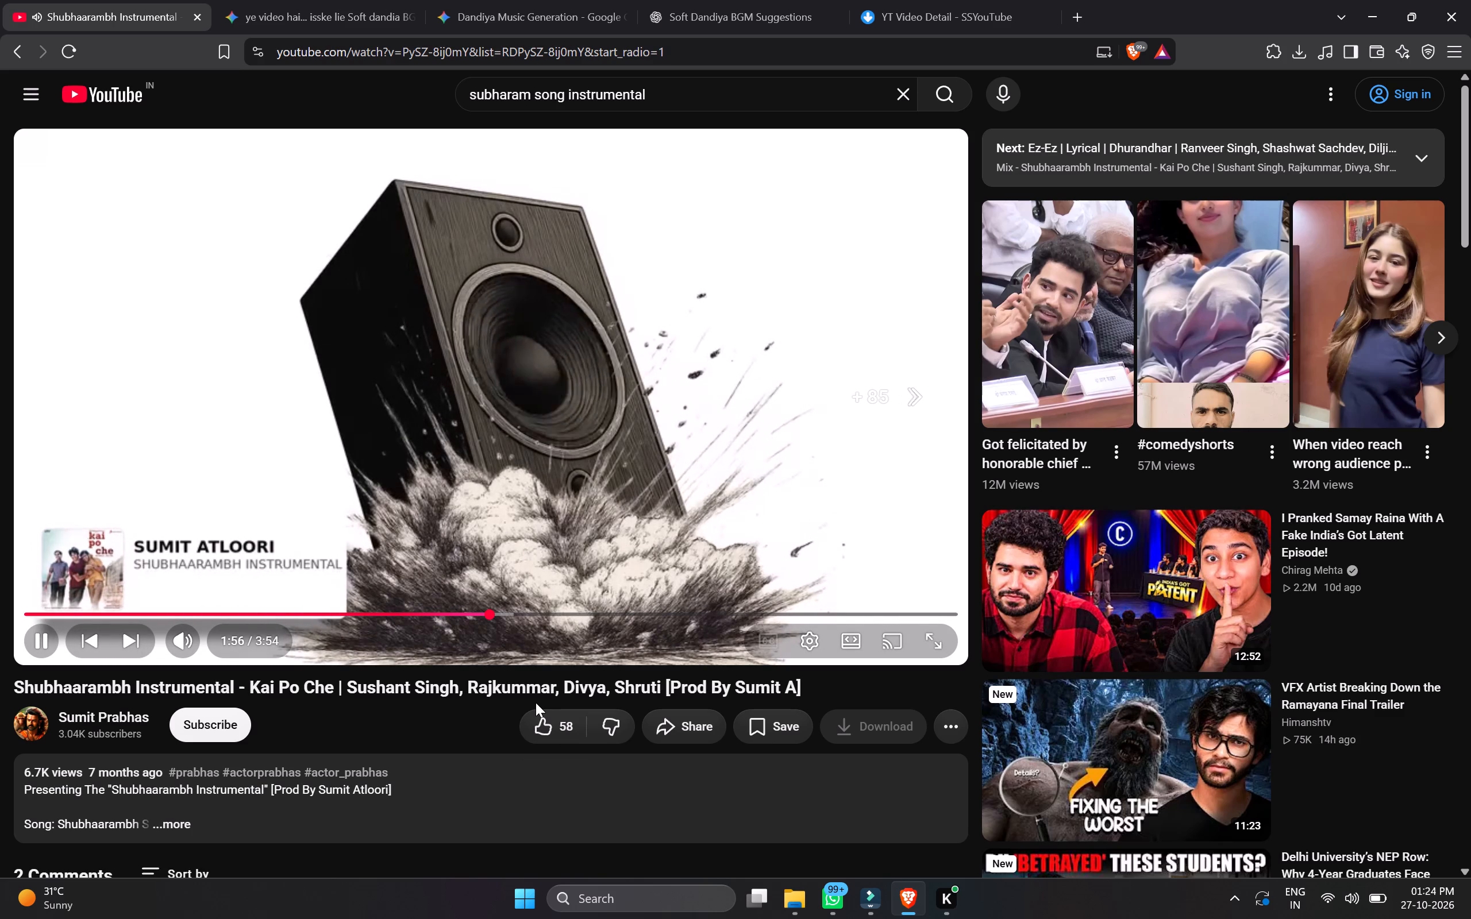
Copy the share link of the Shubhaarambh Instrumental video, close the sharing window and pause the video.
{"action": "left_click", "coordinate": [700, 736]}
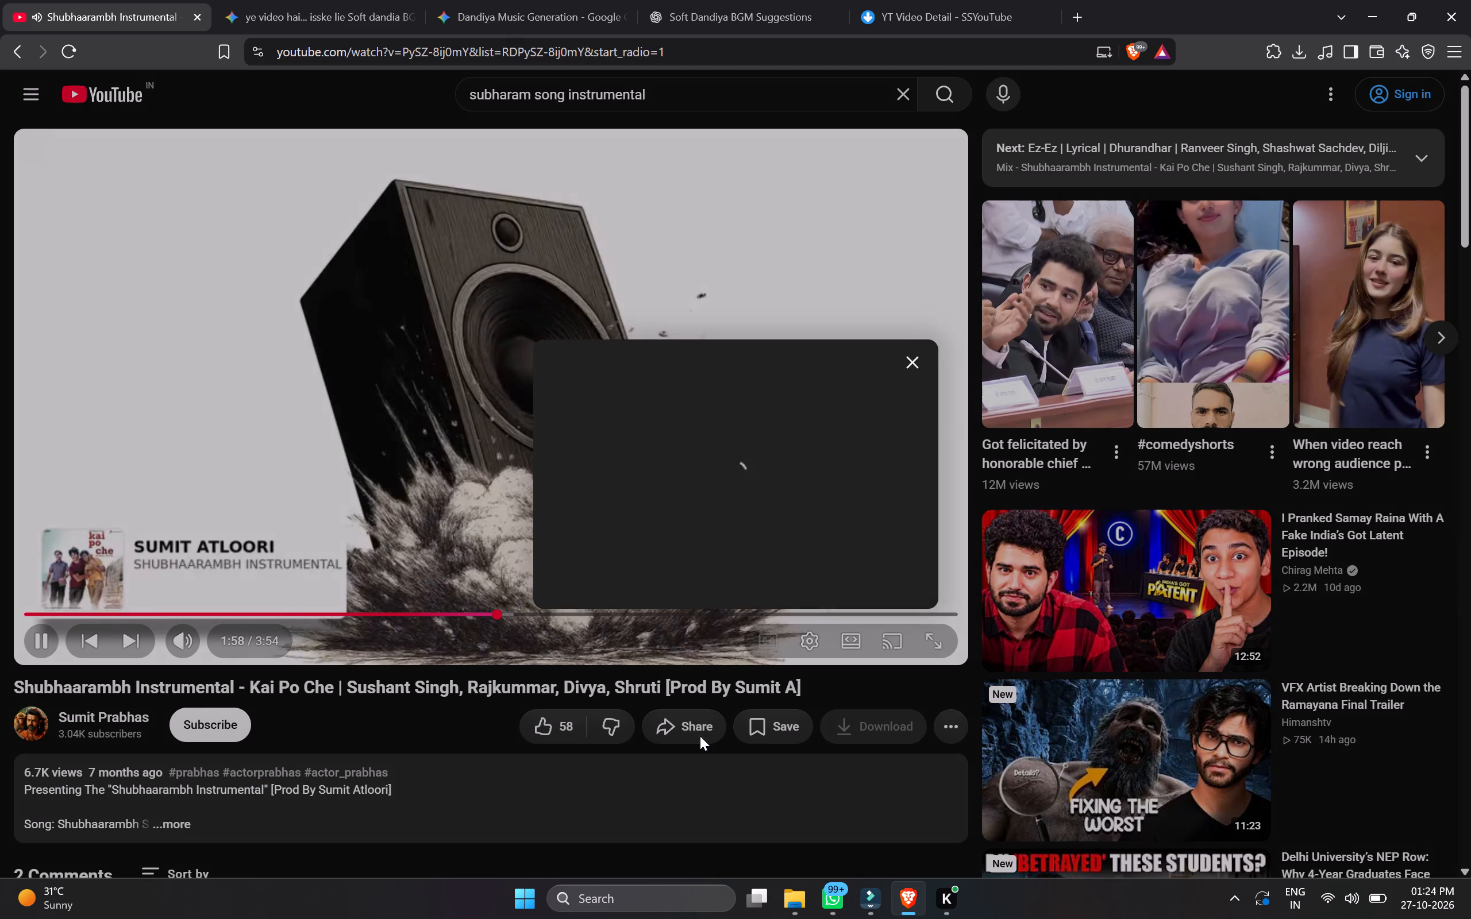
{"action": "left_click", "coordinate": [885, 504]}
{"action": "left_click", "coordinate": [299, 489]}
{"action": "left_click", "coordinate": [299, 489]}
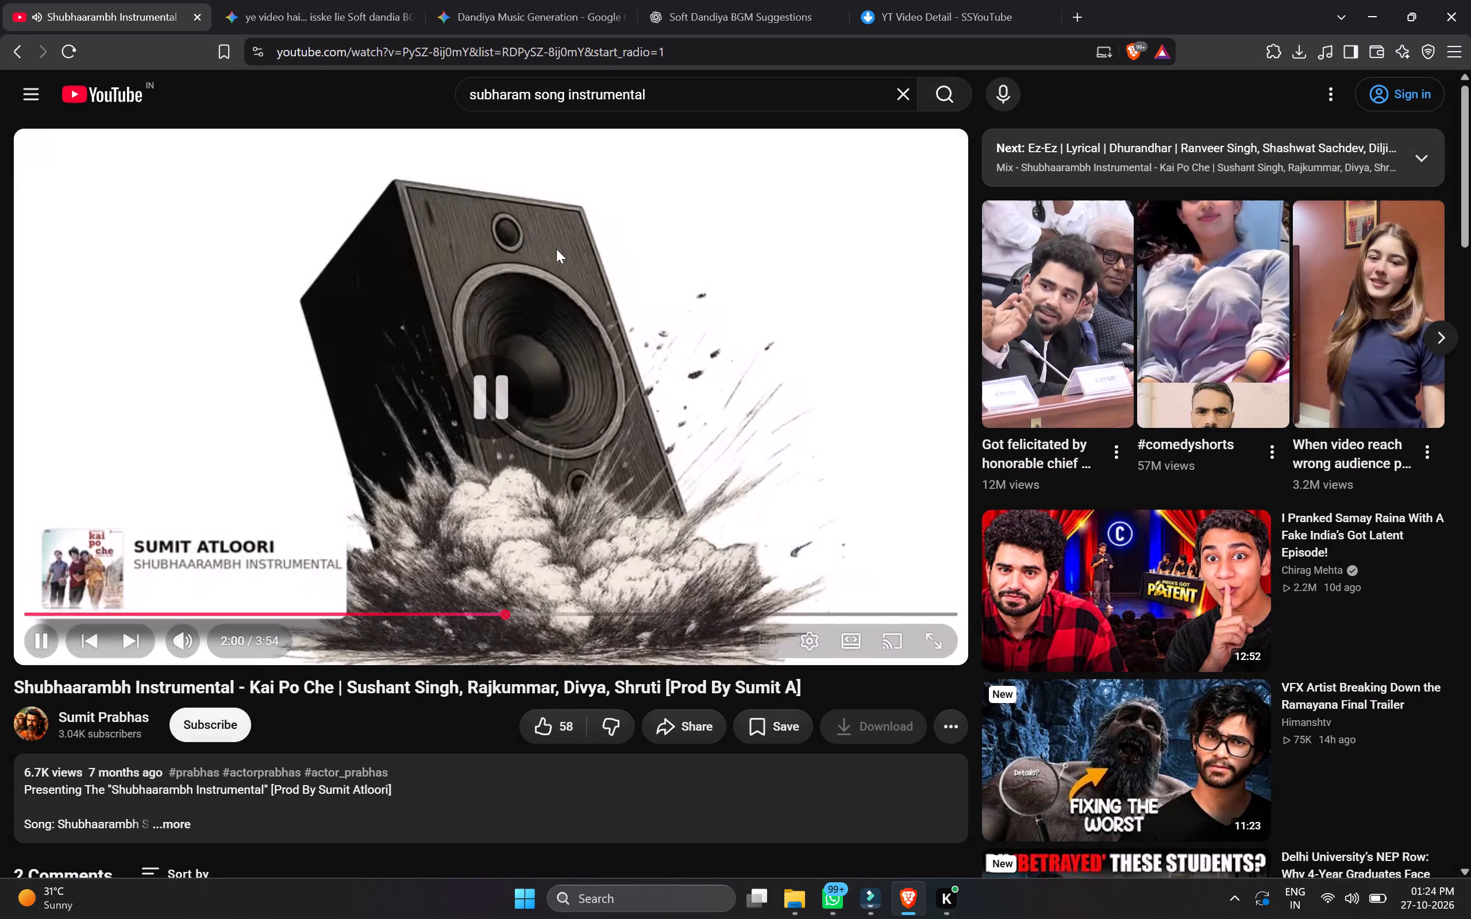
Submit the copied video link to the YouTube Video Downloader on SSYouTube.online and bring up its download options.
{"action": "left_click", "coordinate": [971, 3]}
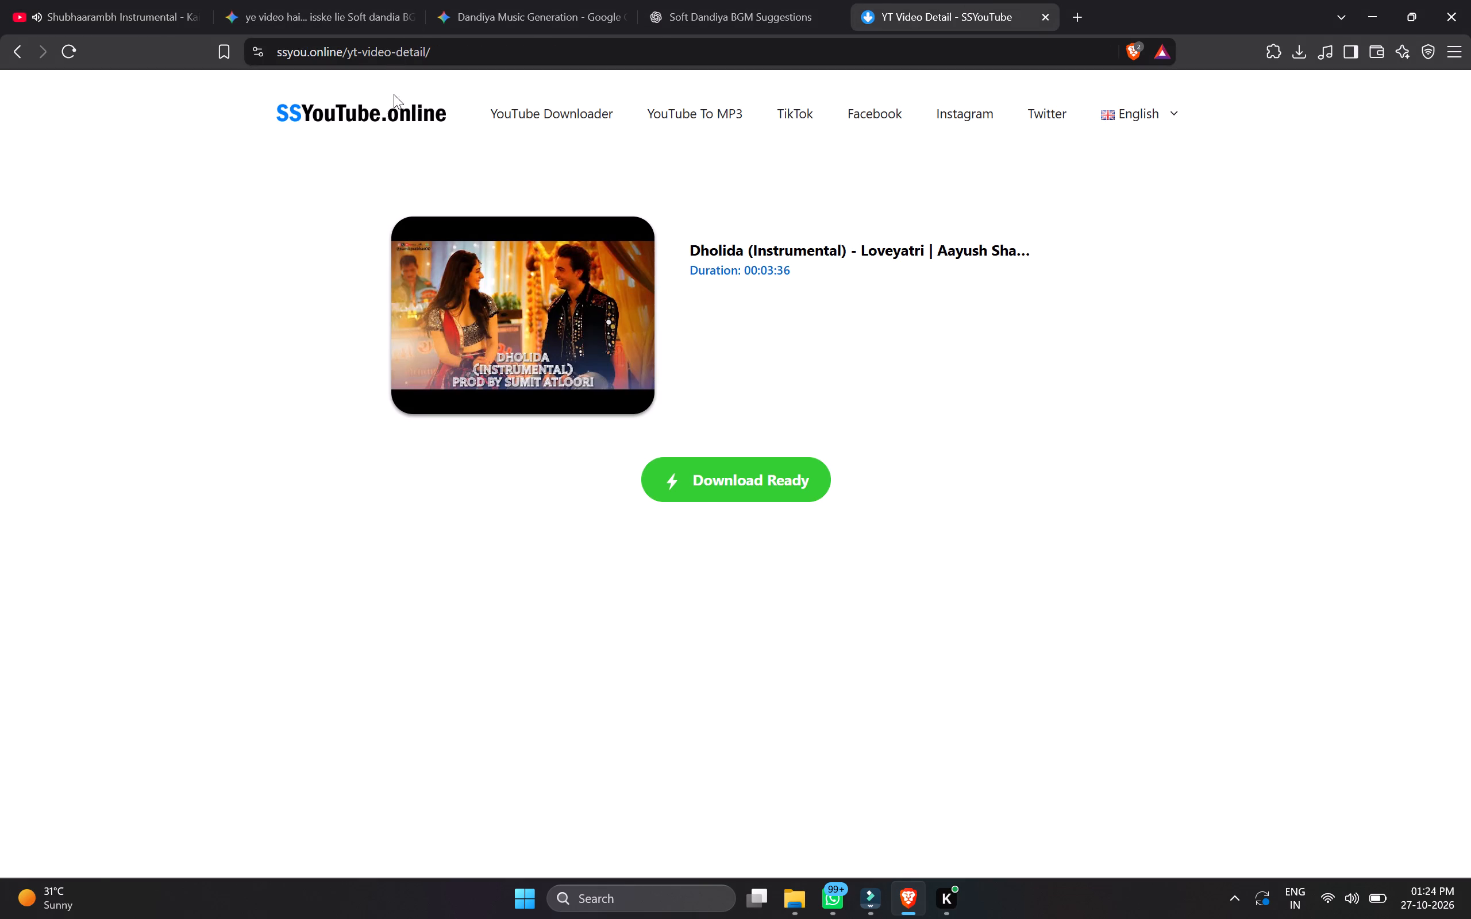
{"action": "left_click", "coordinate": [394, 101]}
{"action": "left_click", "coordinate": [468, 342]}
{"action": "key", "text": "ctrl+v"}
{"action": "key", "text": "Return"}
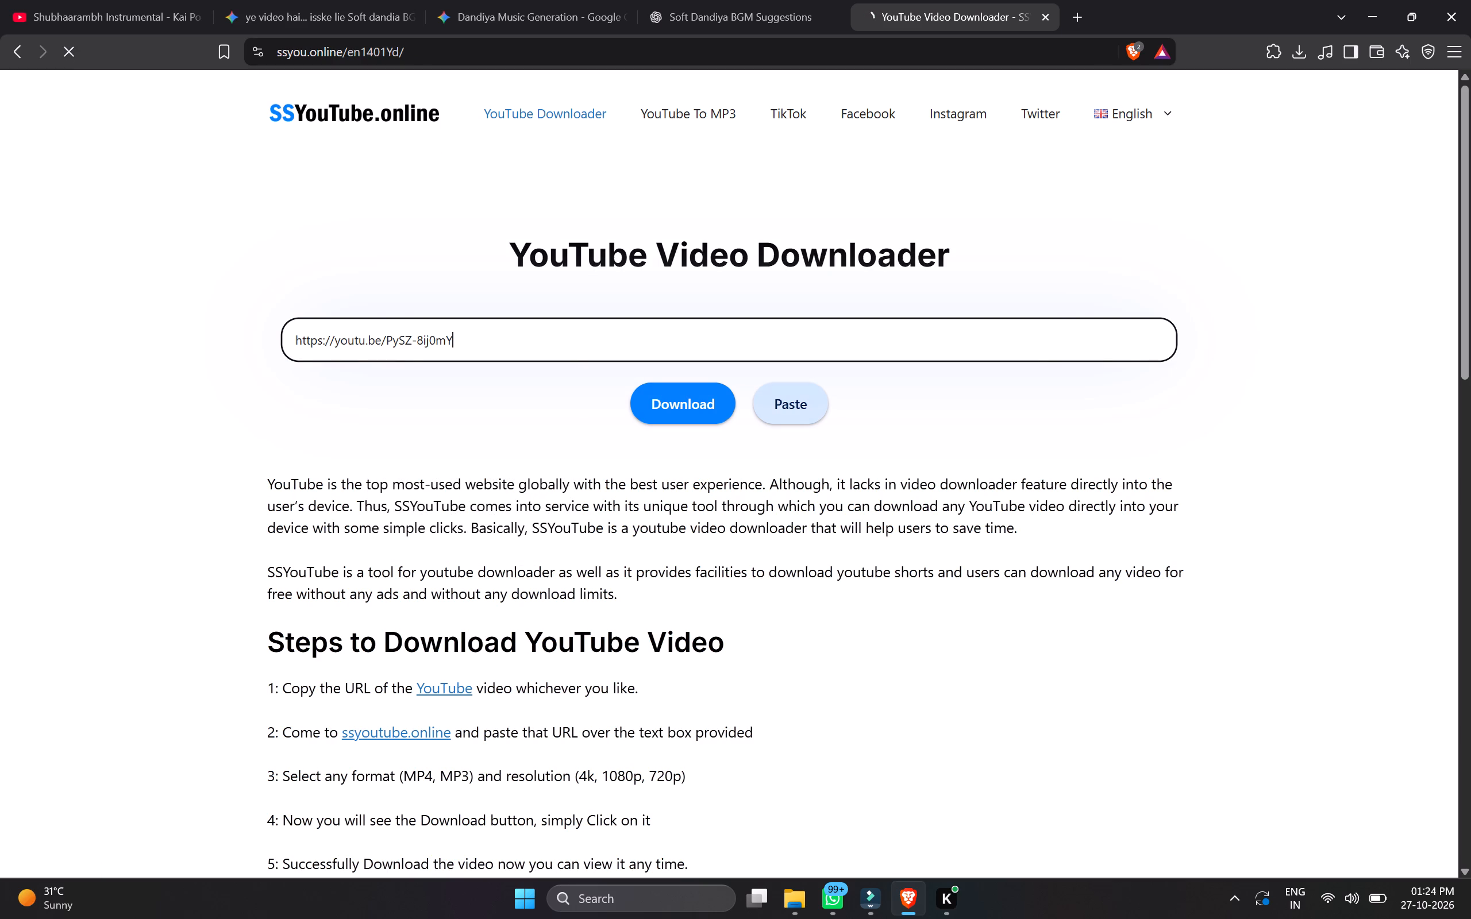
{"action": "left_click", "coordinate": [114, 0]}
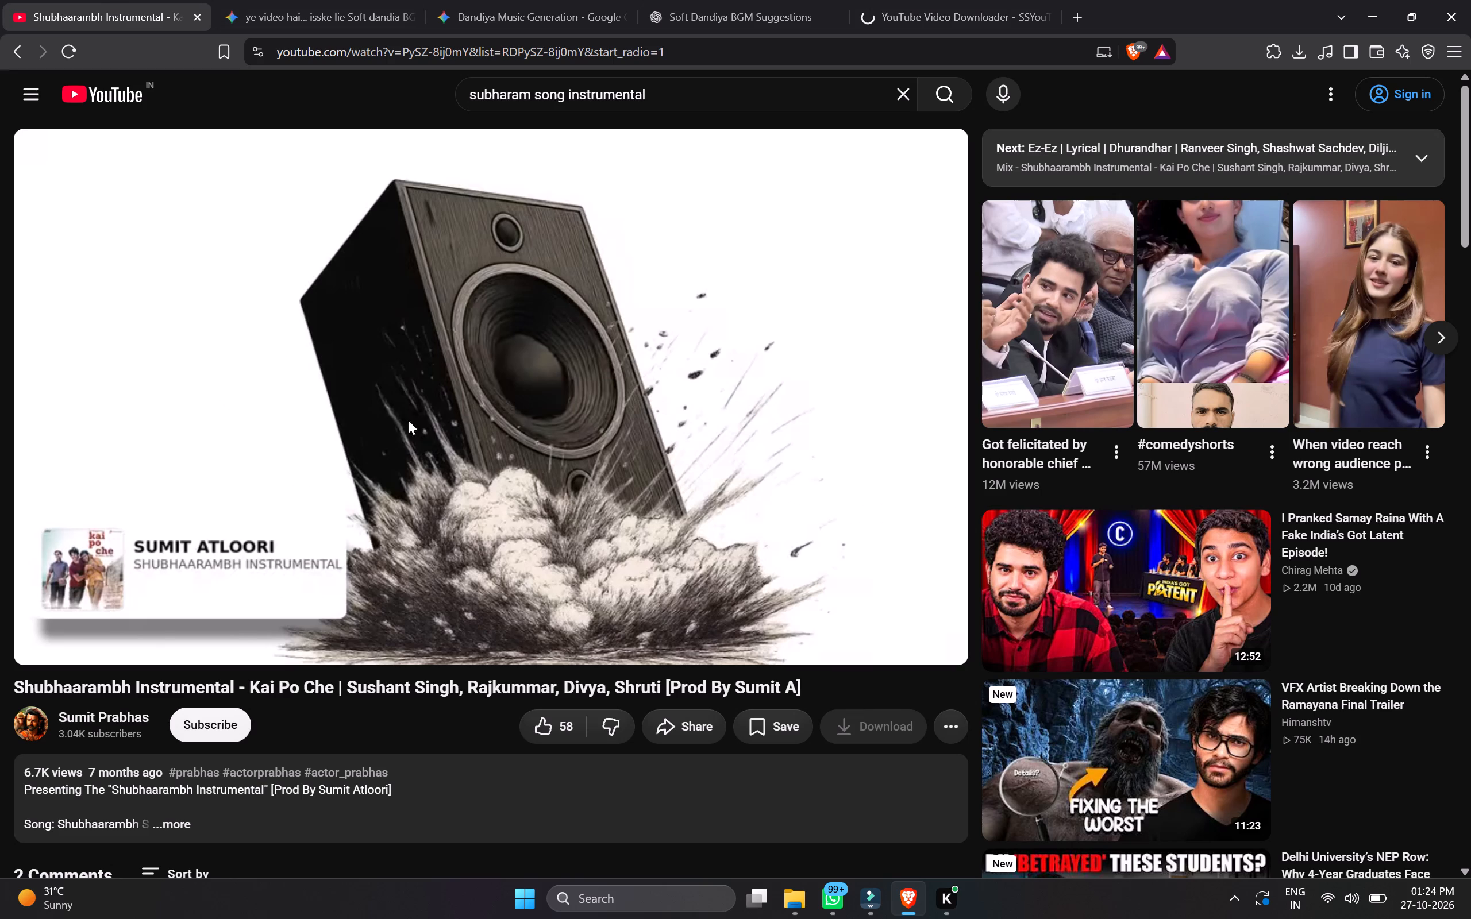
{"action": "left_click", "coordinate": [912, 2]}
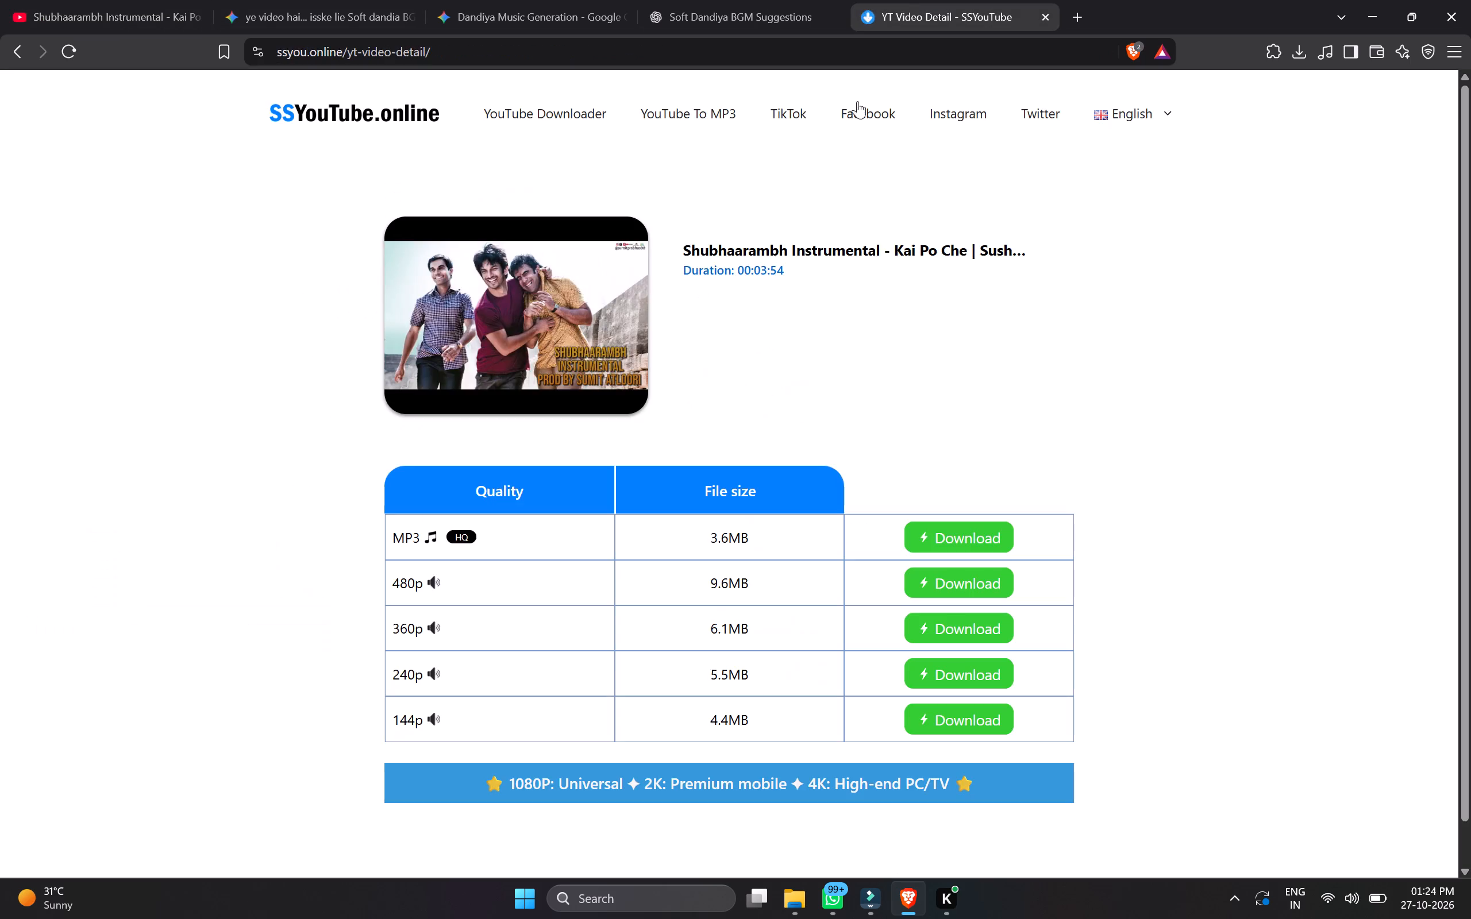
Download the Shubhaarambh Instrumental as an MP3 file.
{"action": "left_click", "coordinate": [968, 536]}
{"action": "left_click", "coordinate": [1246, 14]}
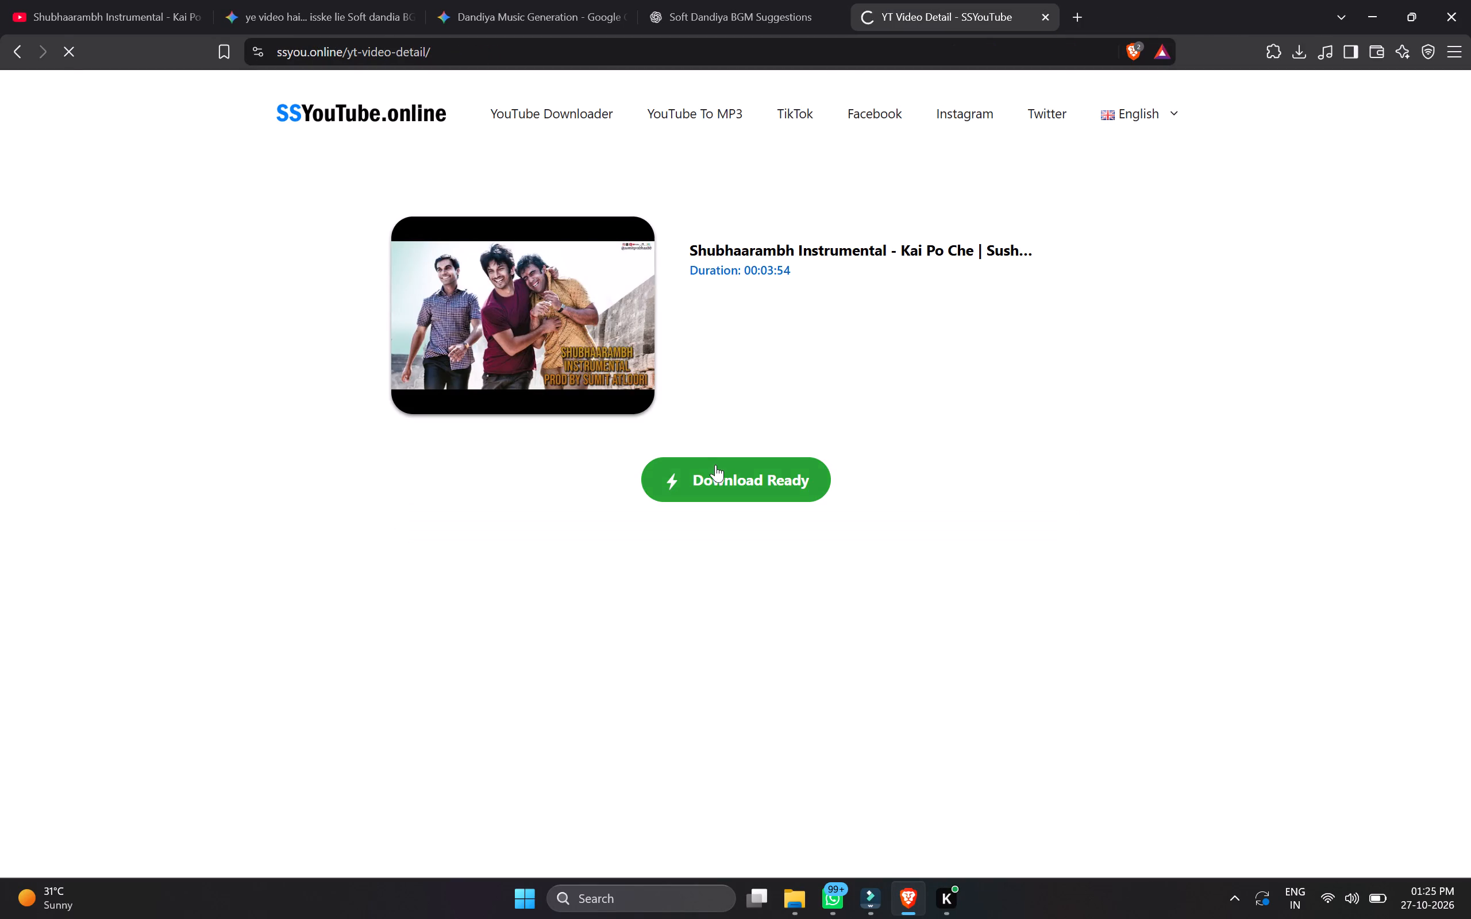
{"action": "left_click", "coordinate": [716, 467]}
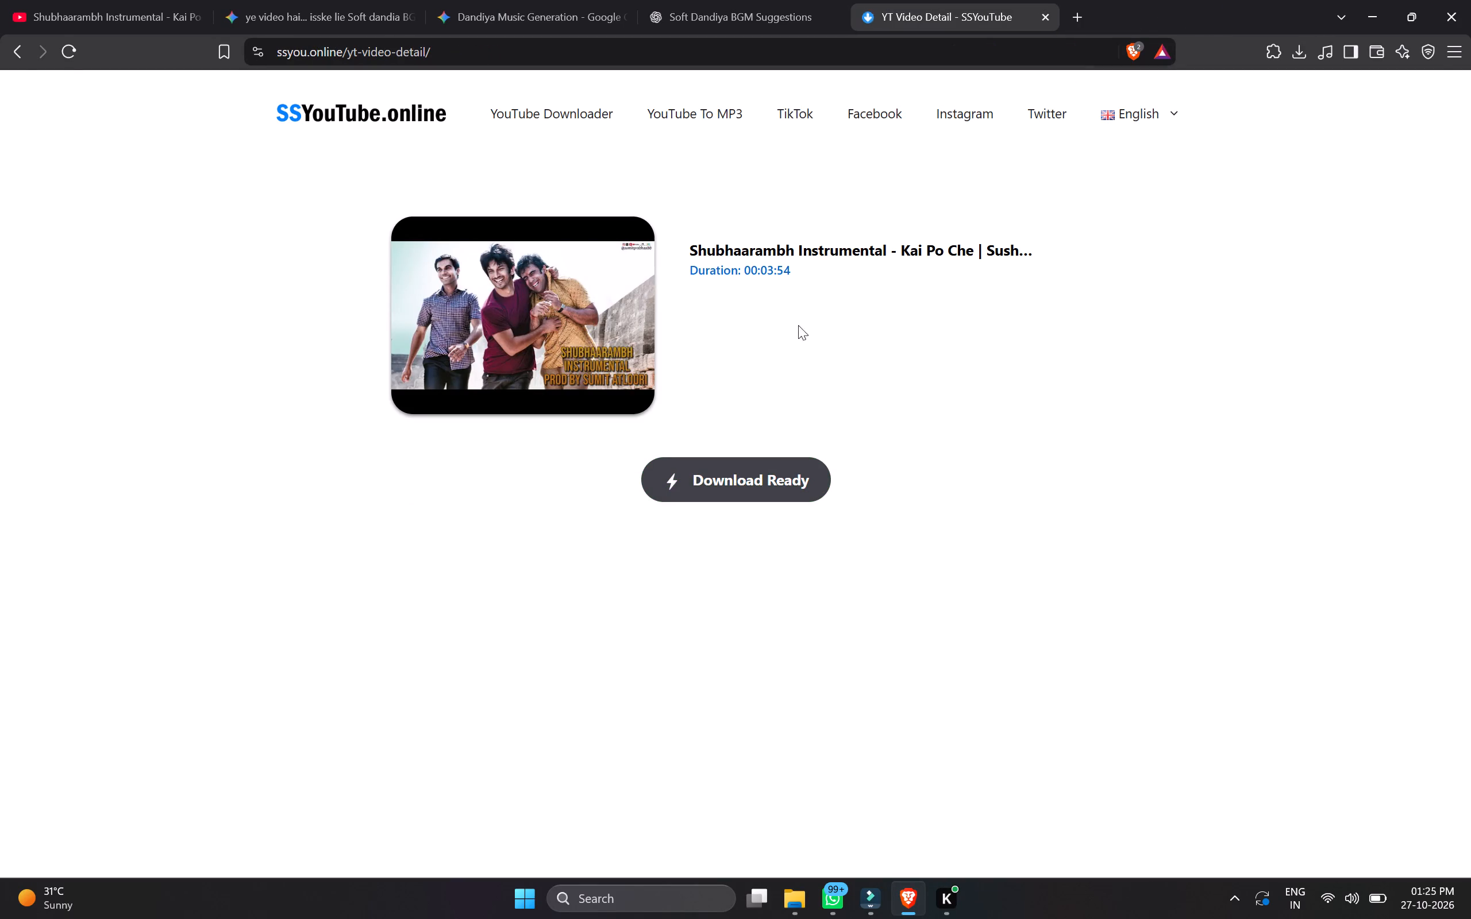
{"action": "left_click", "coordinate": [1308, 835]}
Place the downloaded Shubhaarambh Instrumental MP3 in Filmora at the start of the Audio 1 track.
{"action": "left_click_drag", "start_coordinate": [1165, 107], "coordinate": [861, 859]}
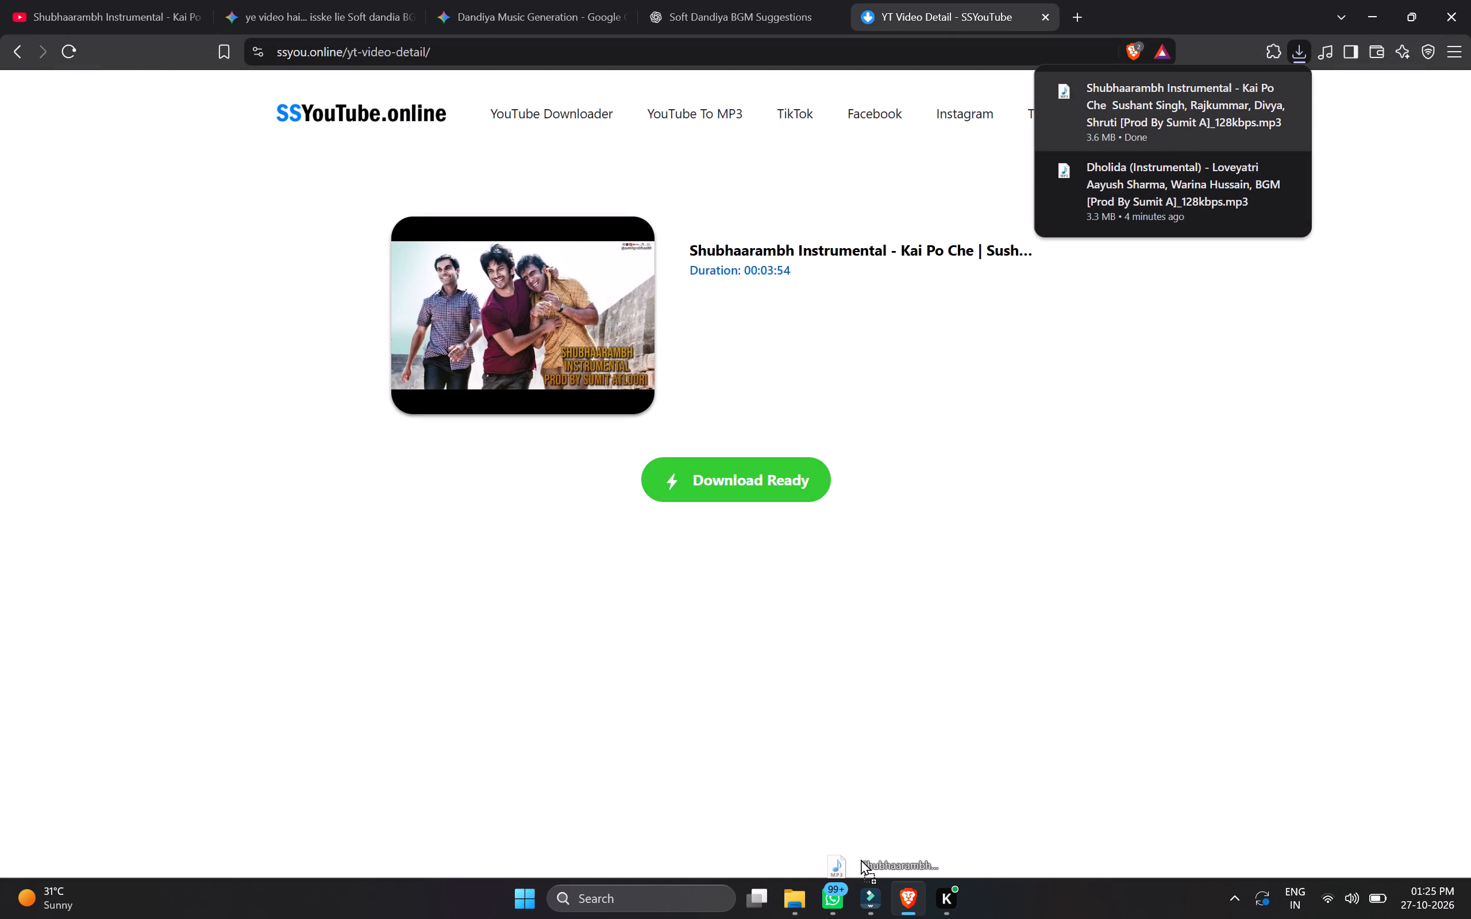
{"action": "left_click_drag", "start_coordinate": [861, 859], "coordinate": [109, 709]}
{"action": "scroll", "coordinate": [137, 720], "scroll_direction": "left", "scroll_amount": 1}
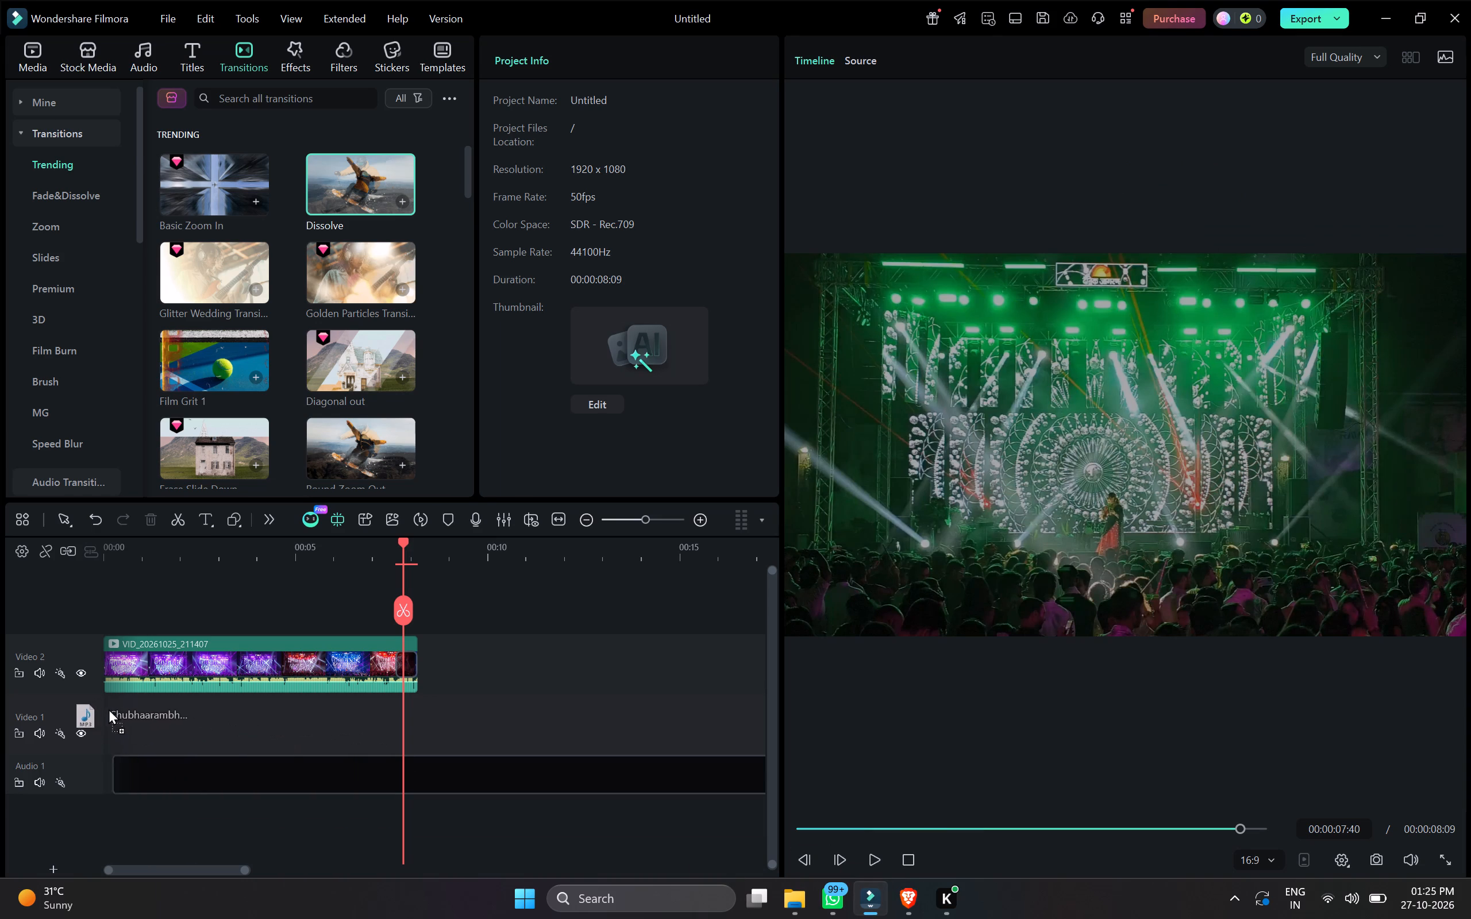
{"action": "scroll", "coordinate": [109, 709], "scroll_direction": "left", "scroll_amount": 1}
{"action": "left_click_drag", "start_coordinate": [109, 709], "coordinate": [107, 713]}
Split the Shubhaarambh audio clip at 00:01:58:04, where the wanted section starts, and delete the part before it.
{"action": "scroll", "coordinate": [403, 624], "scroll_direction": "down", "scroll_amount": 7, "text": "ctrl"}
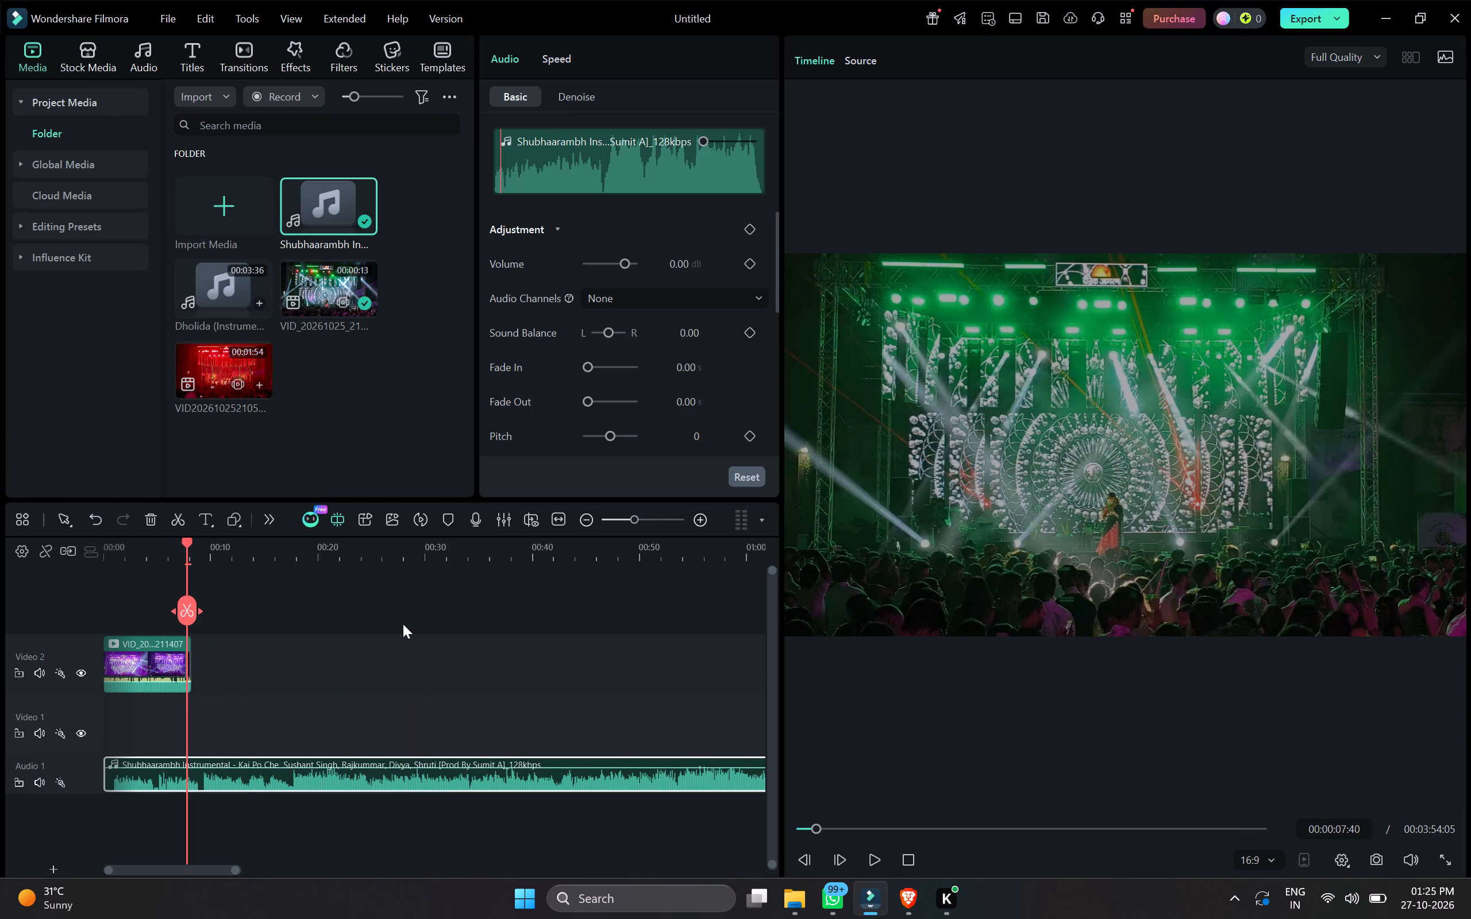
{"action": "scroll", "coordinate": [403, 624], "scroll_direction": "down", "scroll_amount": 4, "text": "ctrl"}
{"action": "scroll", "coordinate": [459, 605], "scroll_direction": "down", "scroll_amount": 2, "text": "ctrl"}
{"action": "left_click", "coordinate": [540, 552]}
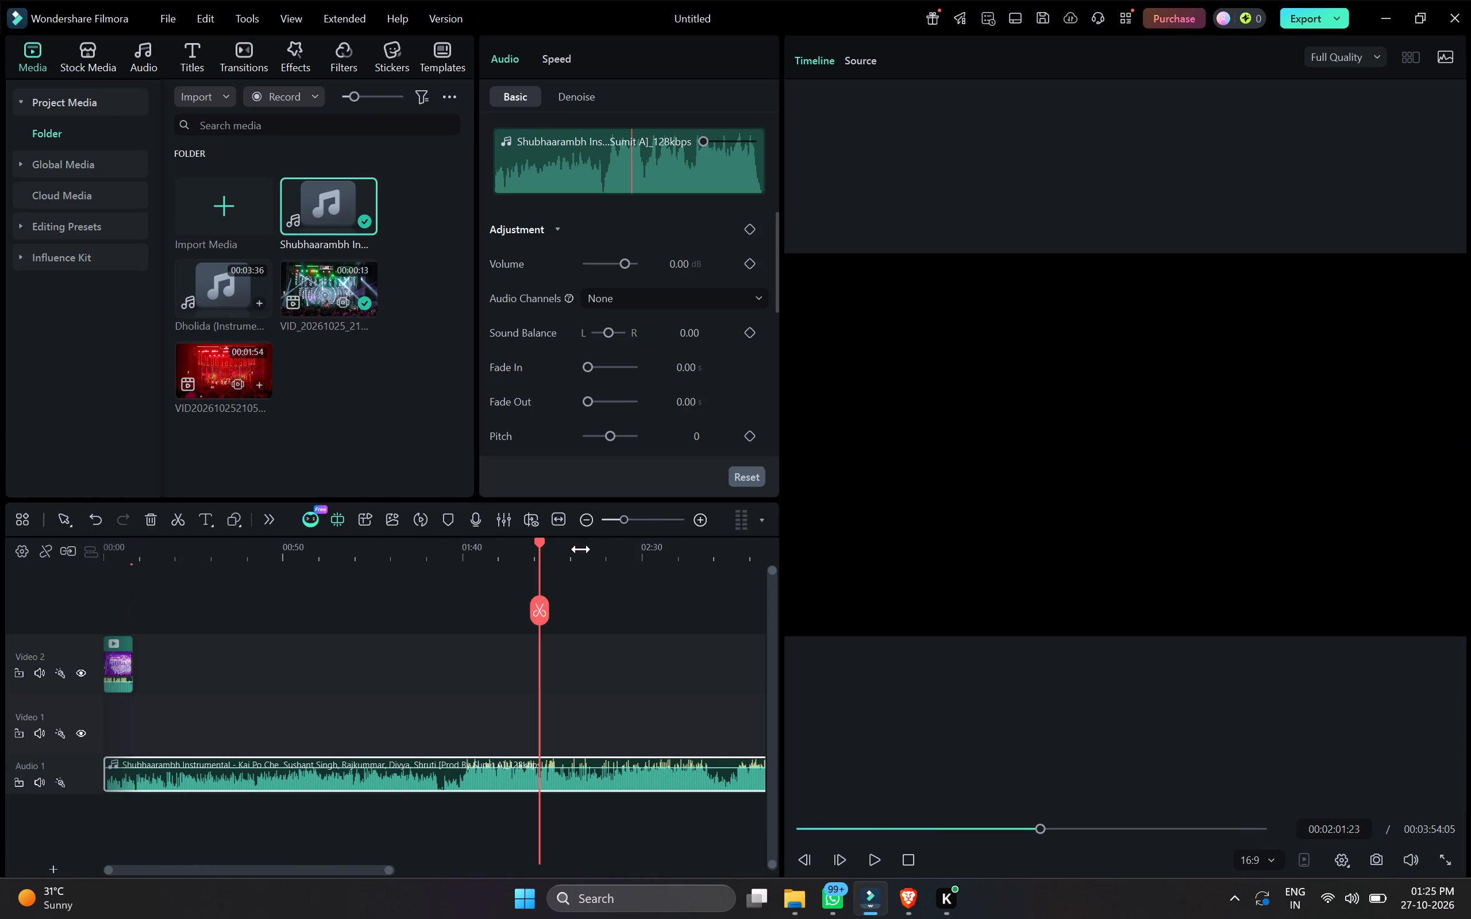
{"action": "key", "text": "space"}
{"action": "scroll", "coordinate": [598, 543], "scroll_direction": "up", "scroll_amount": 8, "text": "ctrl"}
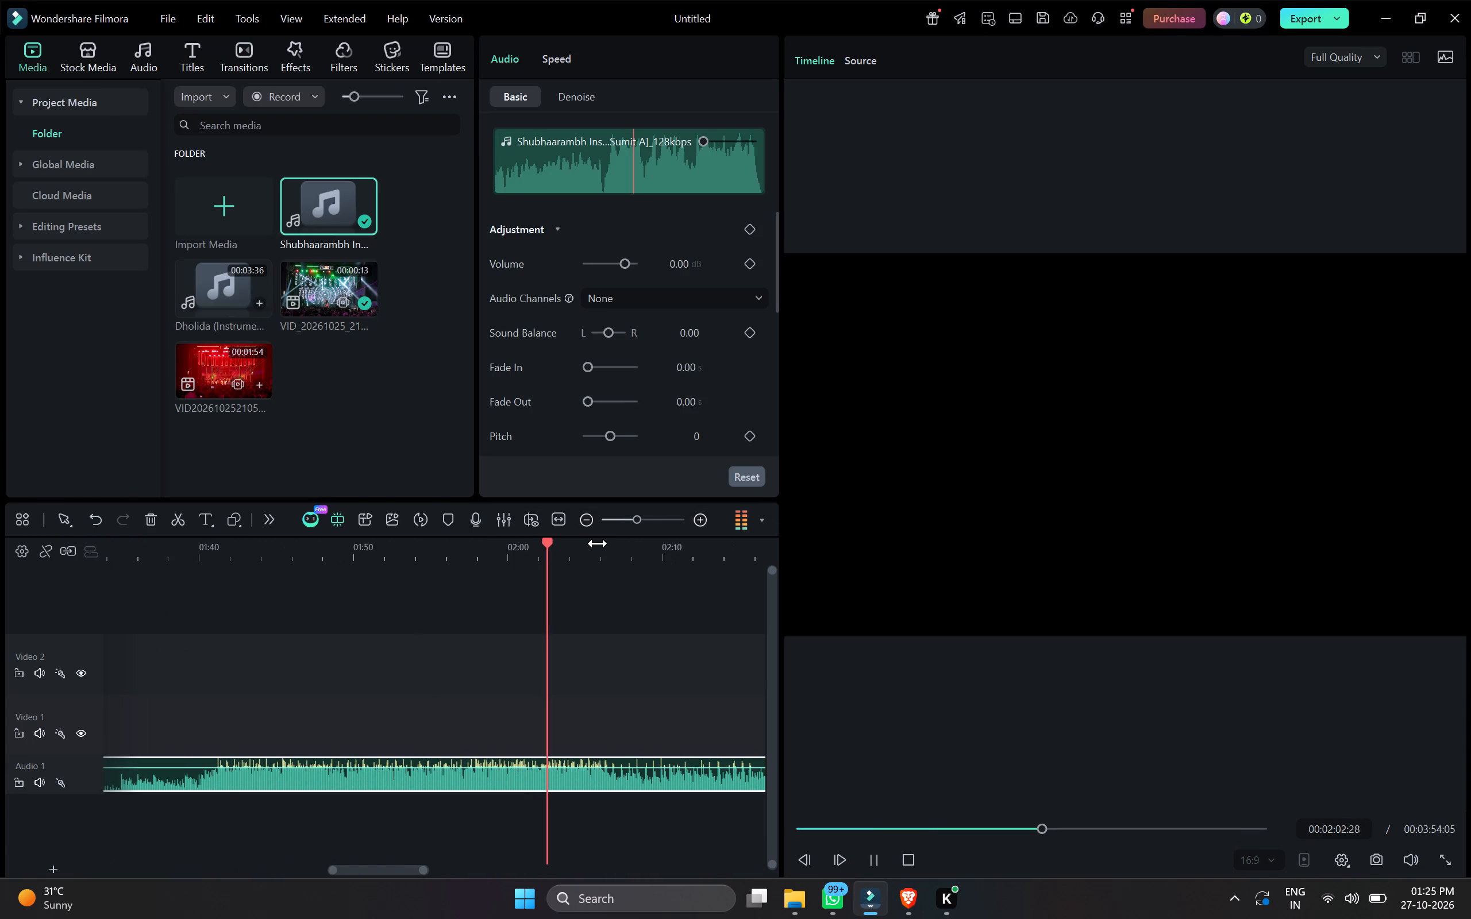
{"action": "left_click", "coordinate": [438, 551]}
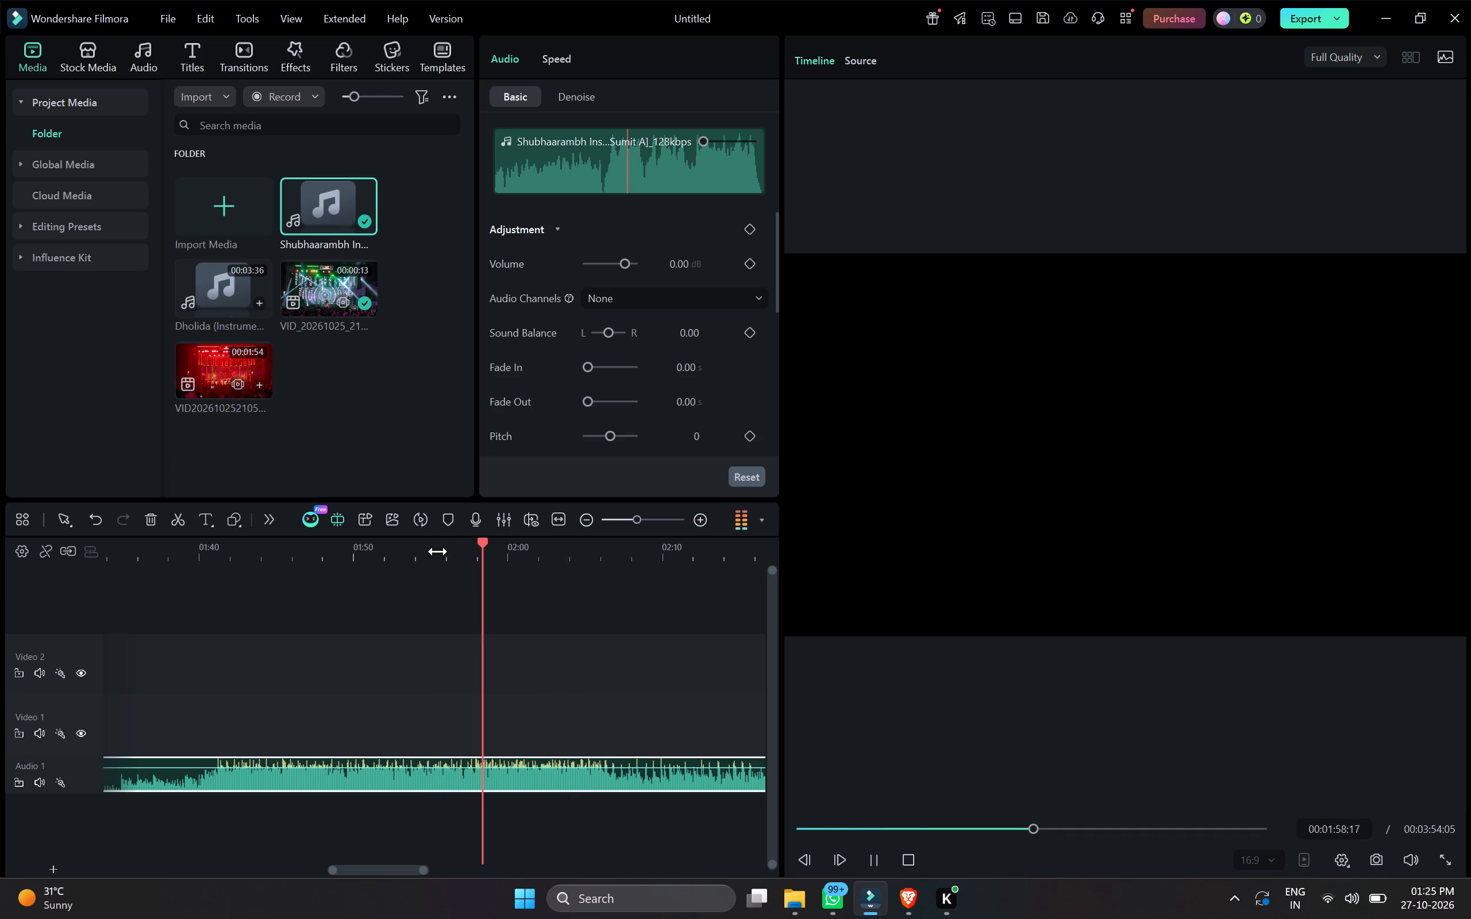
{"action": "key", "text": "space"}
{"action": "left_click_drag", "start_coordinate": [484, 541], "coordinate": [475, 543]}
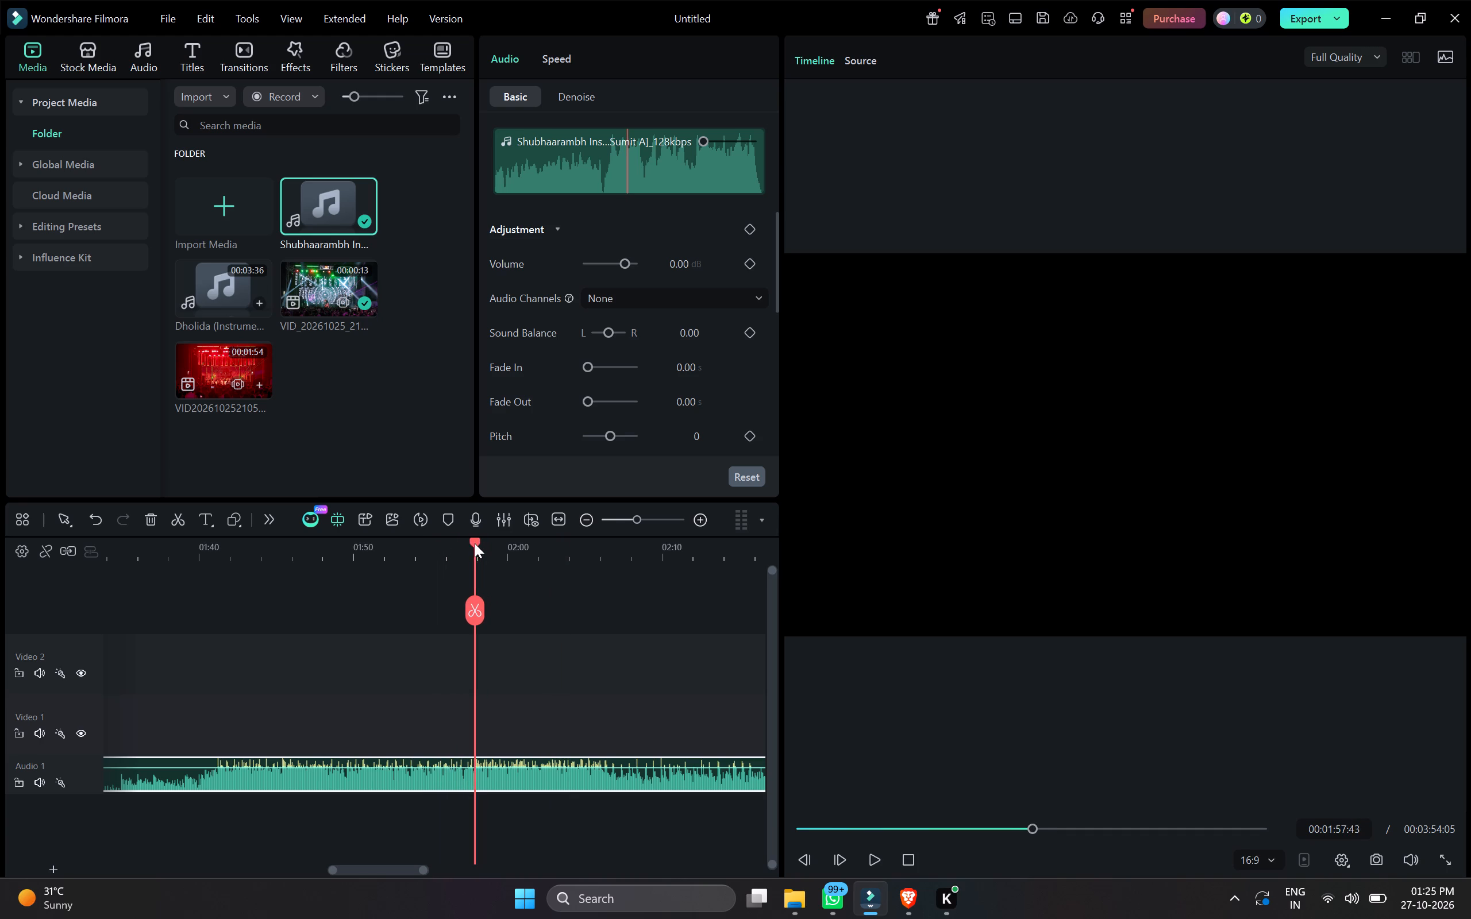
{"action": "left_click_drag", "start_coordinate": [475, 543], "coordinate": [479, 545]}
{"action": "left_click", "coordinate": [481, 618]}
{"action": "left_click", "coordinate": [448, 768]}
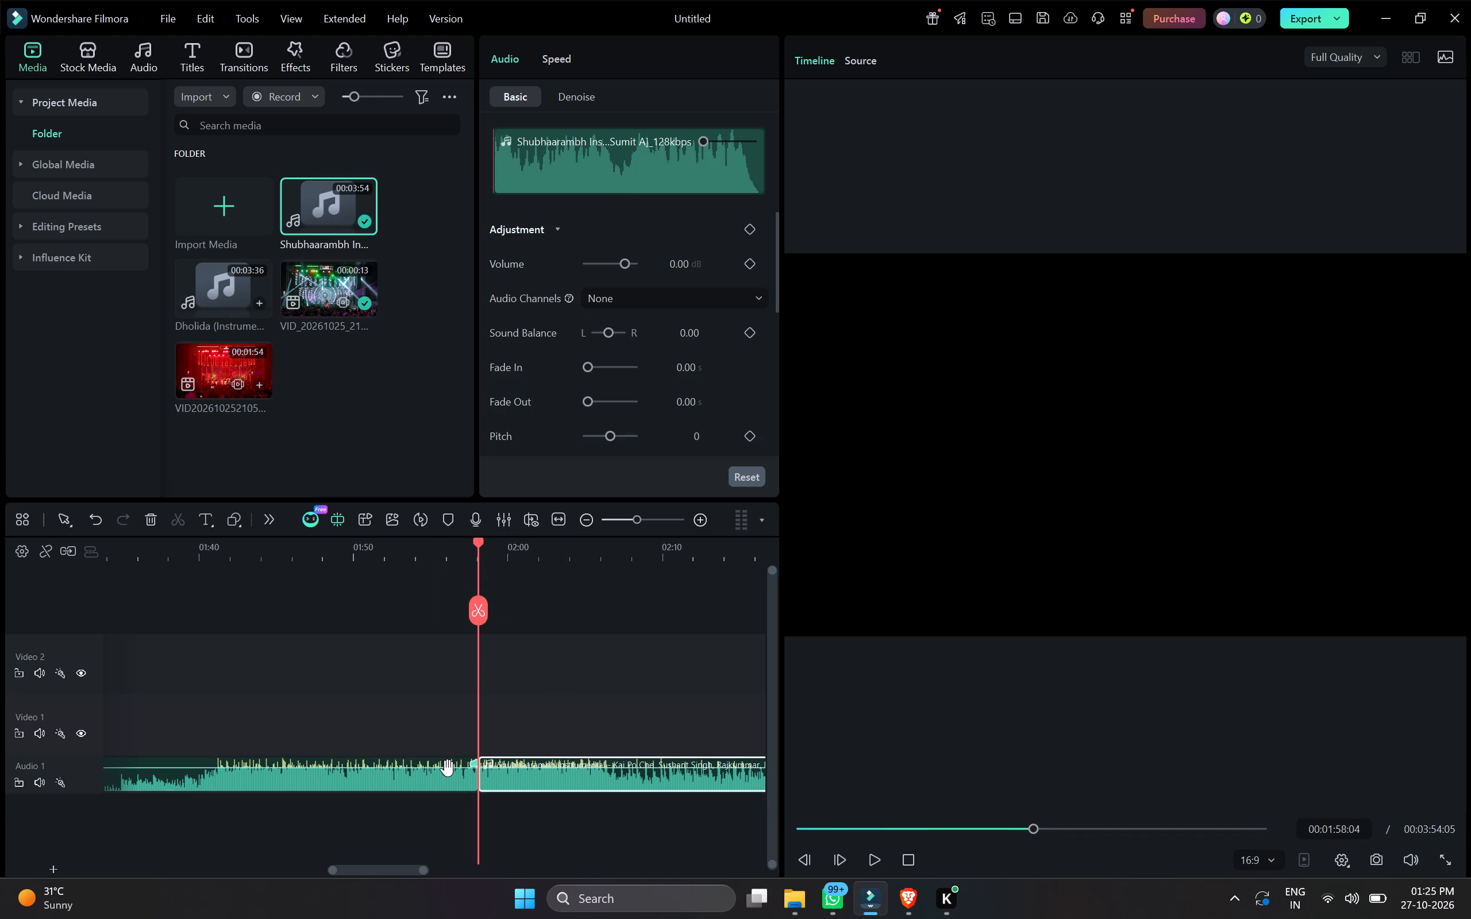
{"action": "key", "text": "Delete"}
Move the remaining Shubhaarambh audio clip to the start of the timeline on a new Audio 2 track.
{"action": "scroll", "coordinate": [668, 743], "scroll_direction": "down", "scroll_amount": 7, "text": "ctrl"}
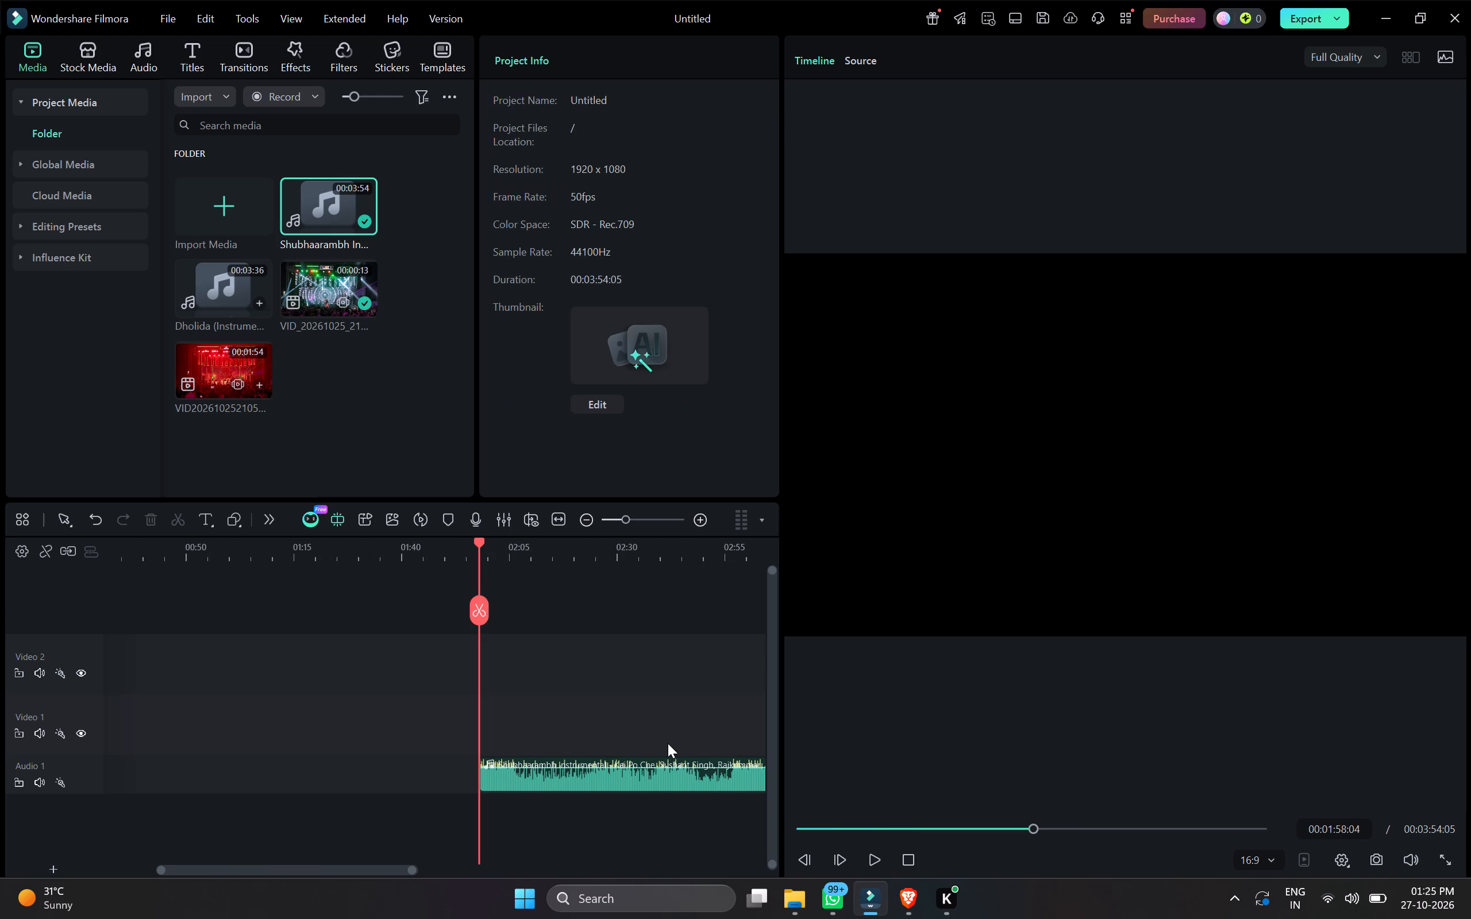
{"action": "left_click_drag", "start_coordinate": [630, 781], "coordinate": [66, 804]}
Play the timeline from the start to check the Shubhaarambh music against the stage video.
{"action": "scroll", "coordinate": [149, 751], "scroll_direction": "up", "scroll_amount": 6, "text": "ctrl"}
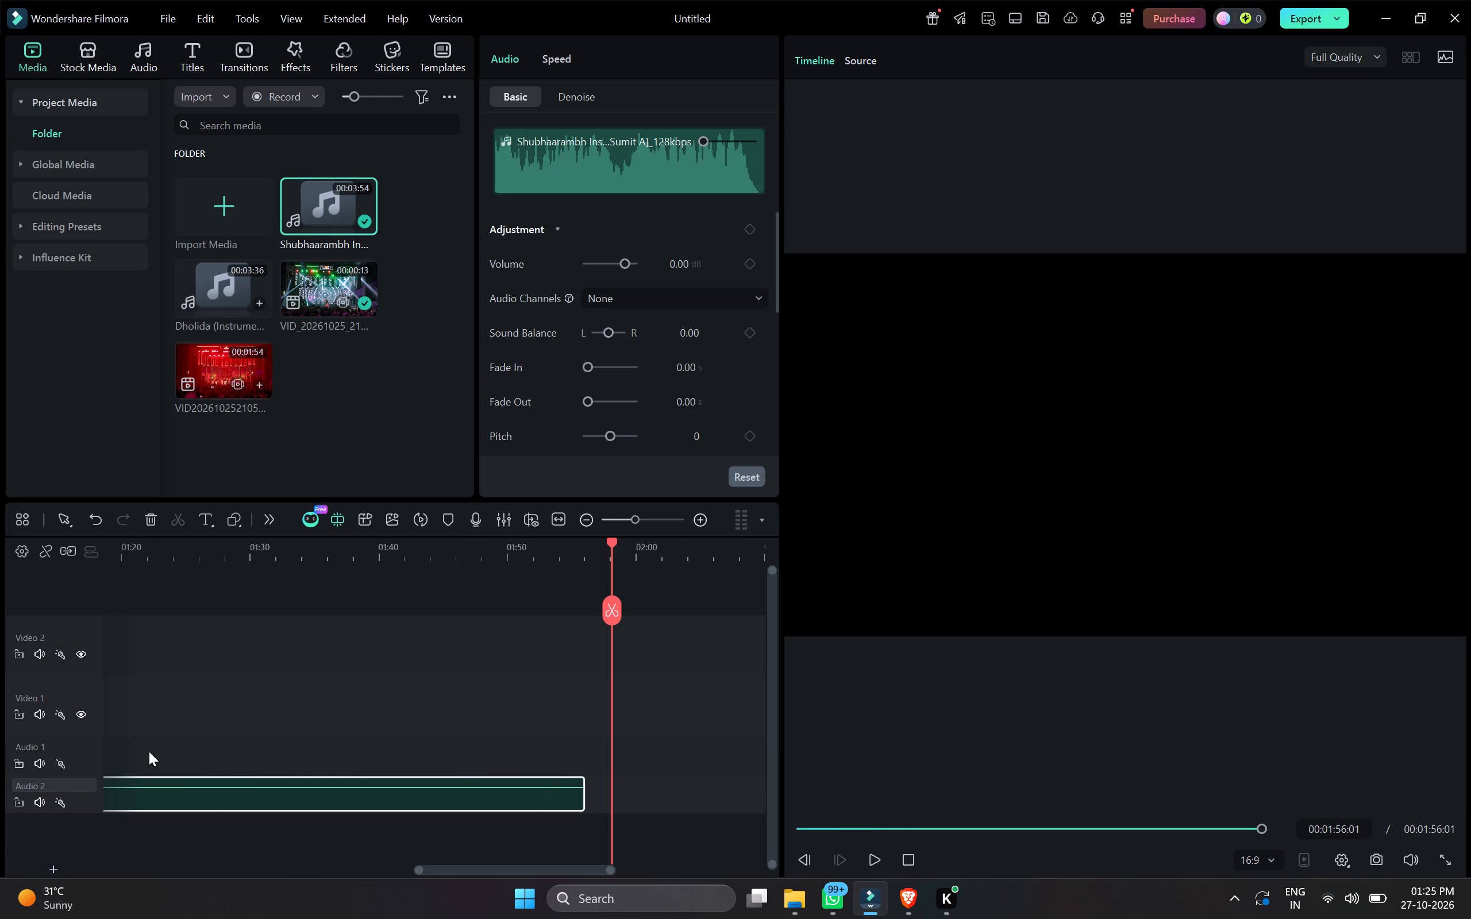
{"action": "scroll", "coordinate": [149, 751], "scroll_direction": "right", "scroll_amount": 9}
{"action": "left_click", "coordinate": [174, 555]}
{"action": "left_click_drag", "start_coordinate": [172, 542], "coordinate": [61, 555]}
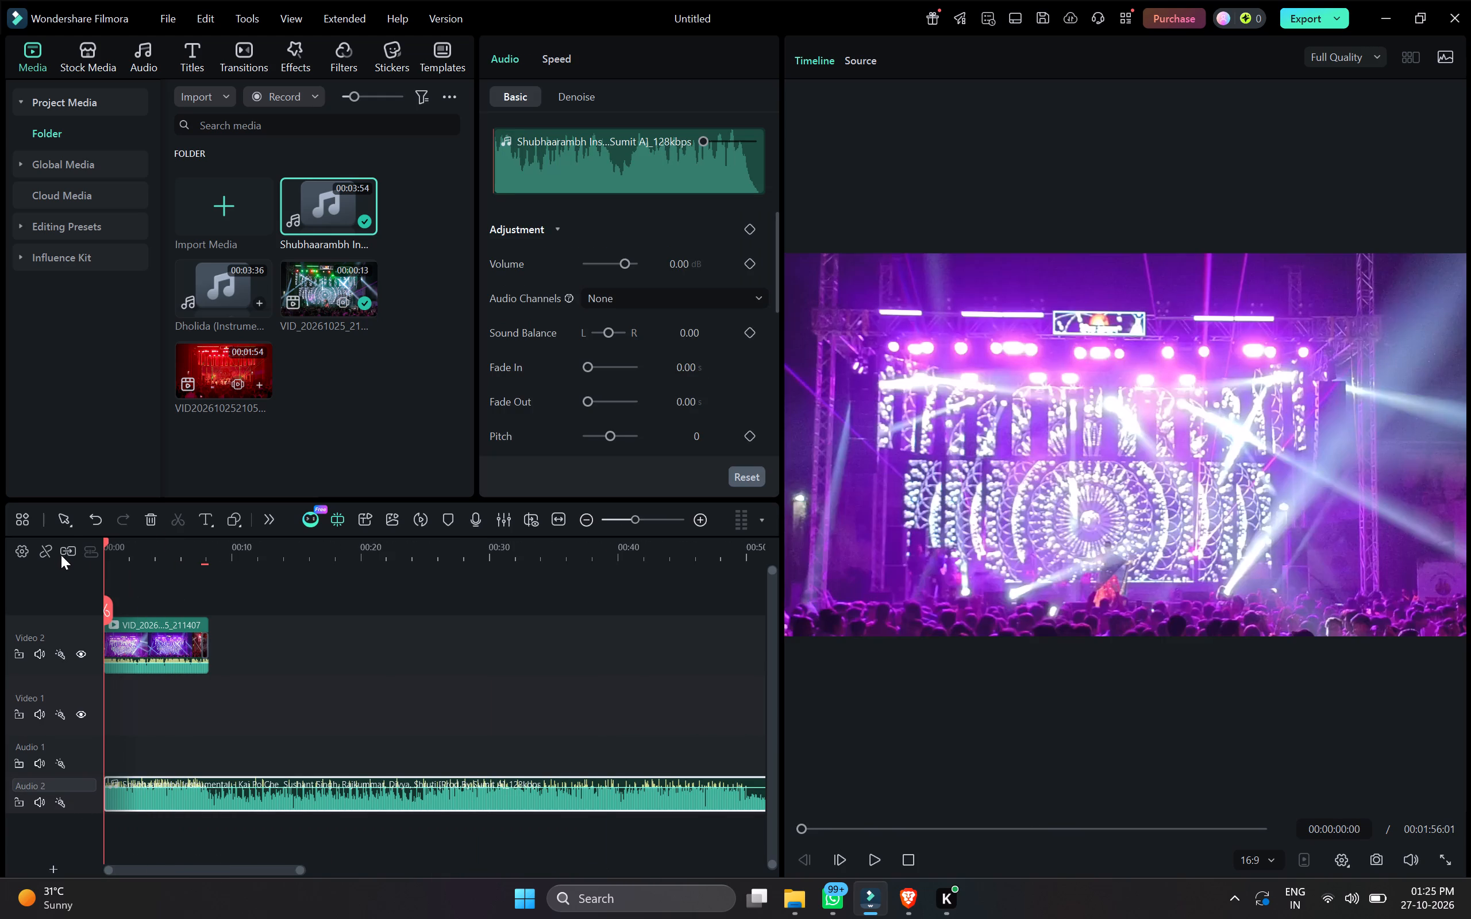
{"action": "left_click_drag", "start_coordinate": [61, 555], "coordinate": [58, 553]}
{"action": "key", "text": "space"}
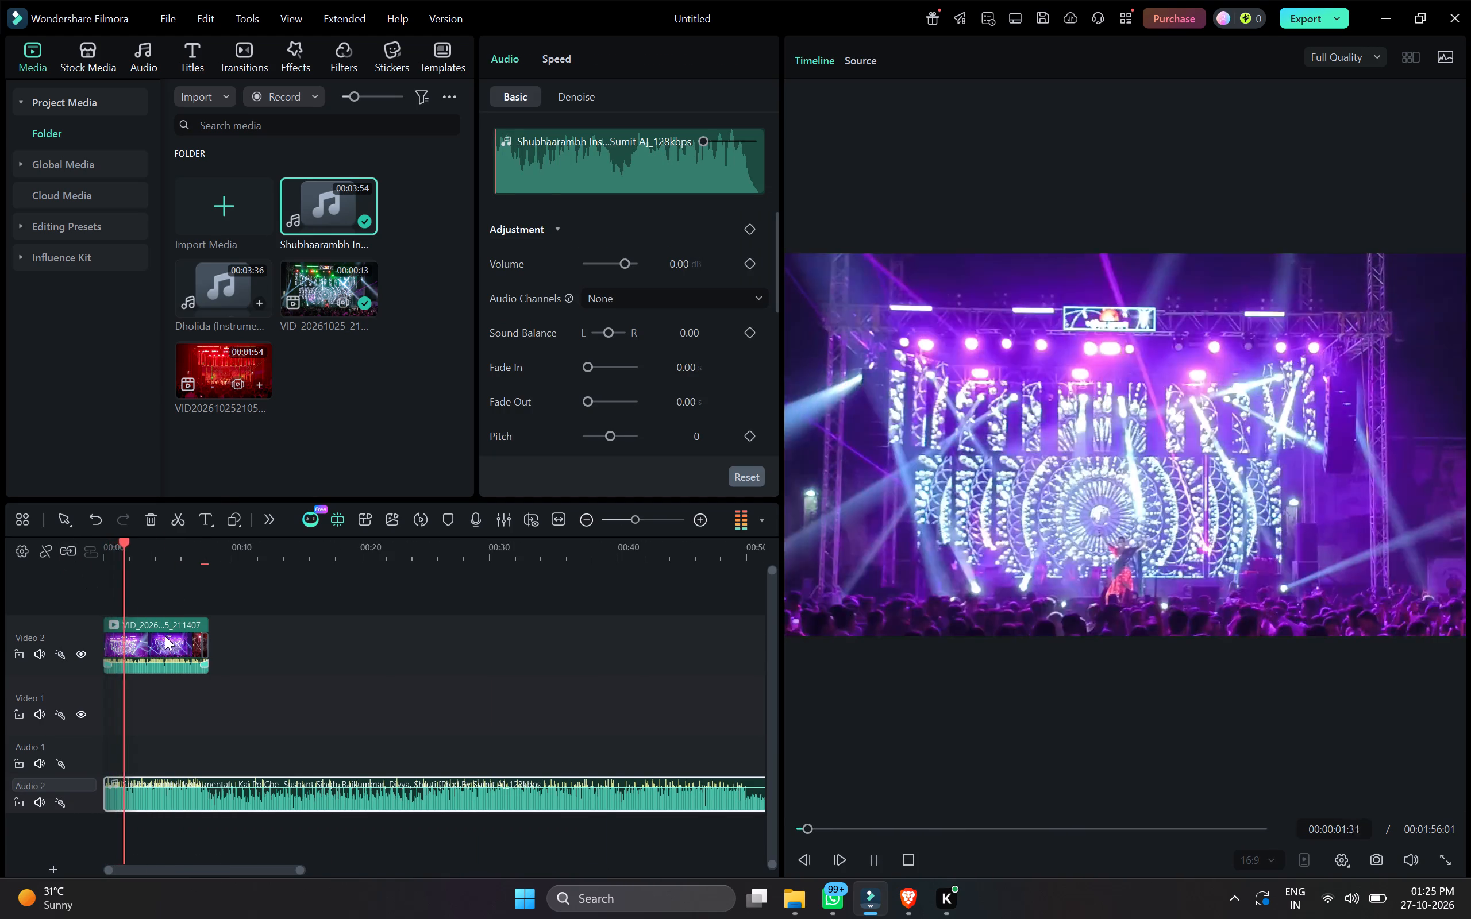
Mute the stage video clip on Video 2 by lowering its volume to -∞ dB.
{"action": "left_click", "coordinate": [167, 637]}
{"action": "left_click_drag", "start_coordinate": [619, 261], "coordinate": [472, 256]}
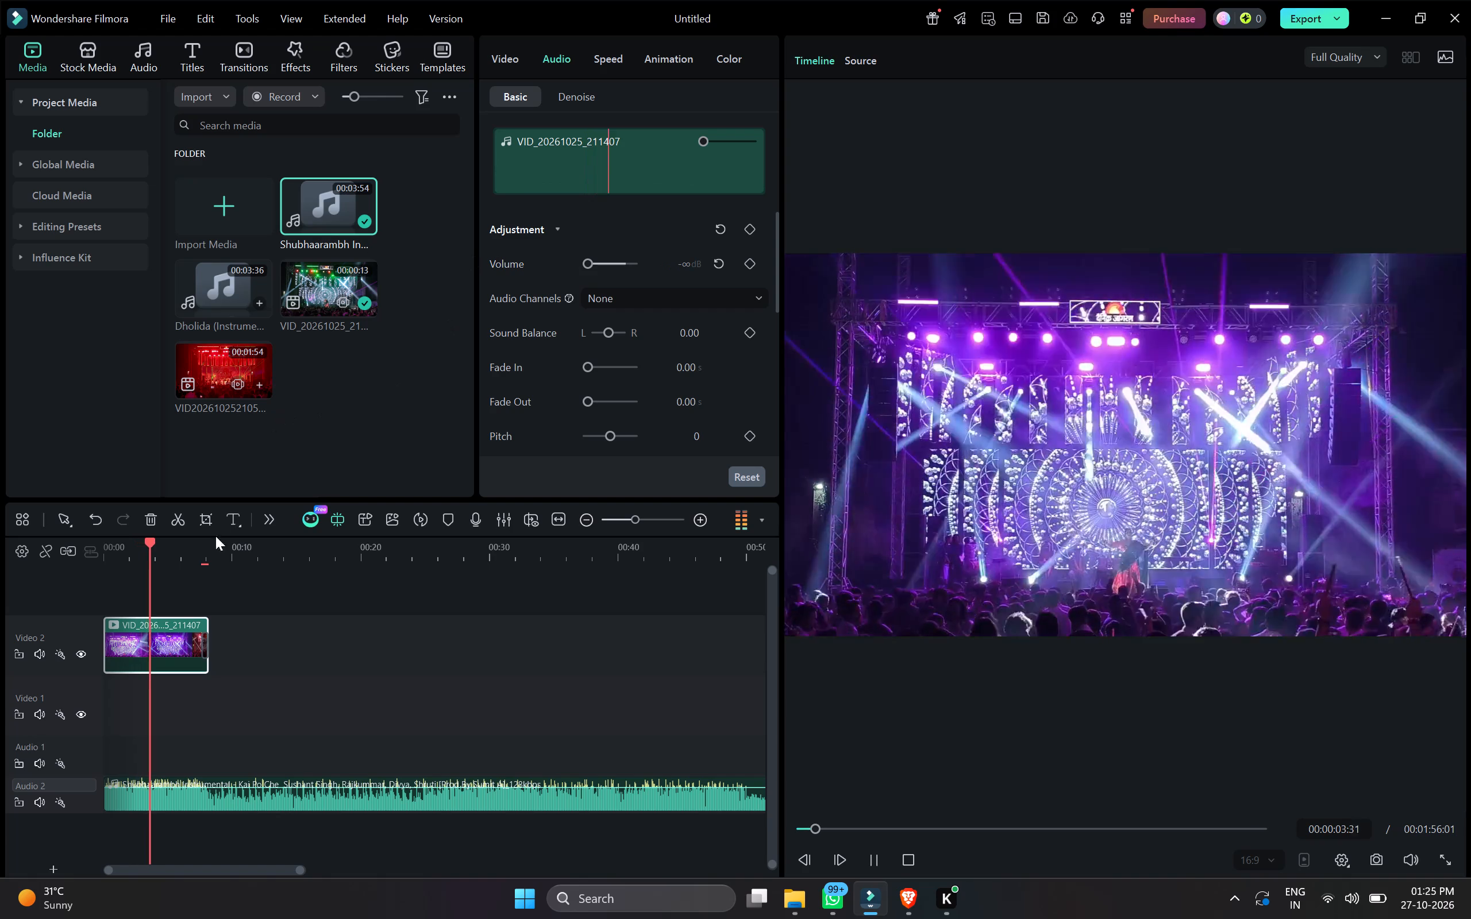
Replay the timeline from the start to past the end of the video clip with its own sound muted.
{"action": "left_click_drag", "start_coordinate": [165, 539], "coordinate": [52, 553]}
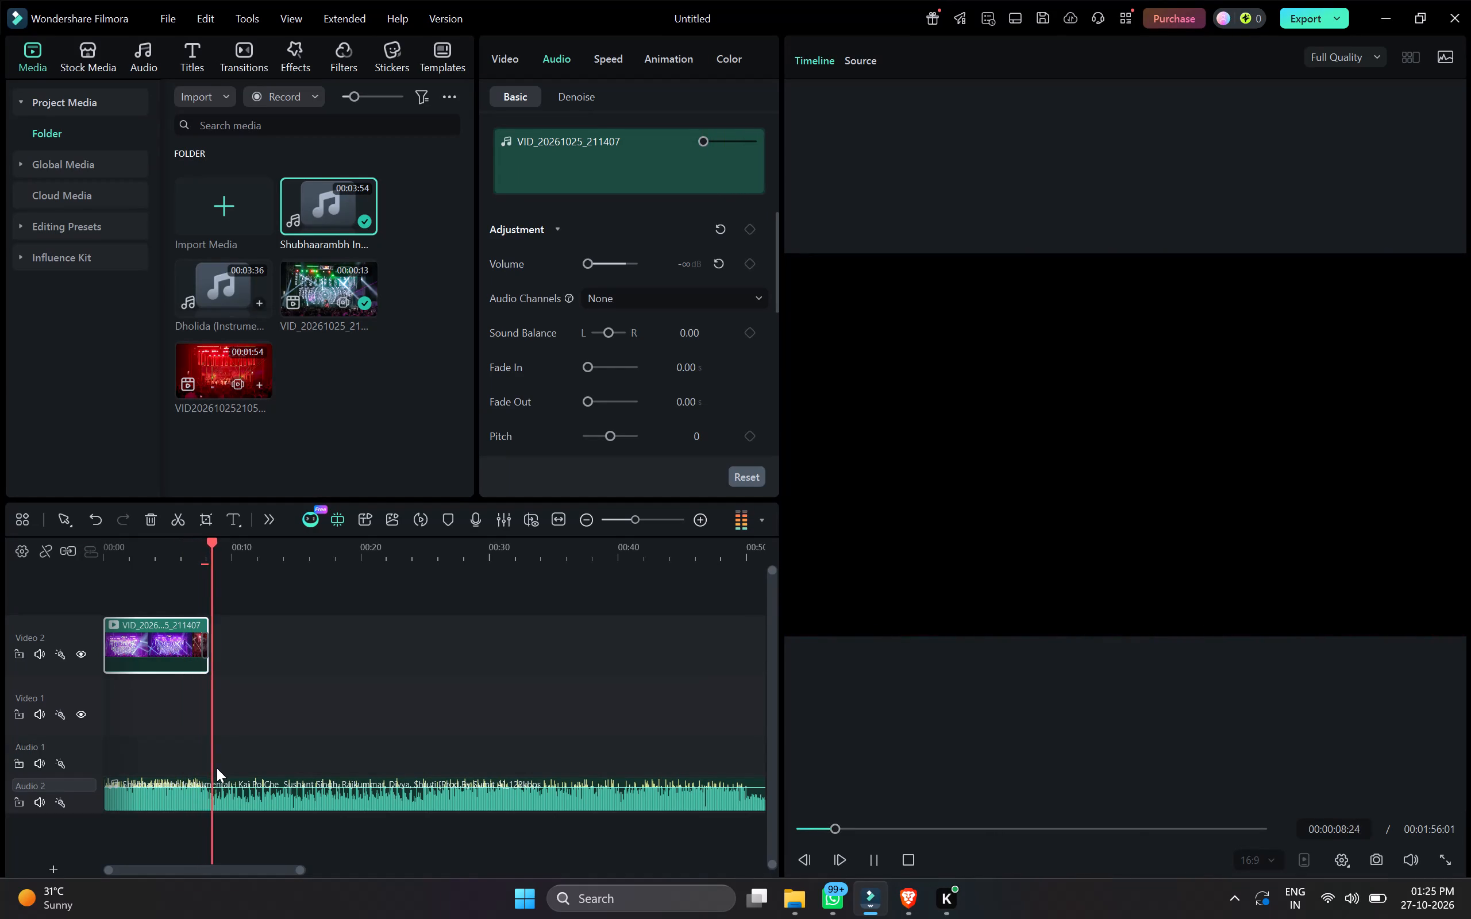
{"action": "key", "text": "space"}
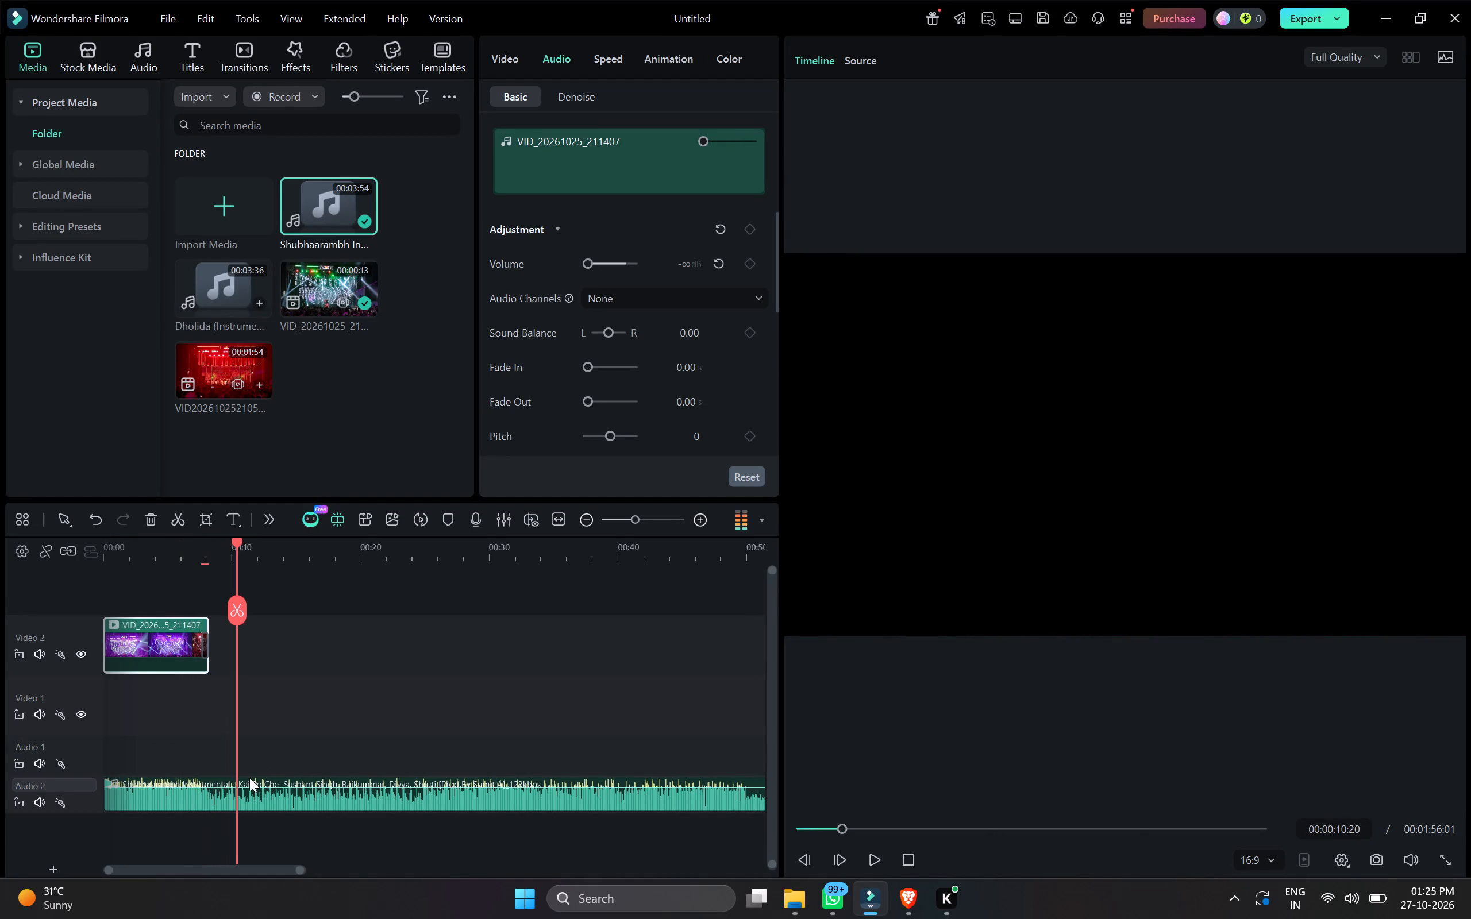
Split the Shubhaarambh audio clip at 00:00:09:07, shortly after the video's end, and delete everything after the cut.
{"action": "scroll", "coordinate": [215, 662], "scroll_direction": "up", "scroll_amount": 8, "text": "ctrl"}
{"action": "scroll", "coordinate": [215, 662], "scroll_direction": "right", "scroll_amount": 3}
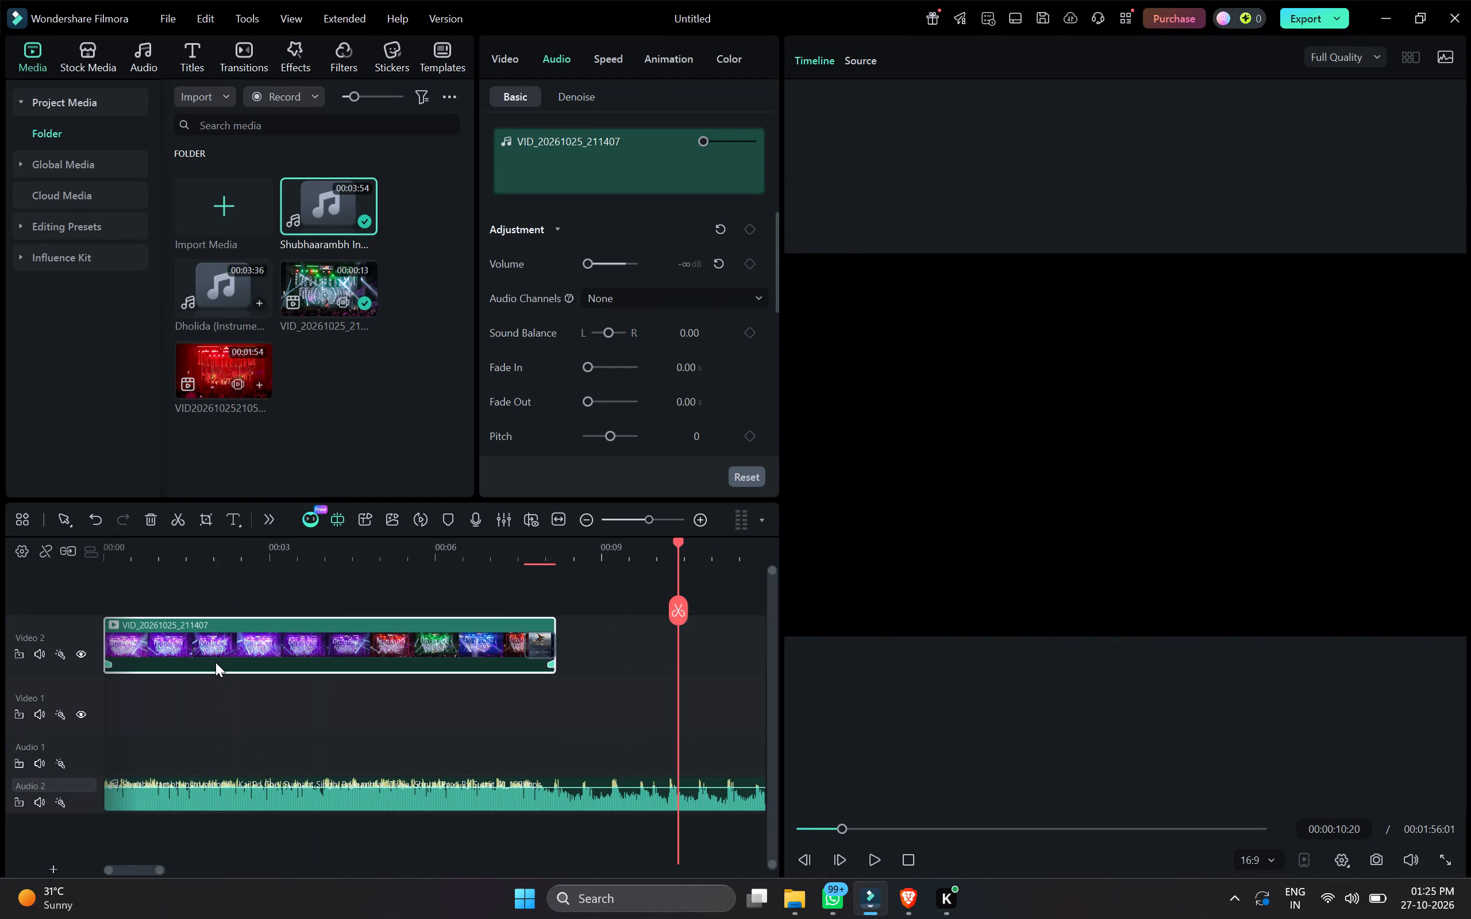
{"action": "left_click", "coordinate": [574, 554]}
{"action": "key", "text": "space"}
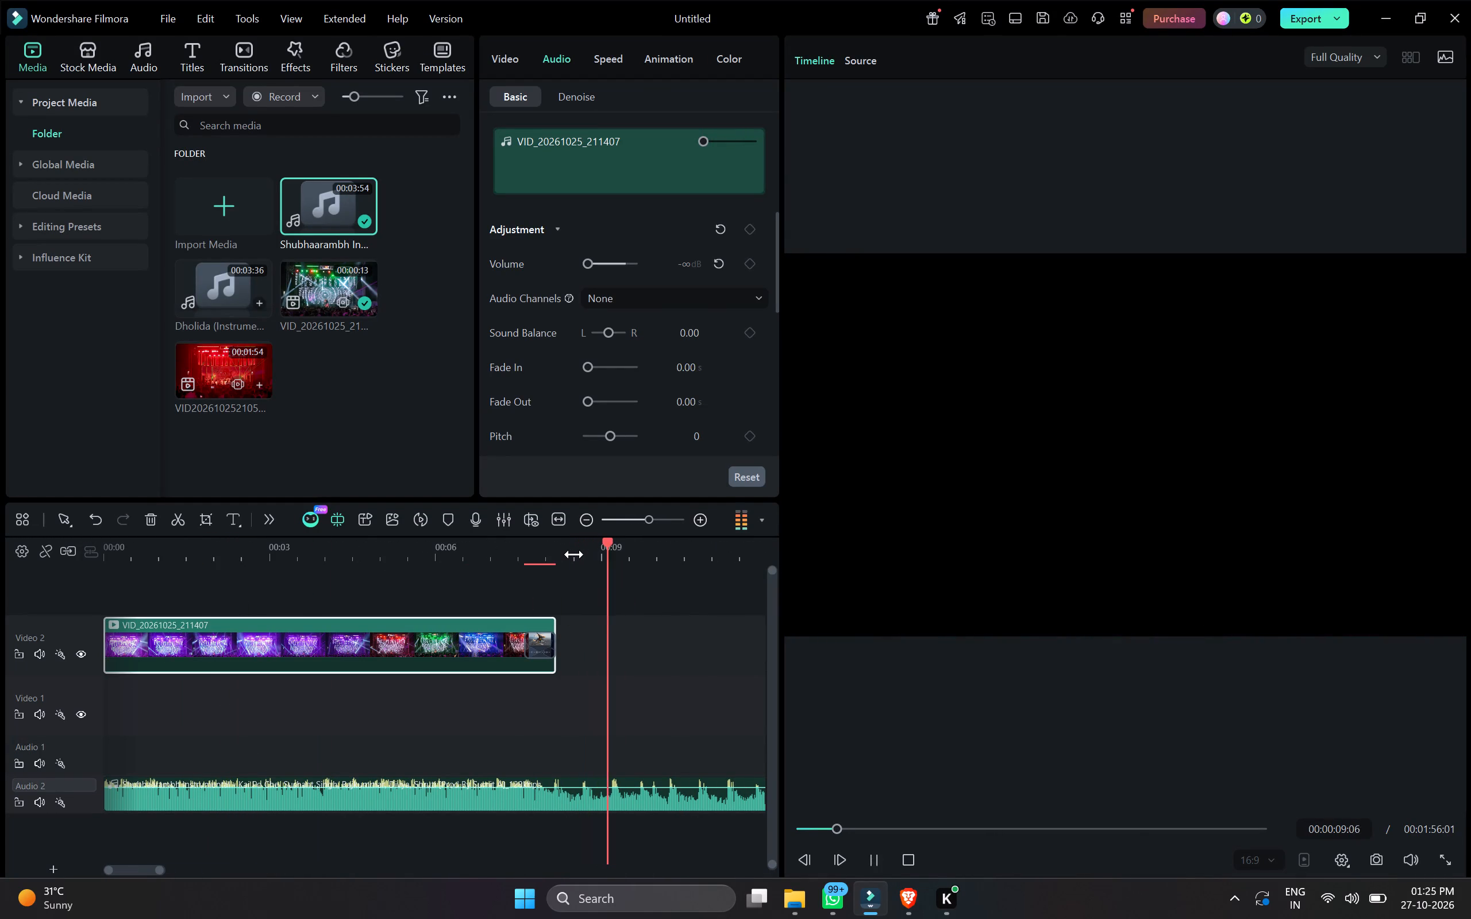
{"action": "key", "text": "space"}
{"action": "left_click", "coordinate": [613, 614]}
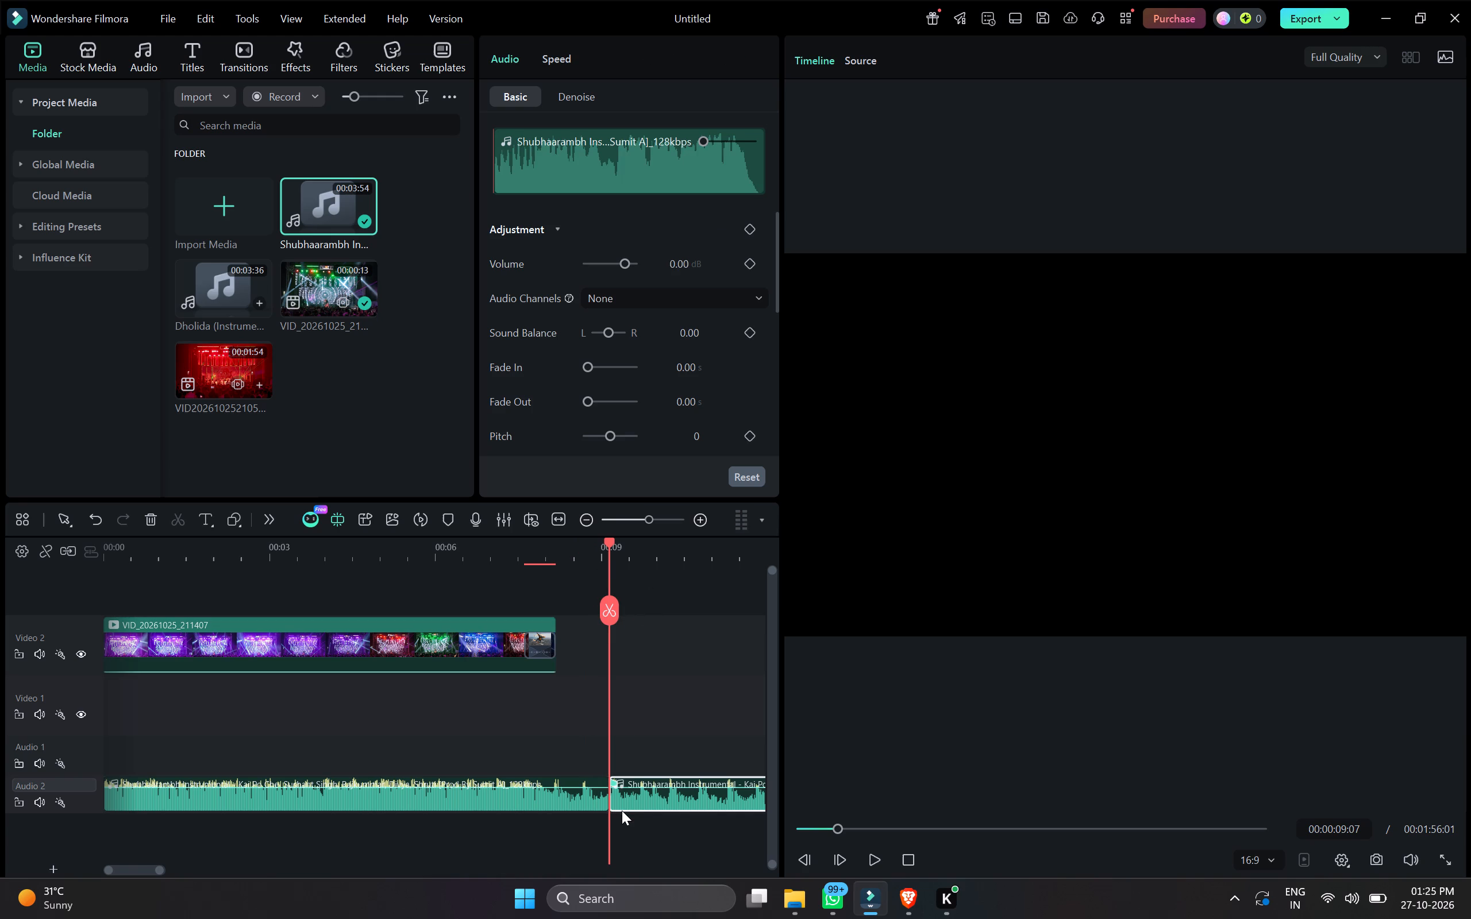
{"action": "left_click", "coordinate": [623, 812]}
{"action": "left_click", "coordinate": [623, 802]}
{"action": "left_click", "coordinate": [650, 800]}
{"action": "key", "text": "Delete"}
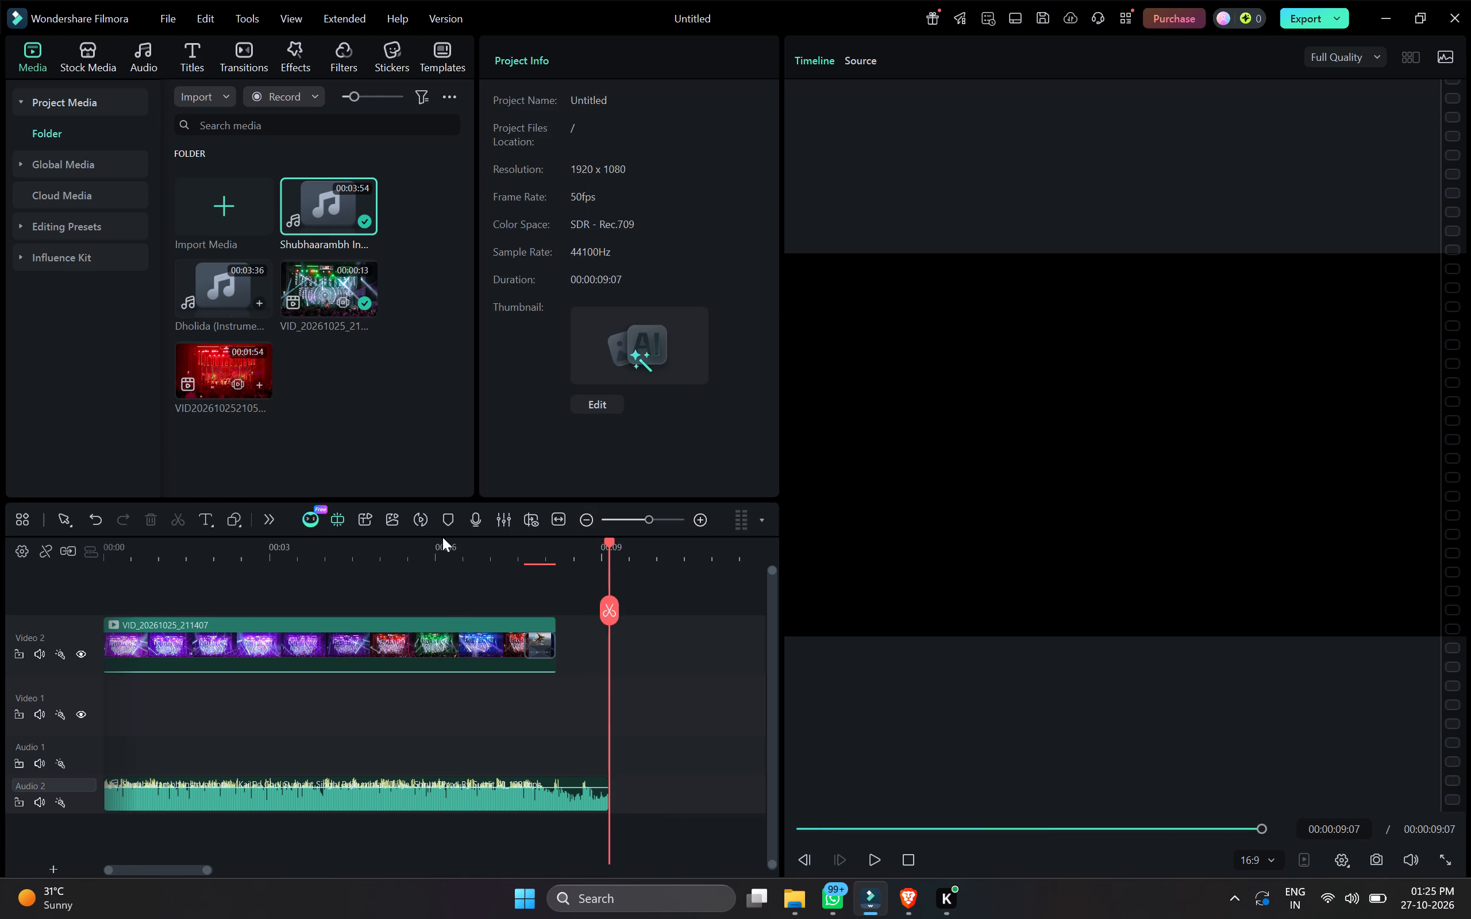
Play the timeline from about 6 seconds to check the ending of the music.
{"action": "left_click", "coordinate": [449, 561]}
{"action": "key", "text": "space"}
Apply a 0.53-second fade-out to the Shubhaarambh audio clip on Audio 2.
{"action": "left_click", "coordinate": [594, 793]}
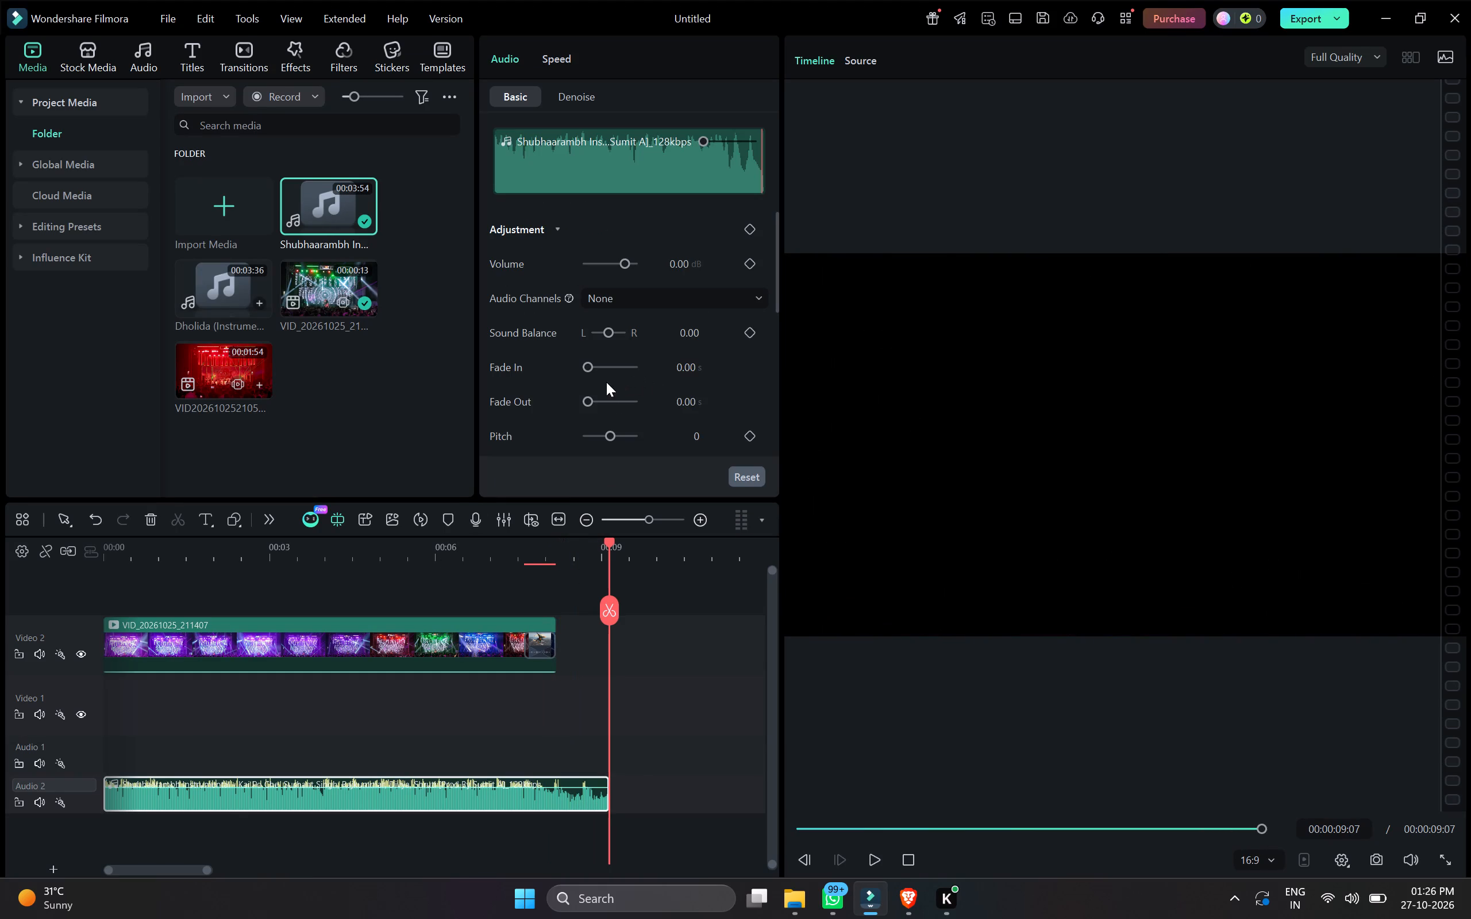
{"action": "left_click", "coordinate": [591, 401]}
Play the timeline from about 5 seconds to the end to check the music's fade-out.
{"action": "left_click", "coordinate": [406, 558]}
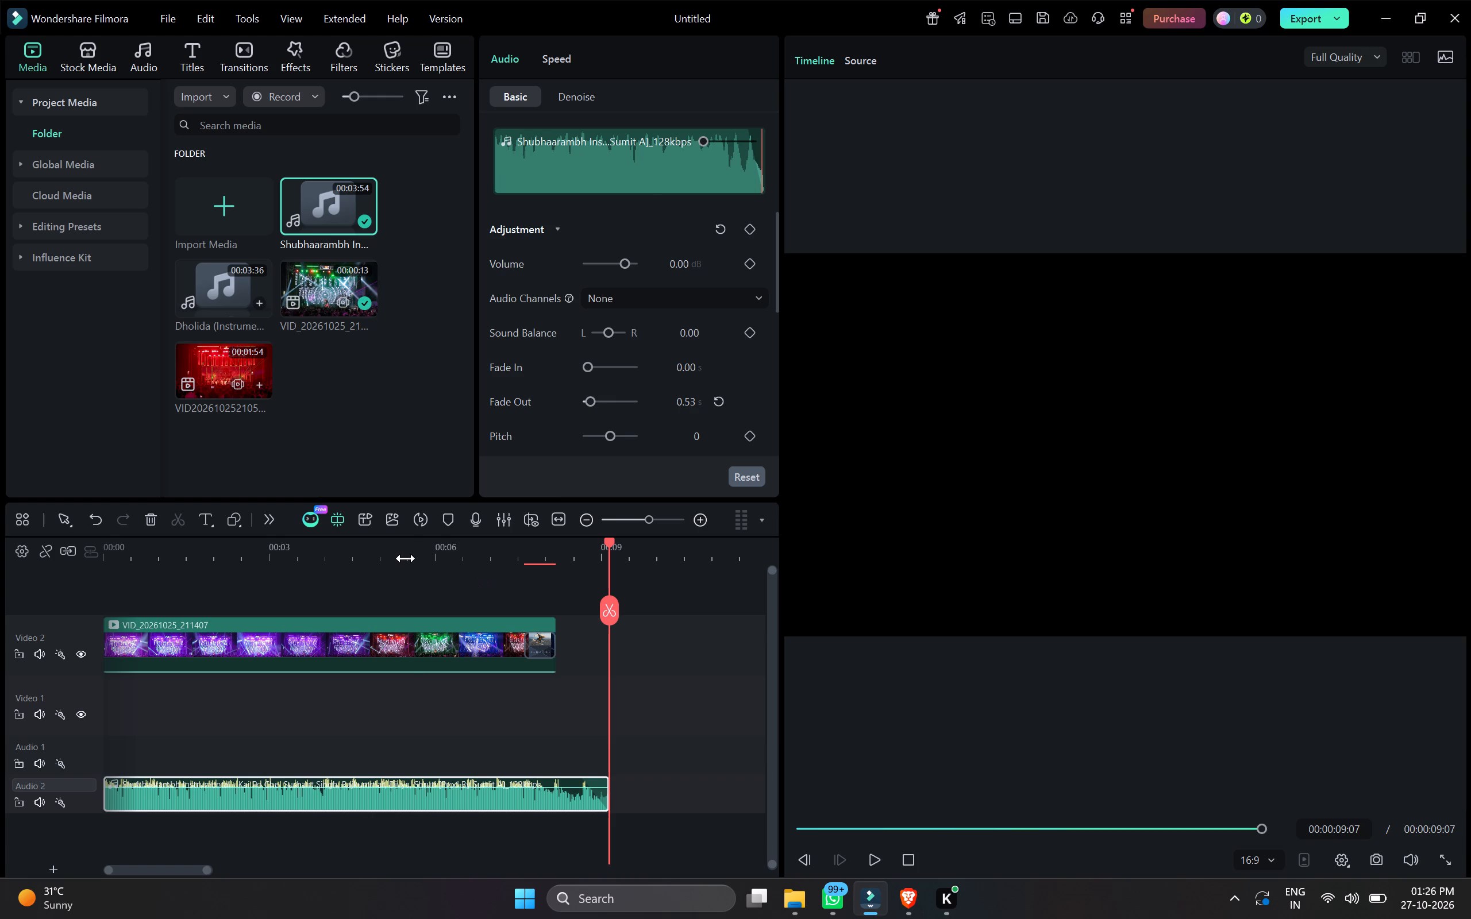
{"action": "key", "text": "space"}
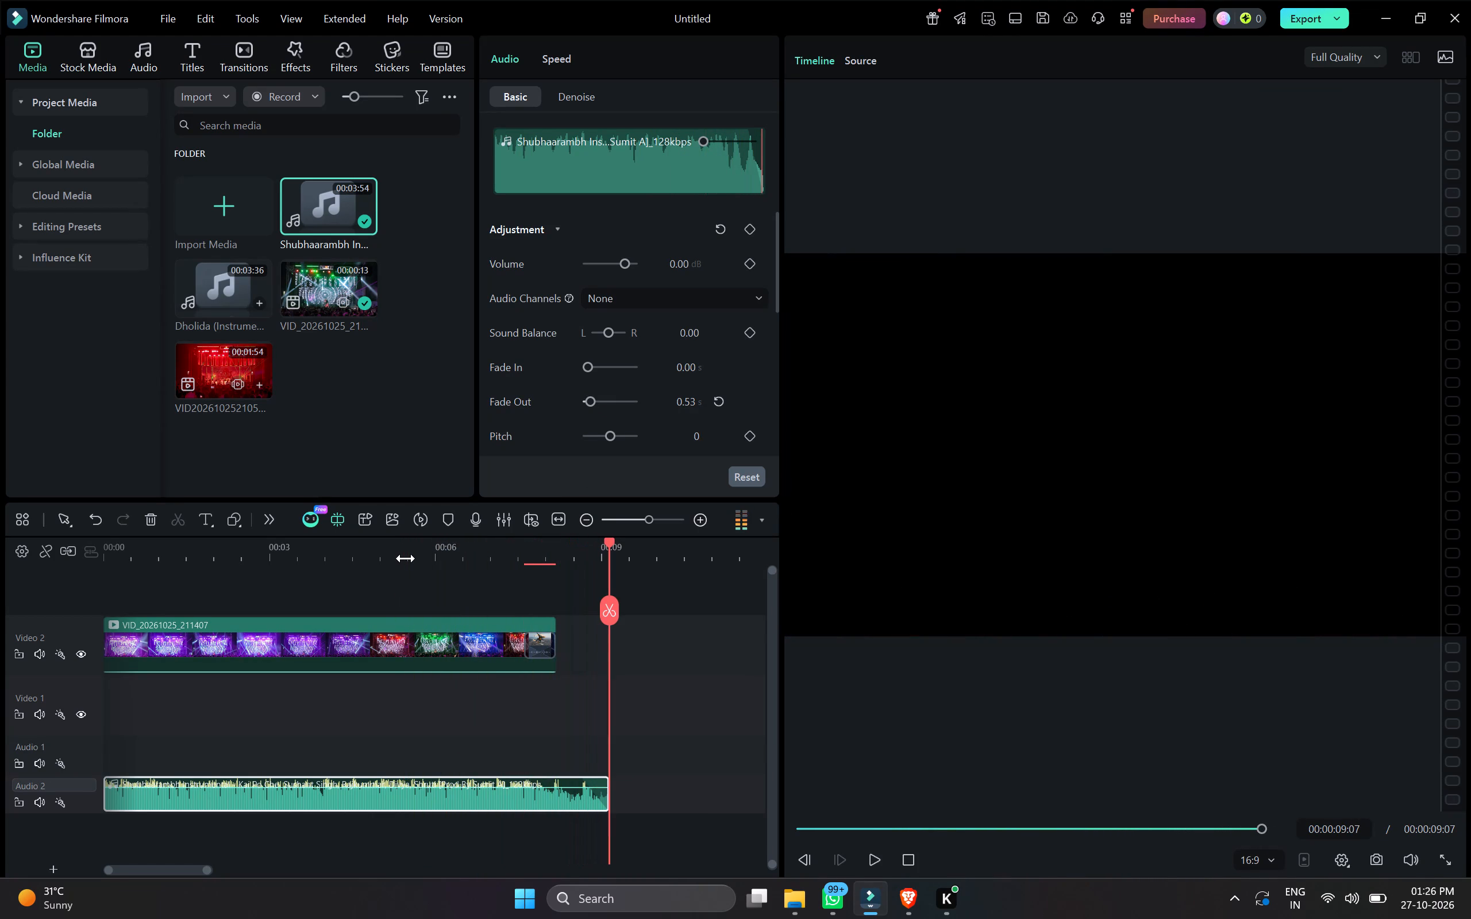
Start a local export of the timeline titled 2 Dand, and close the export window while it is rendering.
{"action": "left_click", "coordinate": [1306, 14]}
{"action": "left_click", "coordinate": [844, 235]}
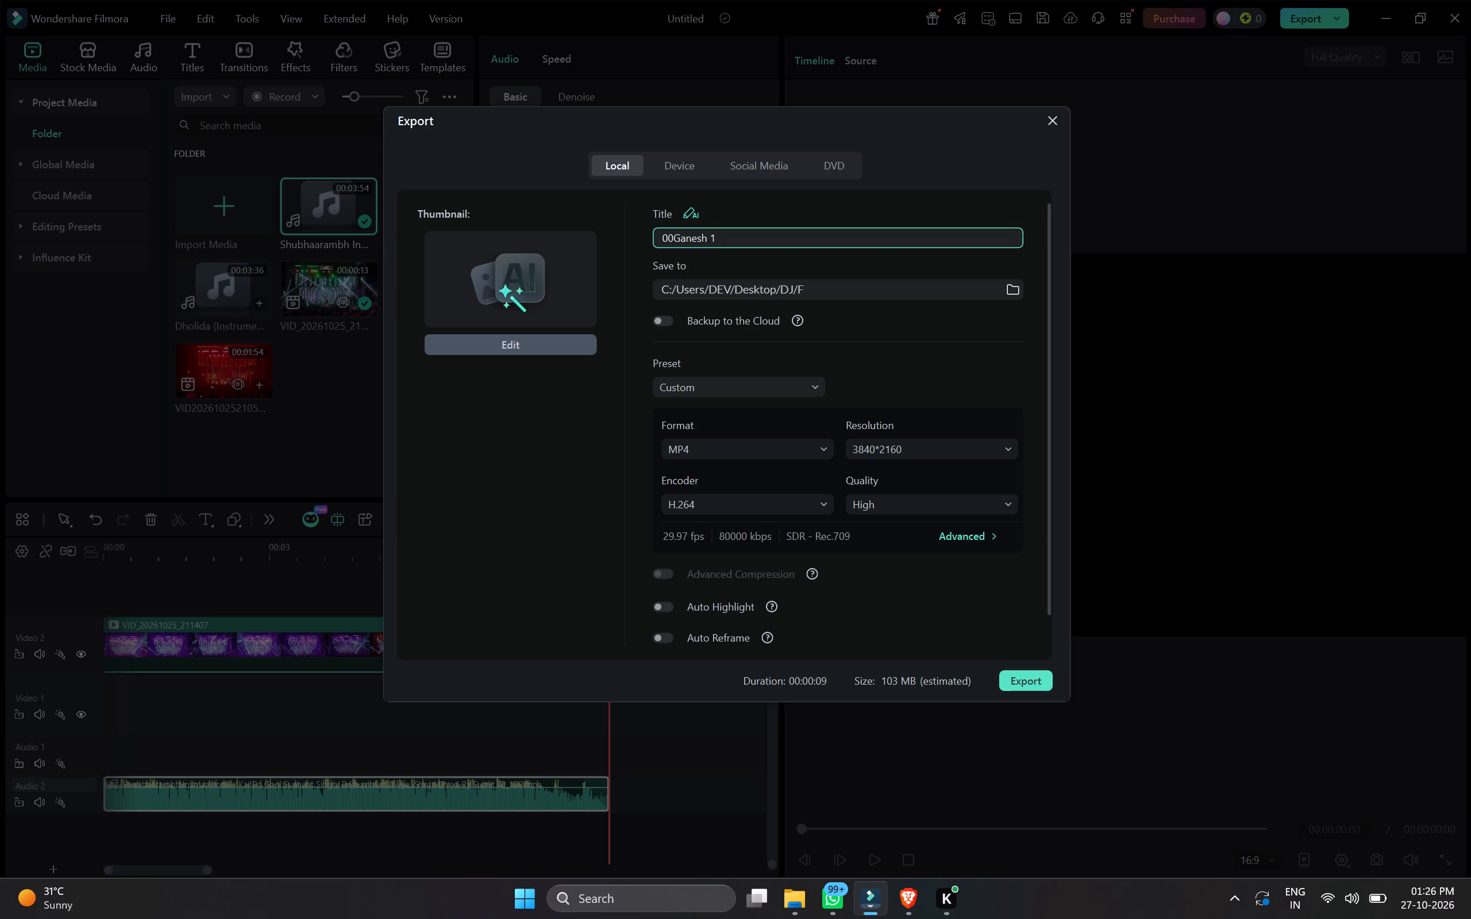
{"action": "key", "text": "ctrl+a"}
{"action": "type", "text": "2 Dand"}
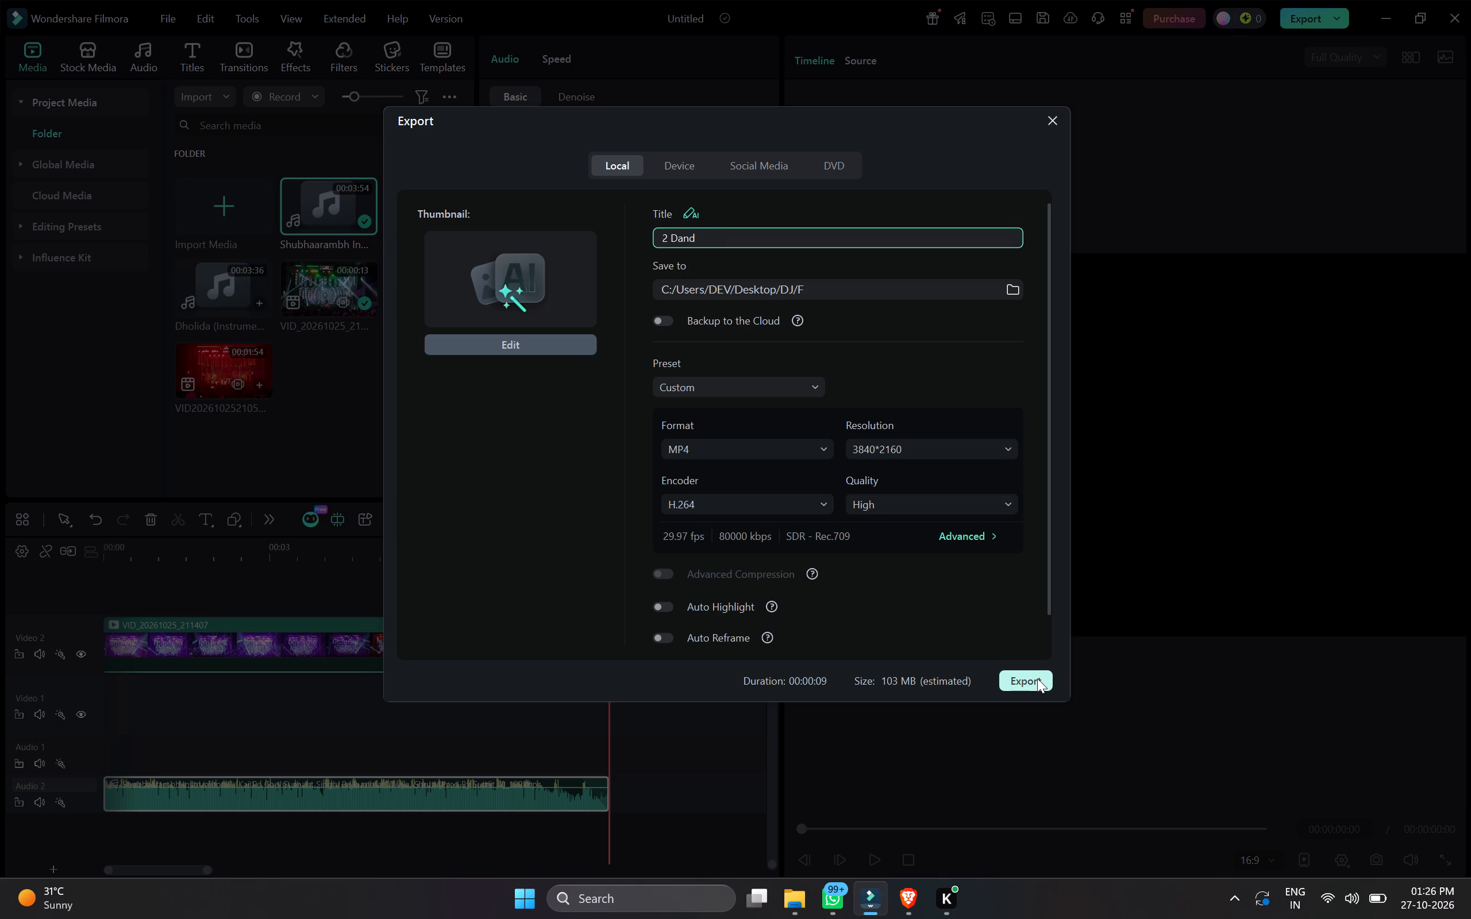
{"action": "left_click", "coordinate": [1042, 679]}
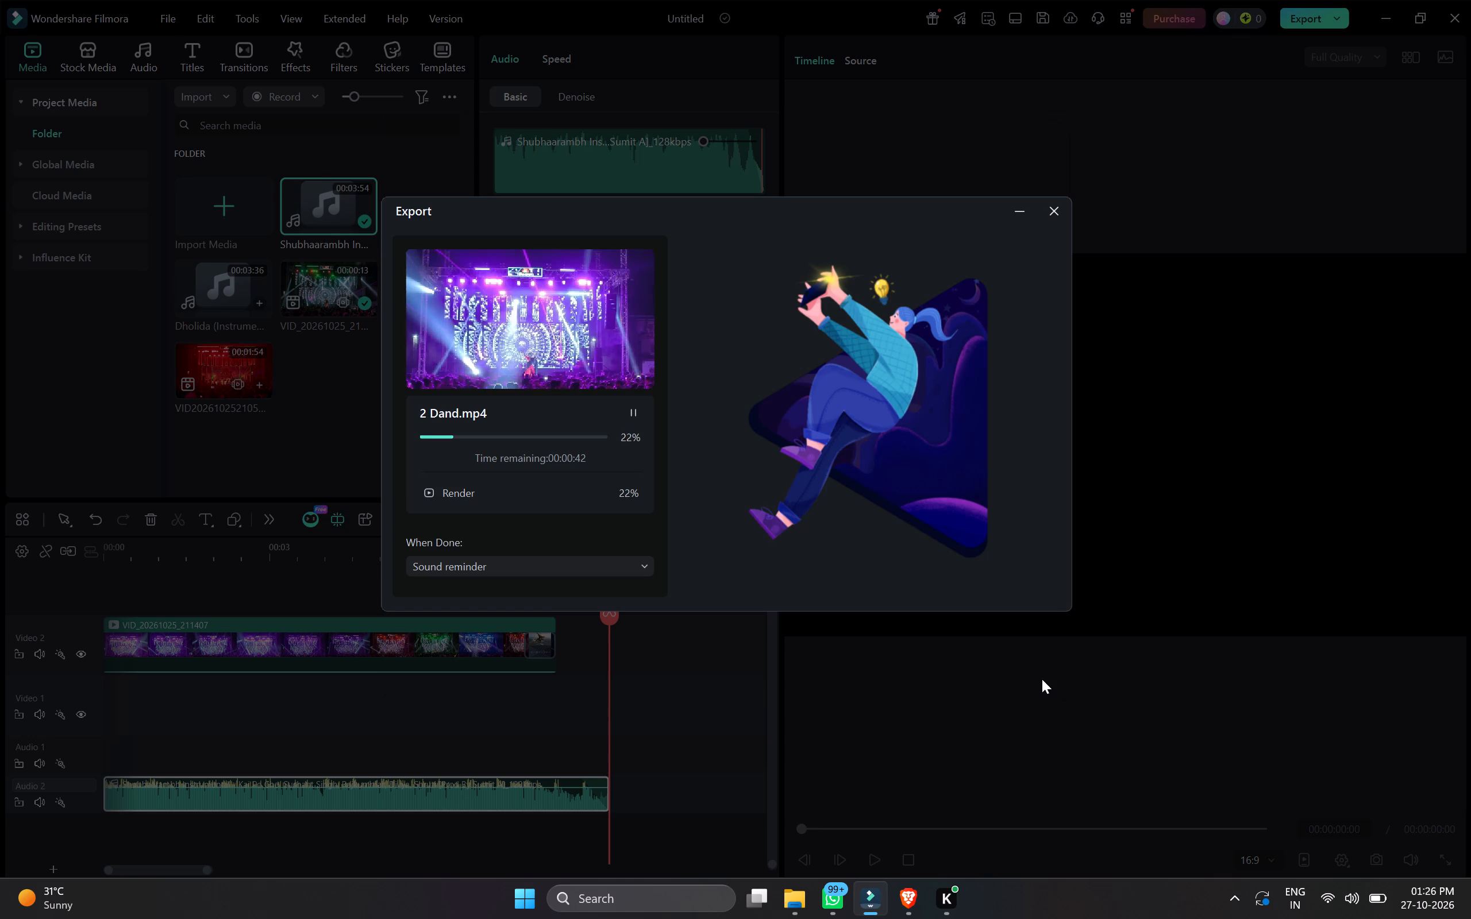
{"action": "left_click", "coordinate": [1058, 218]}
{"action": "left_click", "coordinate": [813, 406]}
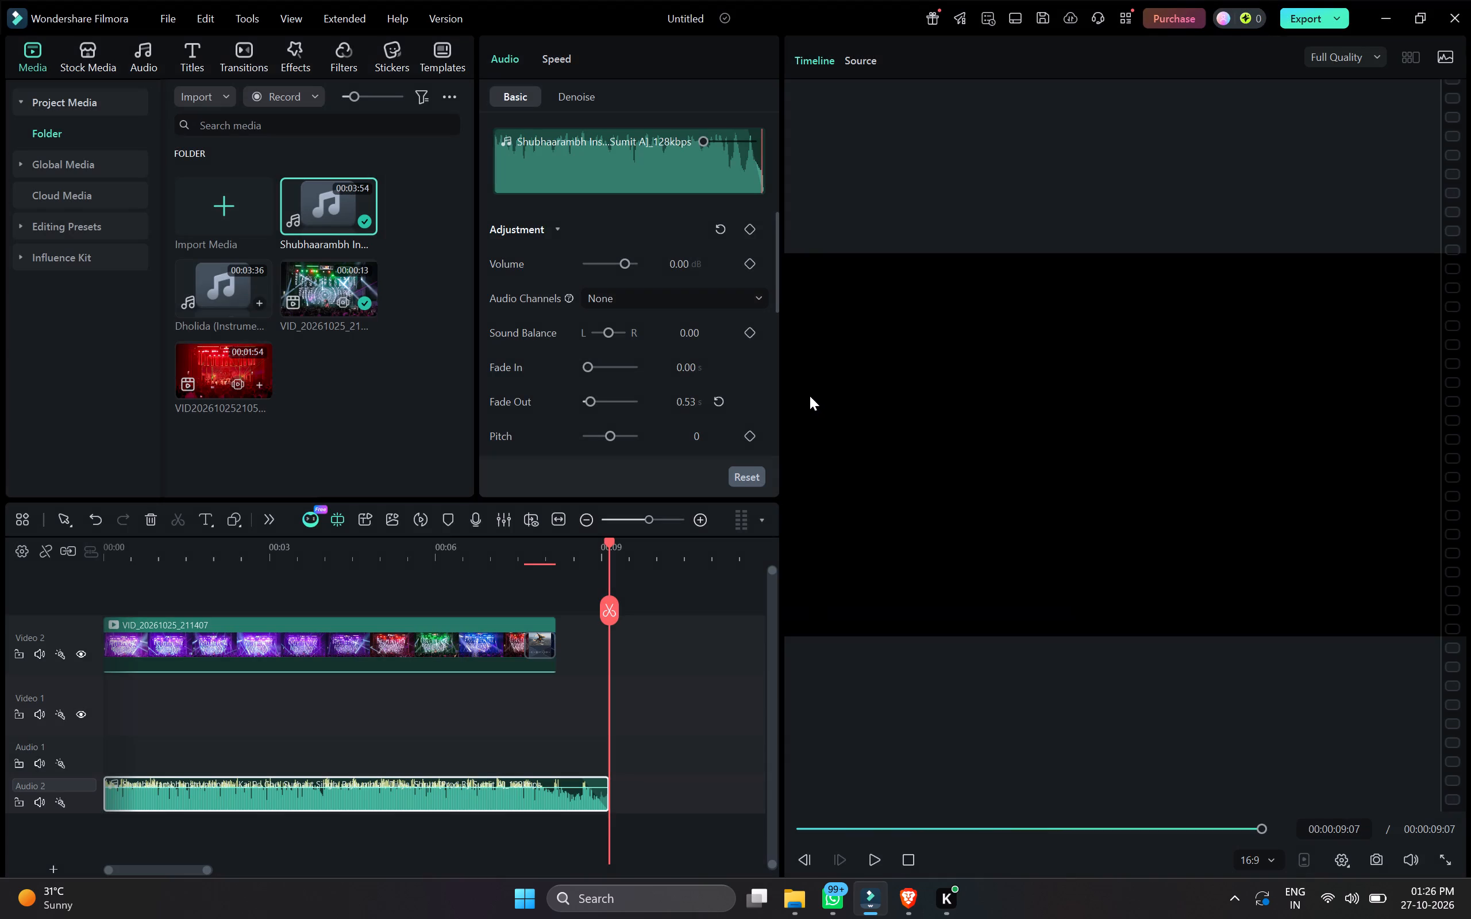
Export the clip as 2 Dand in MP4 to the DJ/F folder, using the Match to project settings preset with High quality.
{"action": "left_click", "coordinate": [1287, 25]}
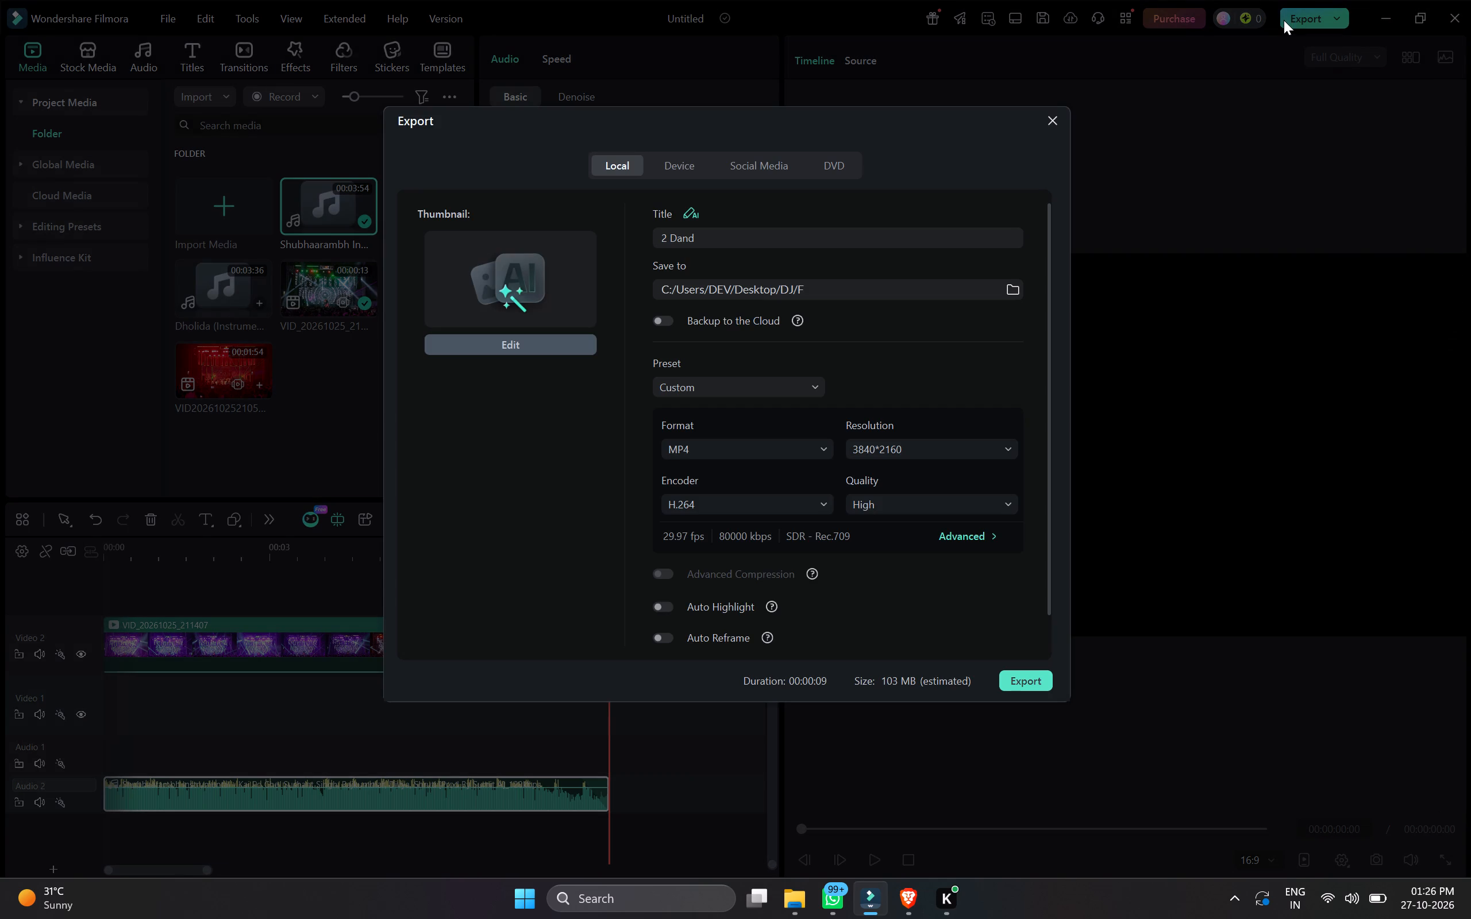
{"action": "left_click", "coordinate": [948, 439]}
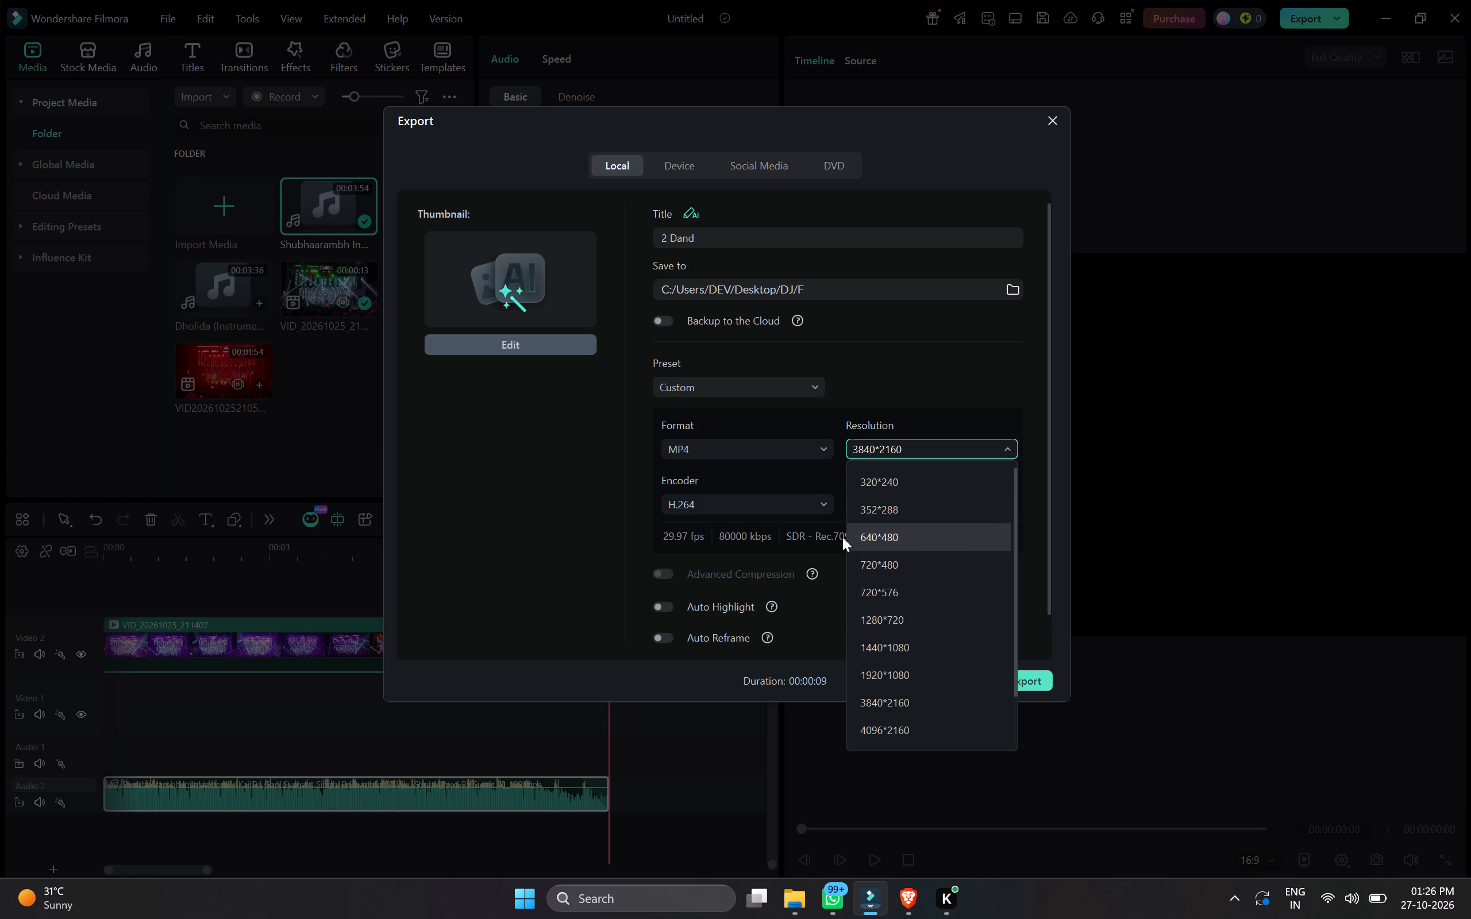
{"action": "left_click", "coordinate": [769, 392]}
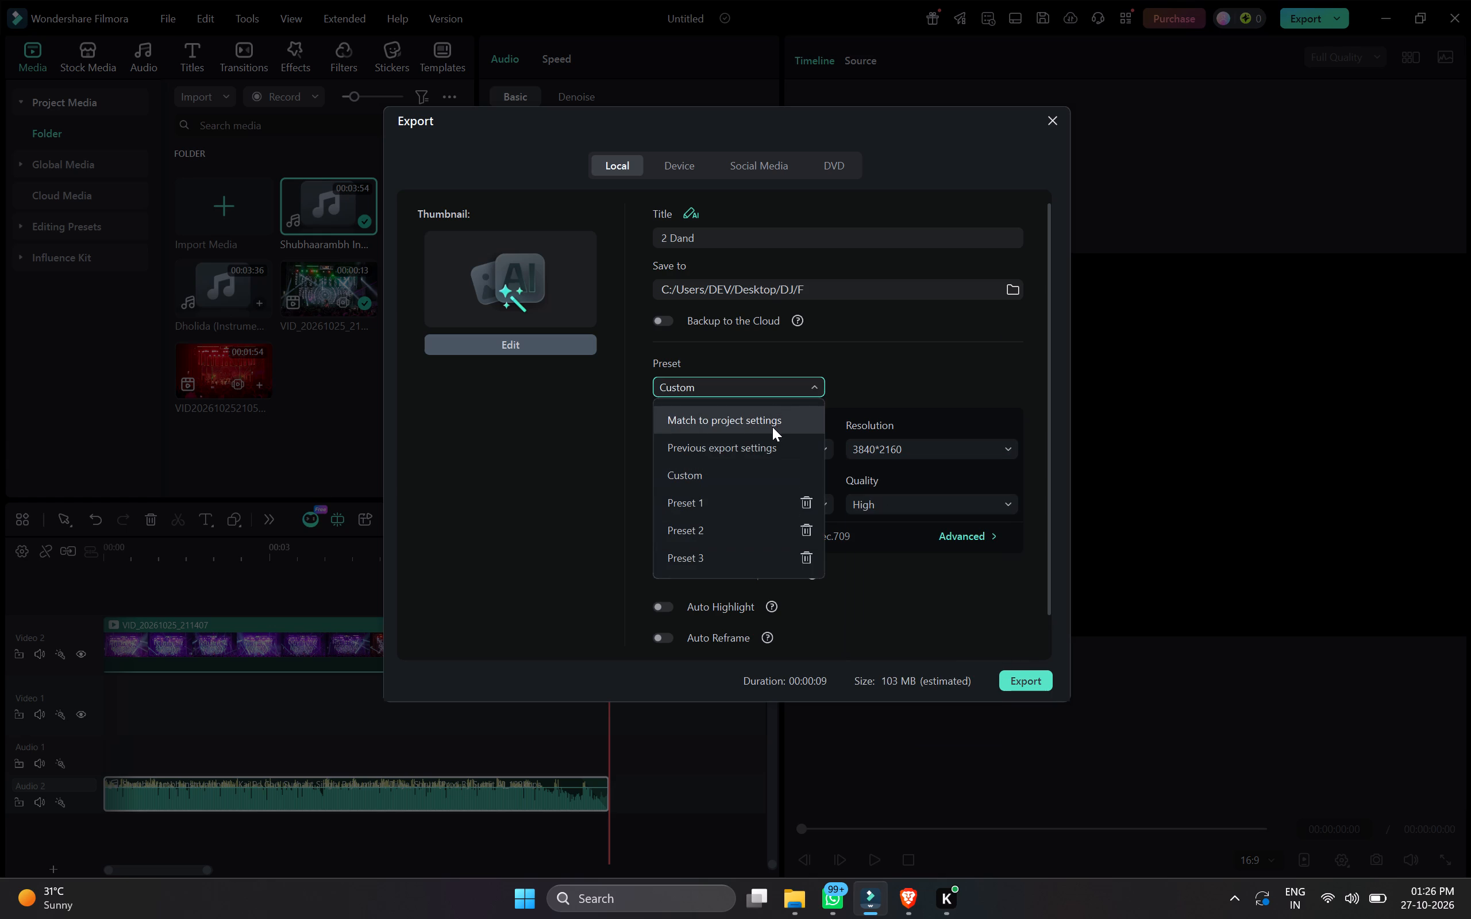
{"action": "left_click", "coordinate": [763, 420]}
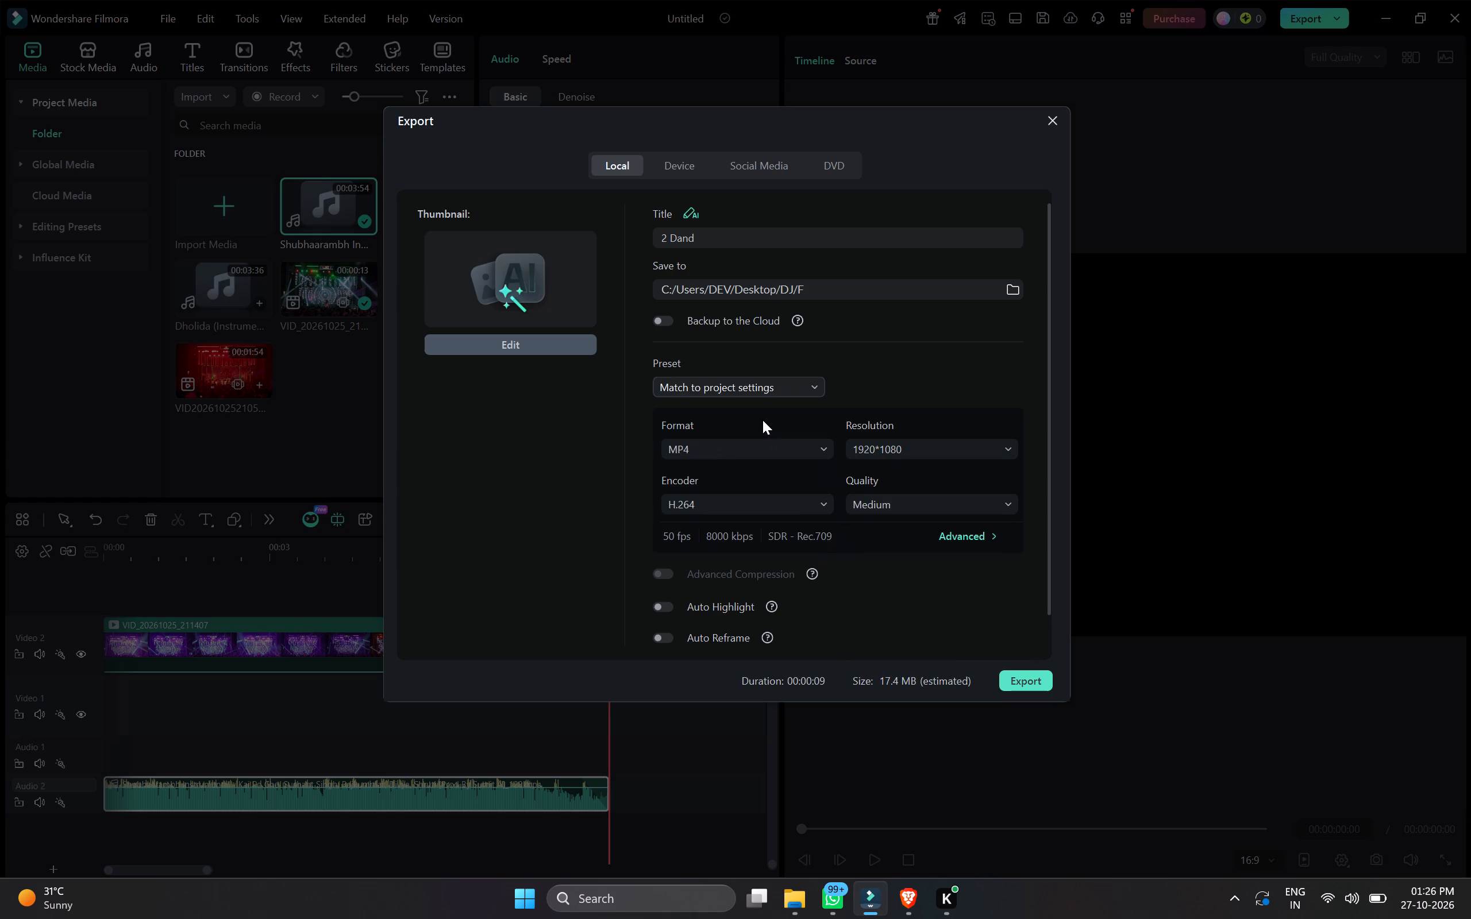
{"action": "left_click", "coordinate": [924, 513]}
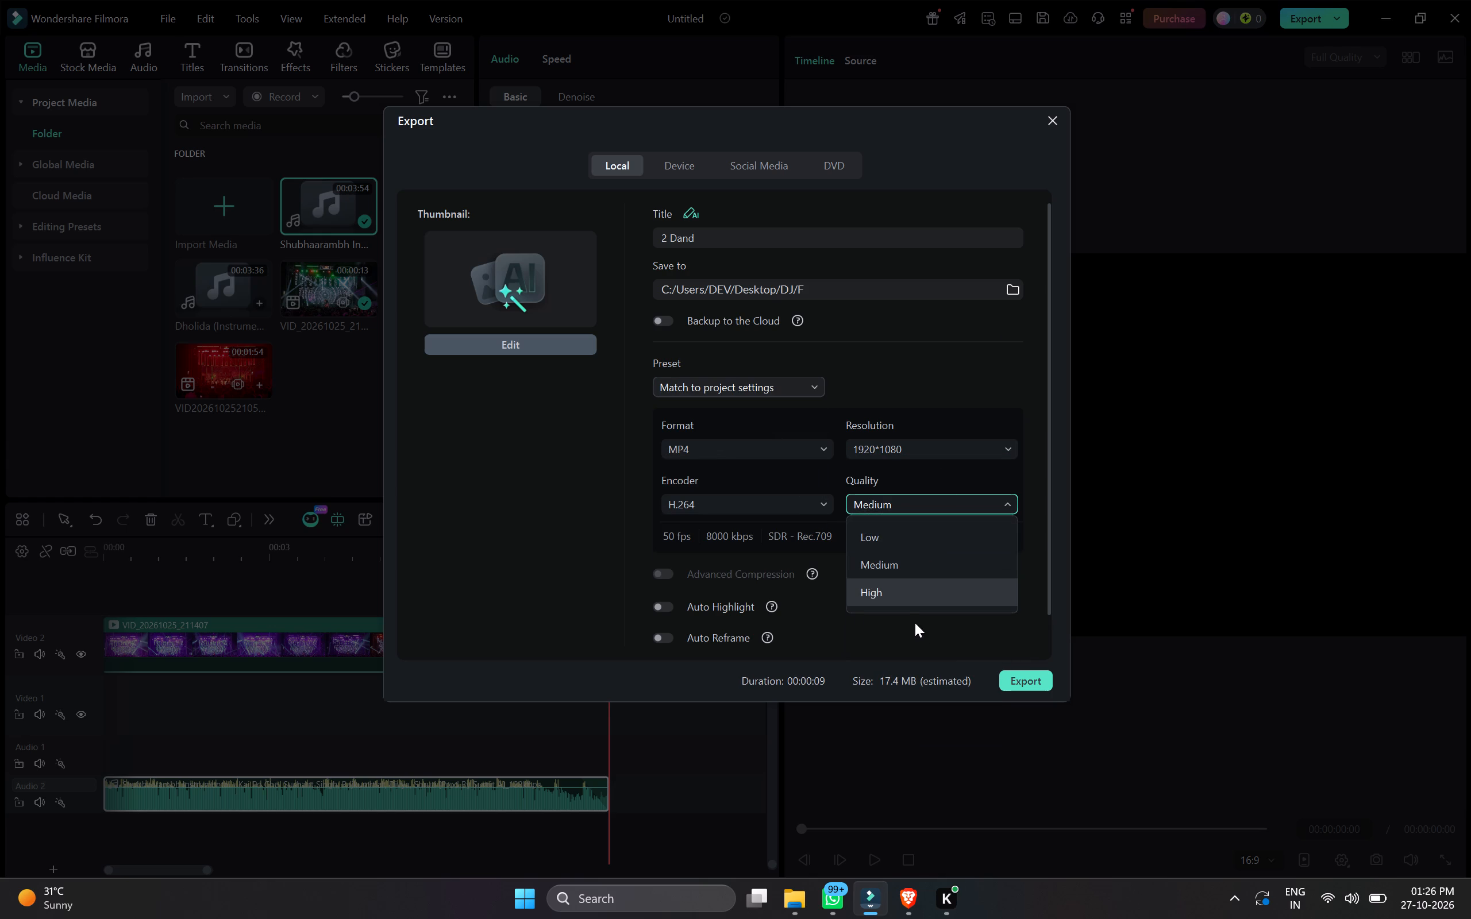
{"action": "left_click", "coordinate": [896, 605]}
{"action": "left_click", "coordinate": [1033, 684]}
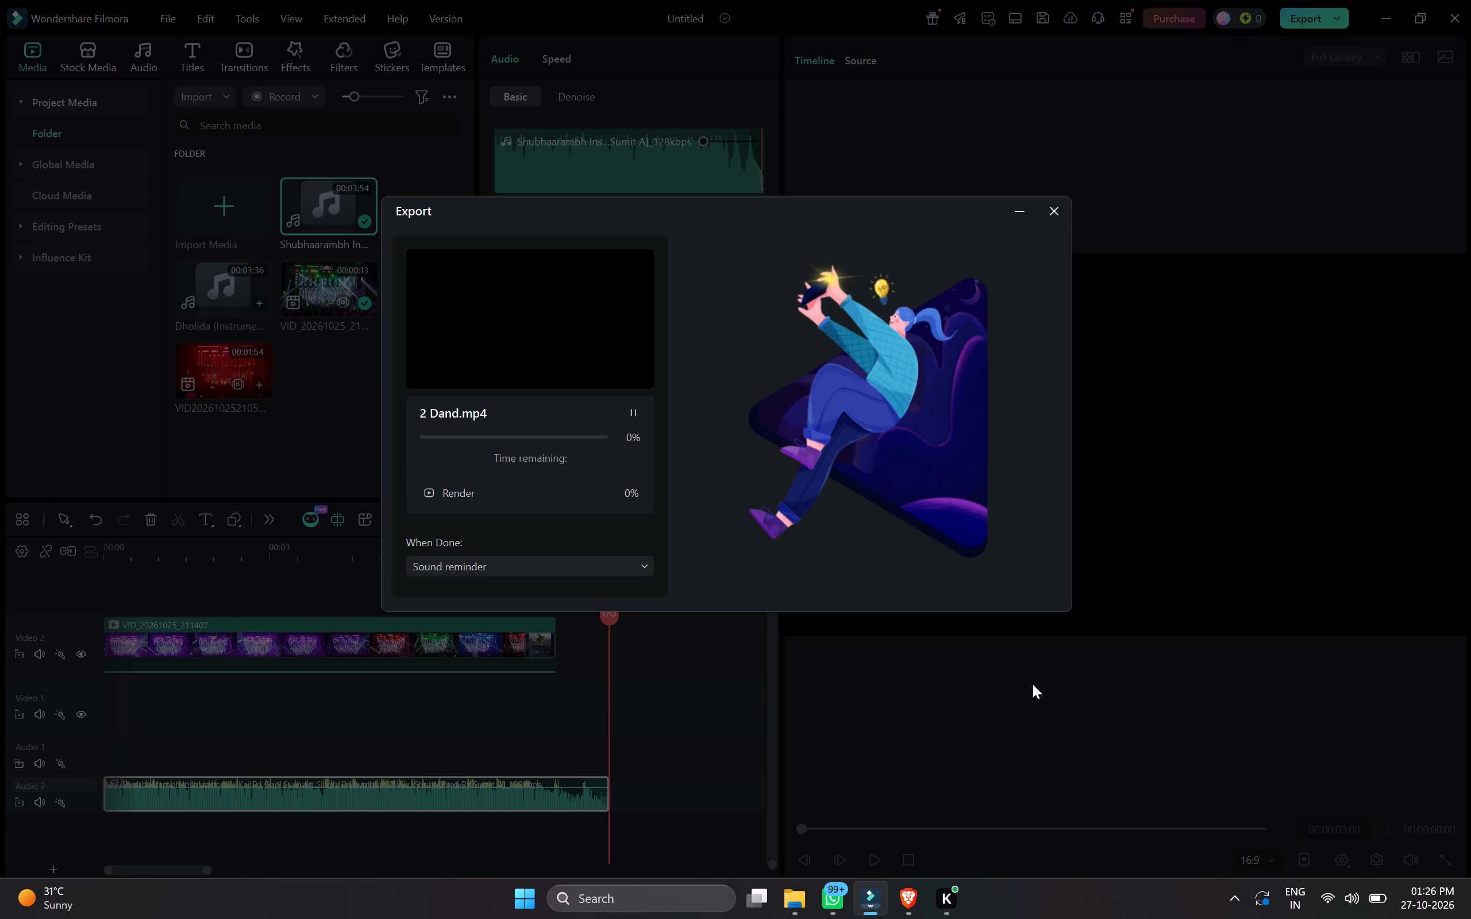
Switch to File Explorer, check the F folder inside DJ for the exported clip, and return to the DJ folder.
{"action": "left_click", "coordinate": [807, 913]}
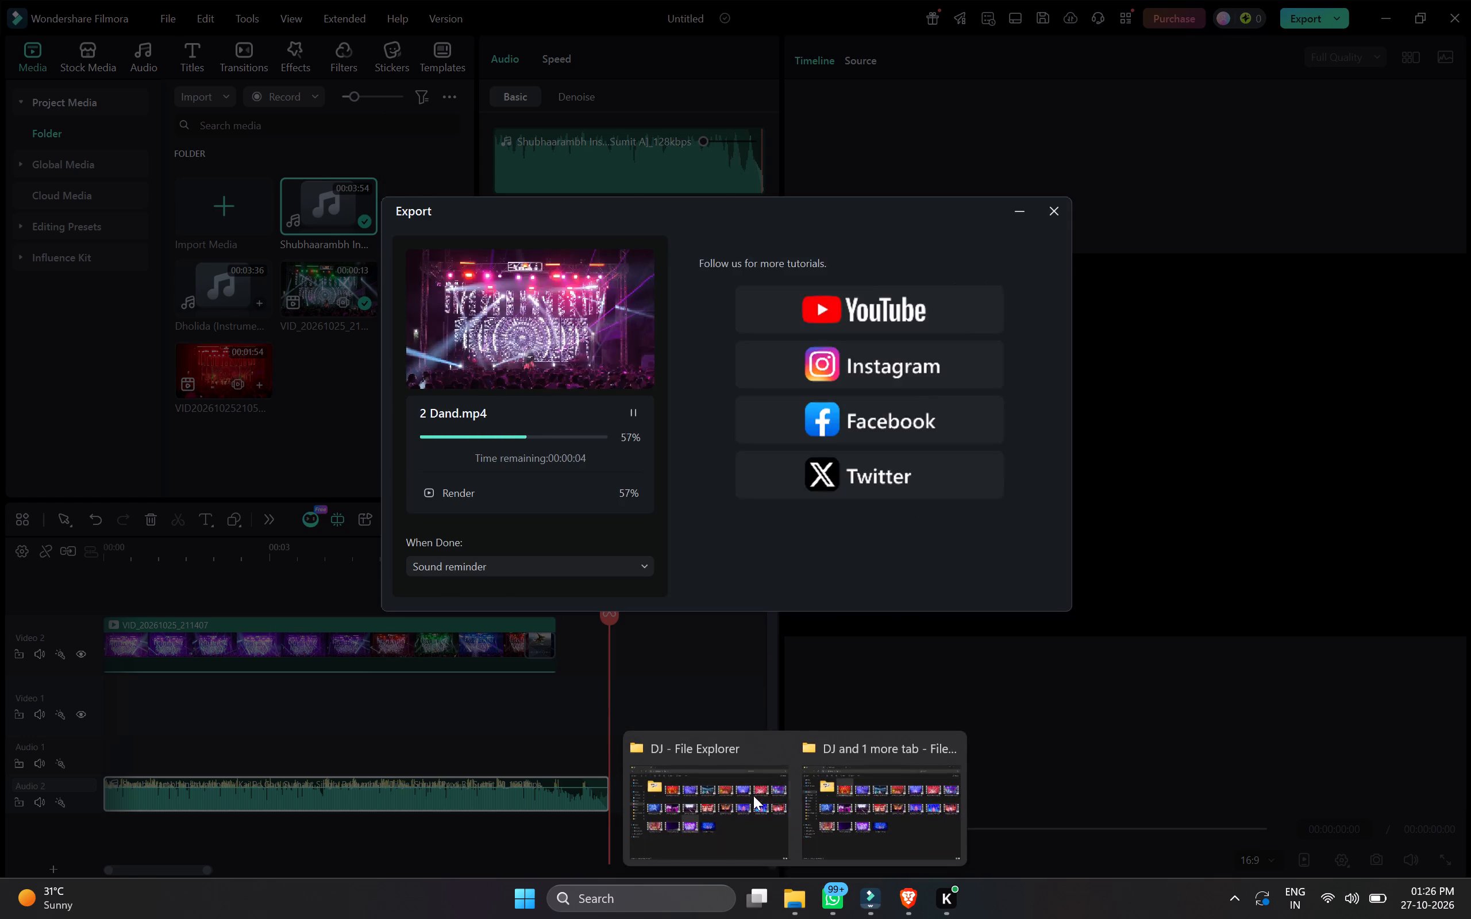
{"action": "left_click", "coordinate": [750, 801]}
{"action": "double_click", "coordinate": [246, 175]}
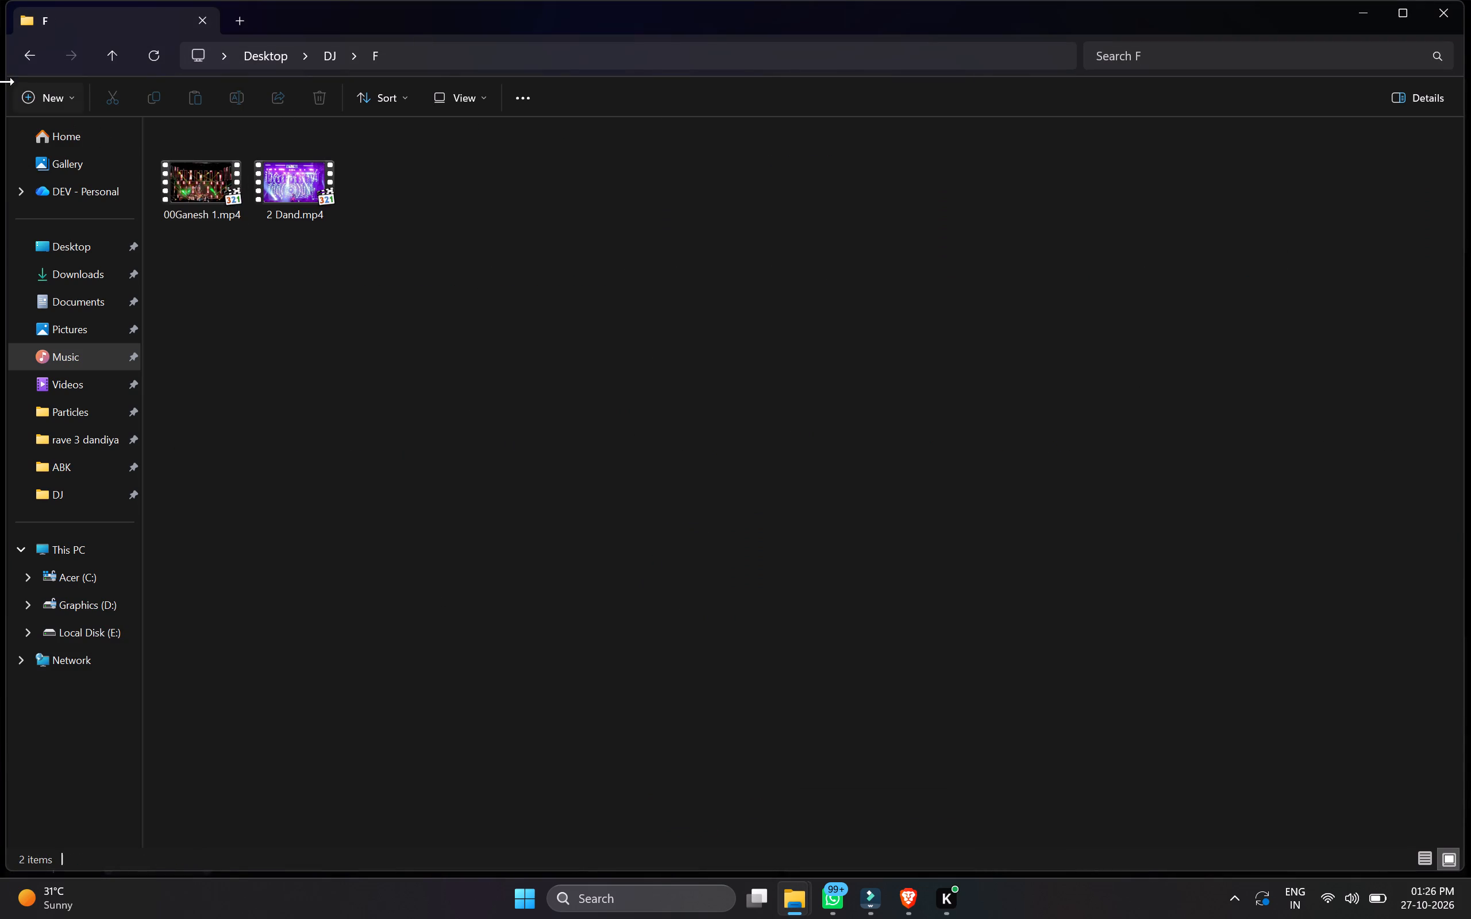
{"action": "left_click", "coordinate": [36, 53]}
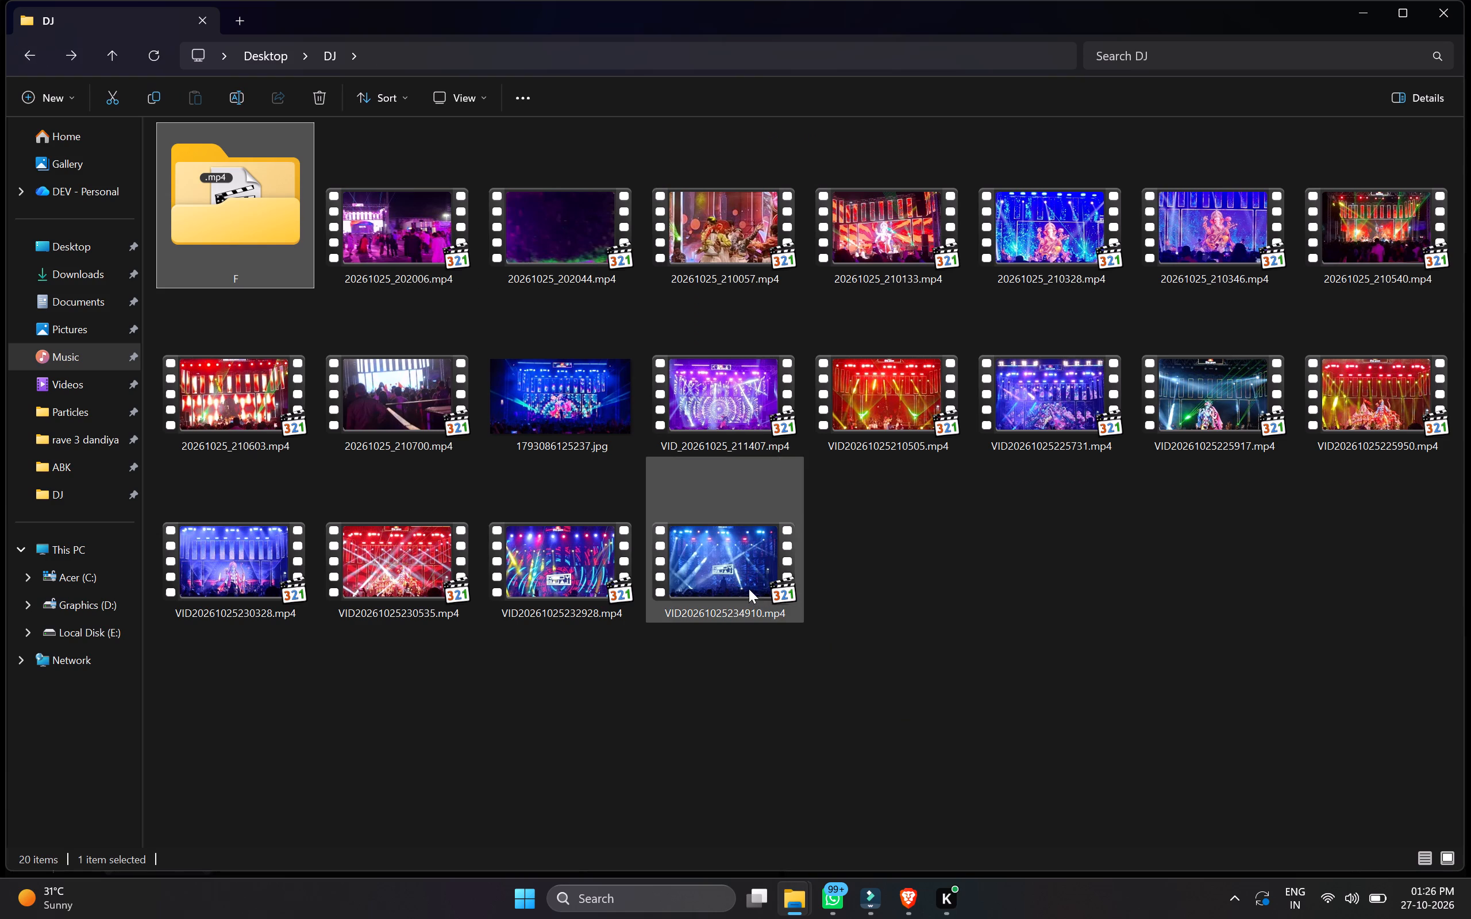
Switch back to Filmora, close the finished export, and delete both the stage video and Shubhaarambh audio clips from the timeline.
{"action": "left_click", "coordinate": [877, 899]}
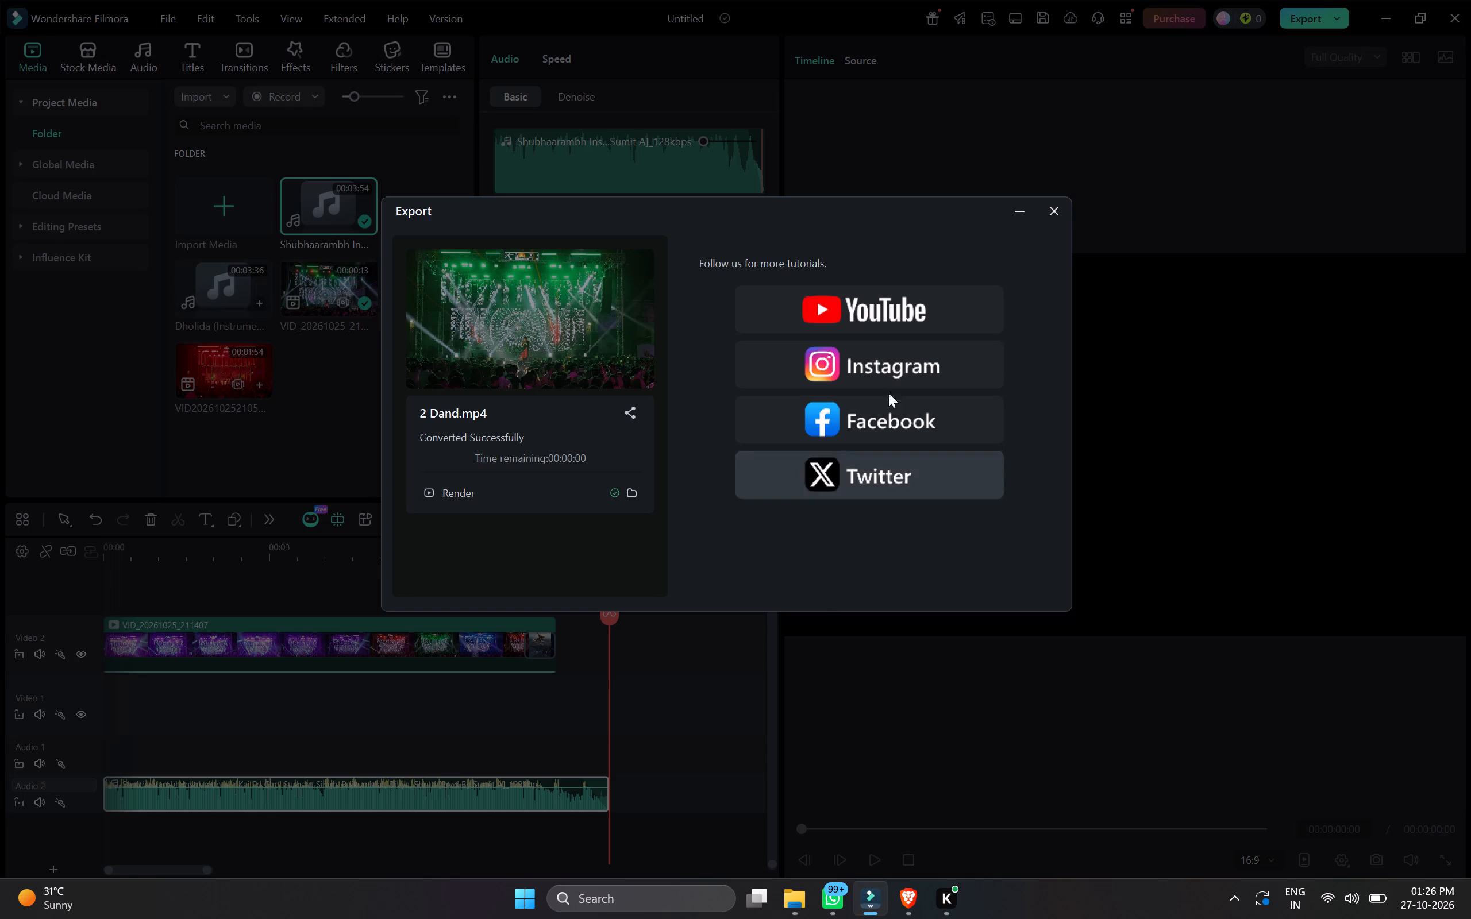
{"action": "left_click", "coordinate": [1052, 217]}
{"action": "left_click_drag", "start_coordinate": [636, 611], "coordinate": [437, 862]}
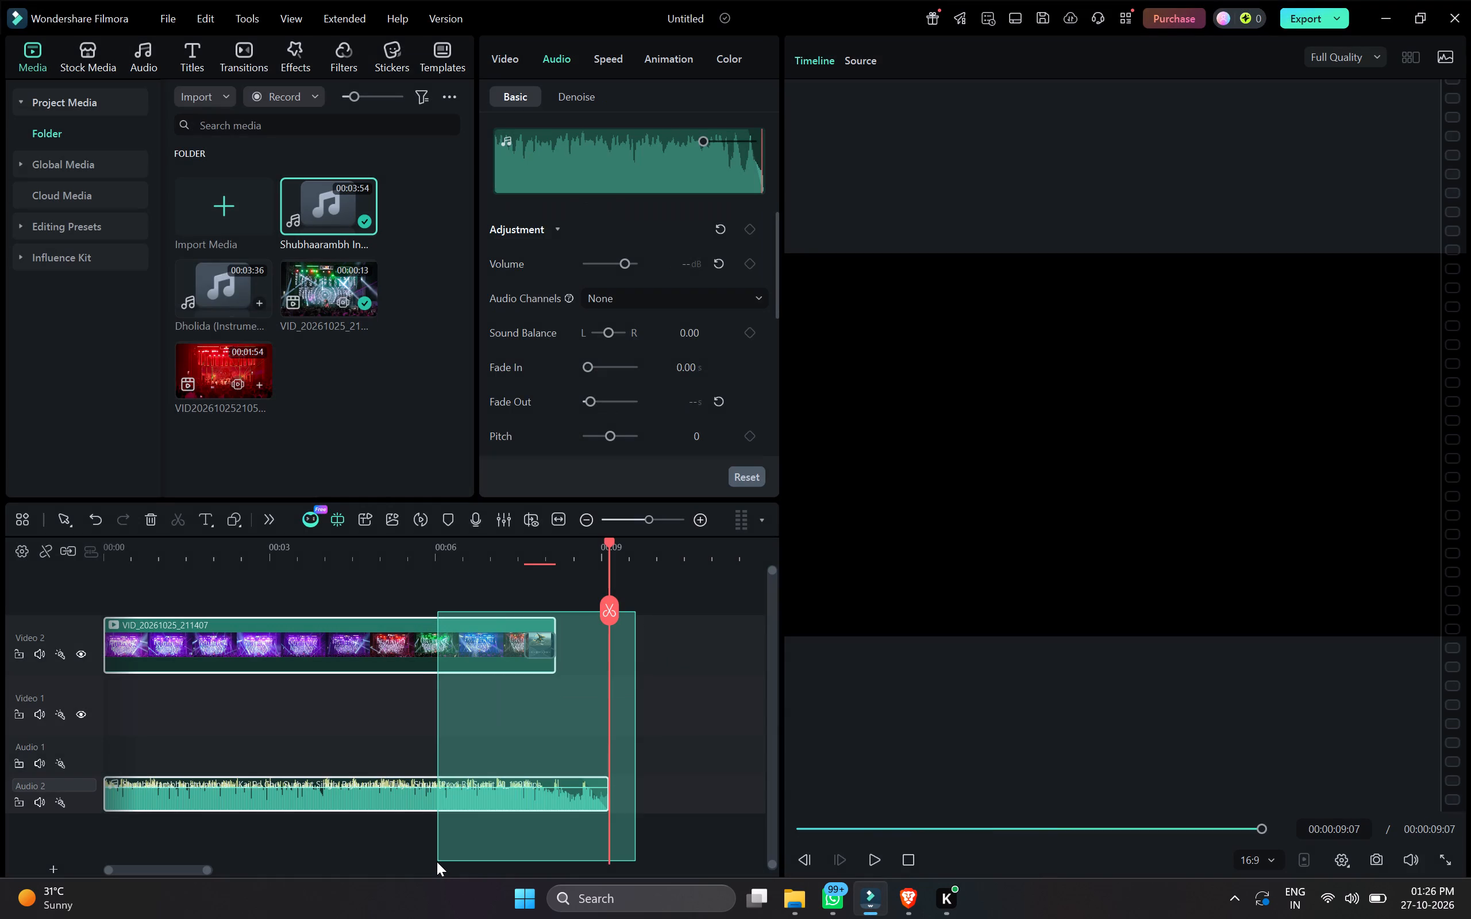
{"action": "key", "text": "Delete"}
Switch to the DJ folder in File Explorer and preview 20261025_202006.mp4 in the media player, pausing after about 11 seconds.
{"action": "left_click", "coordinate": [797, 906]}
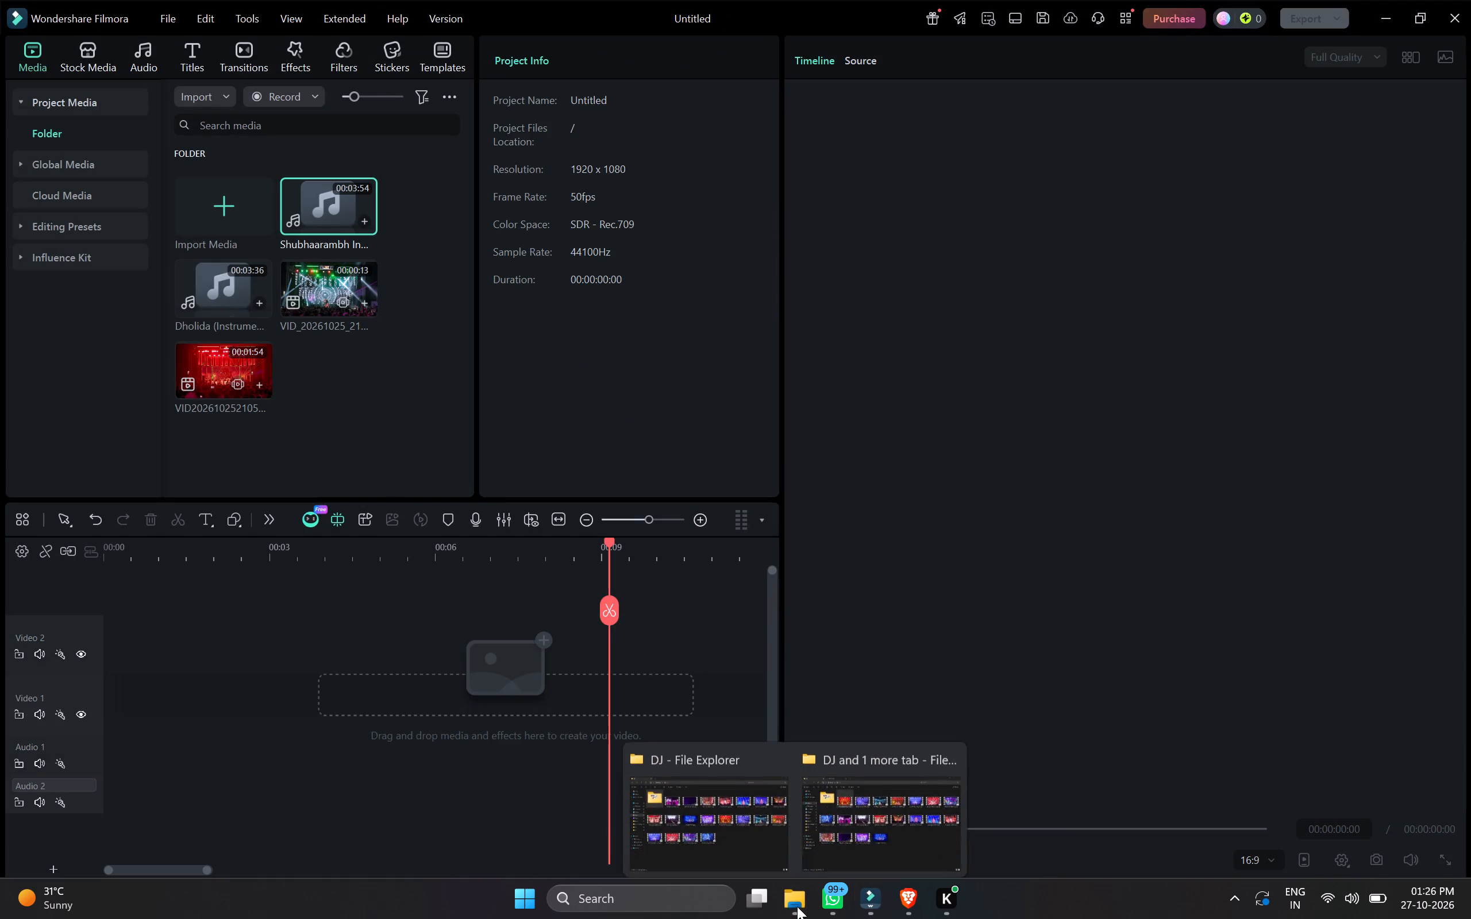
{"action": "left_click", "coordinate": [680, 828]}
{"action": "scroll", "coordinate": [701, 626], "scroll_direction": "up", "scroll_amount": 19, "text": "ctrl"}
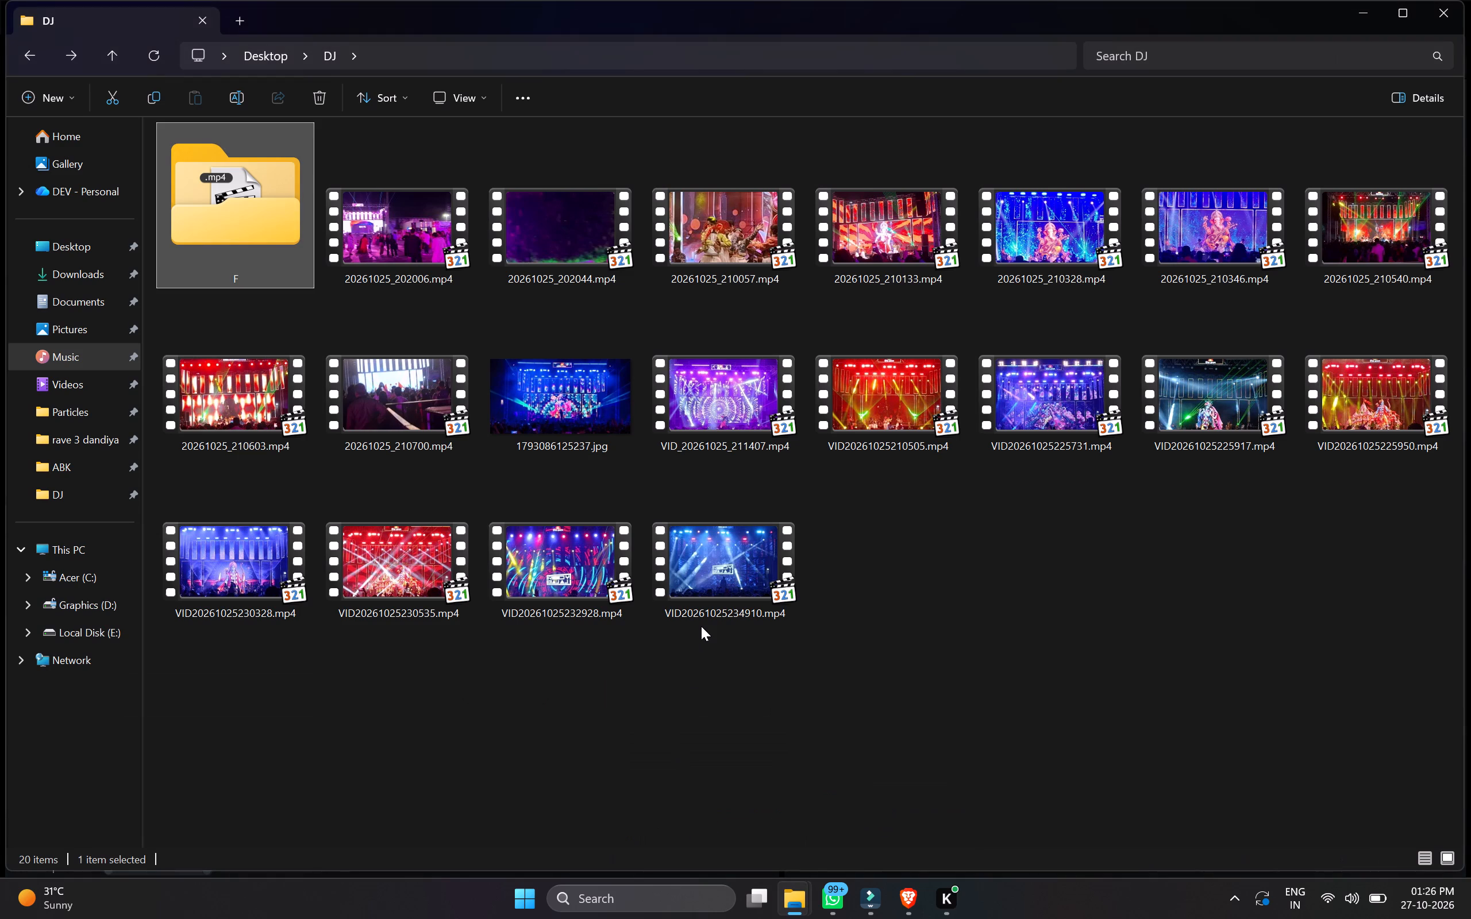
{"action": "double_click", "coordinate": [433, 224]}
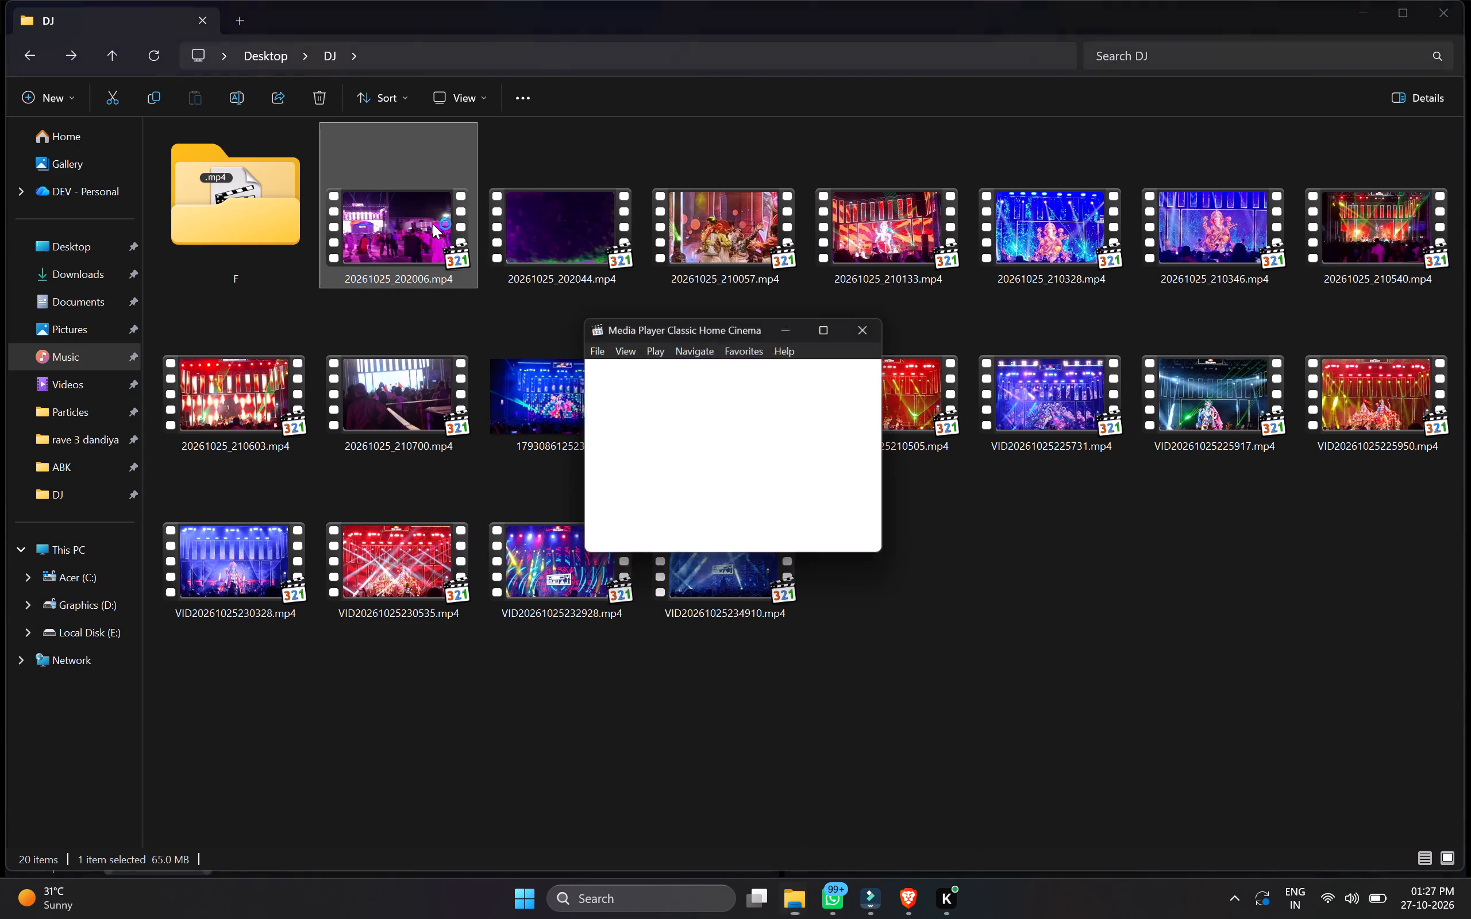
{"action": "left_click", "coordinate": [546, 347]}
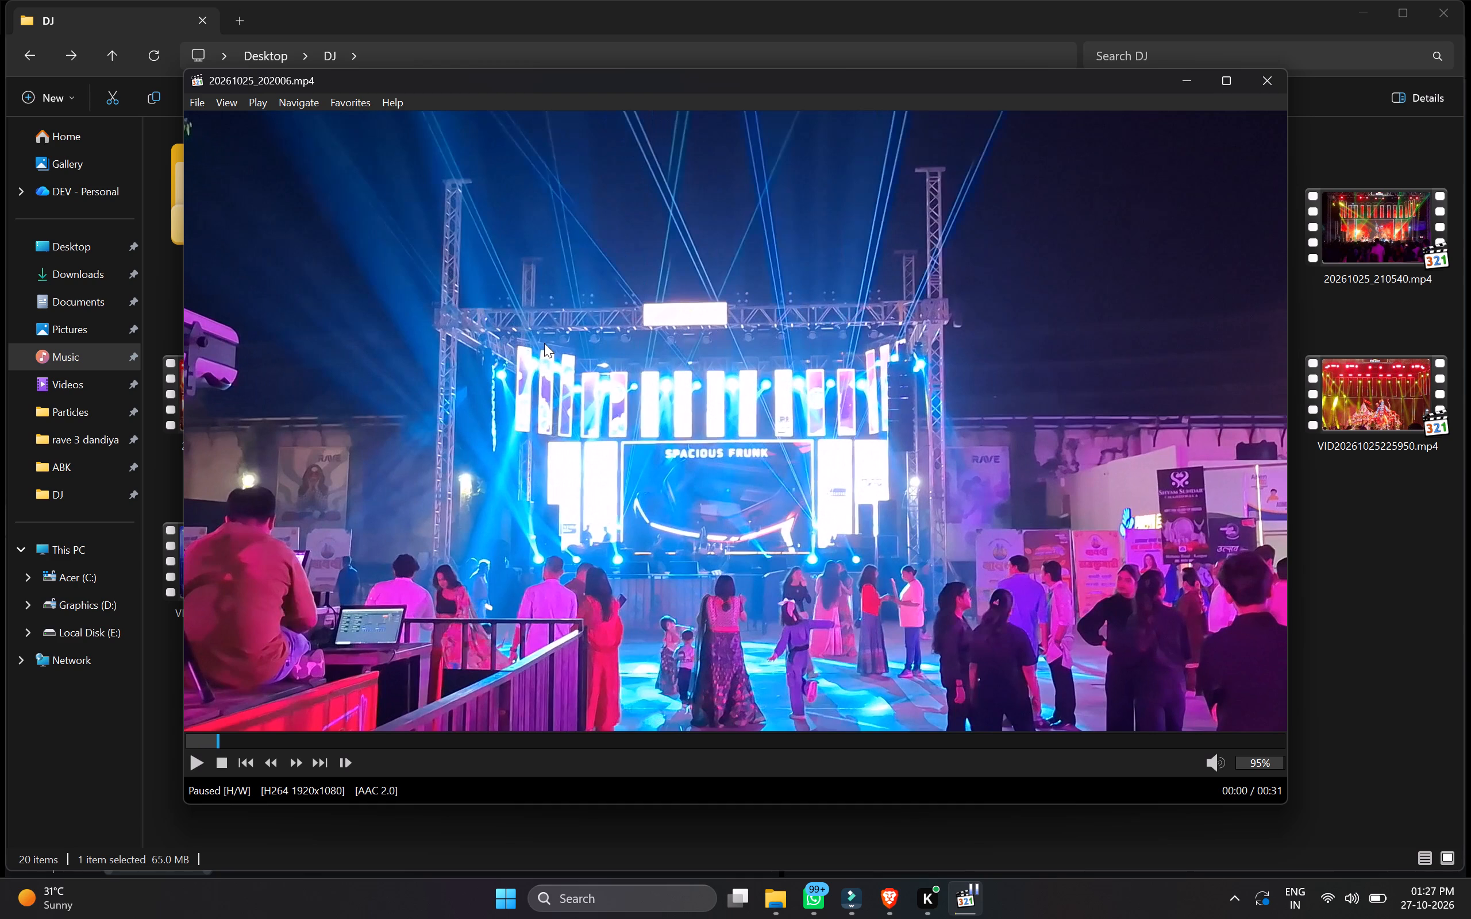
{"action": "key", "text": "space"}
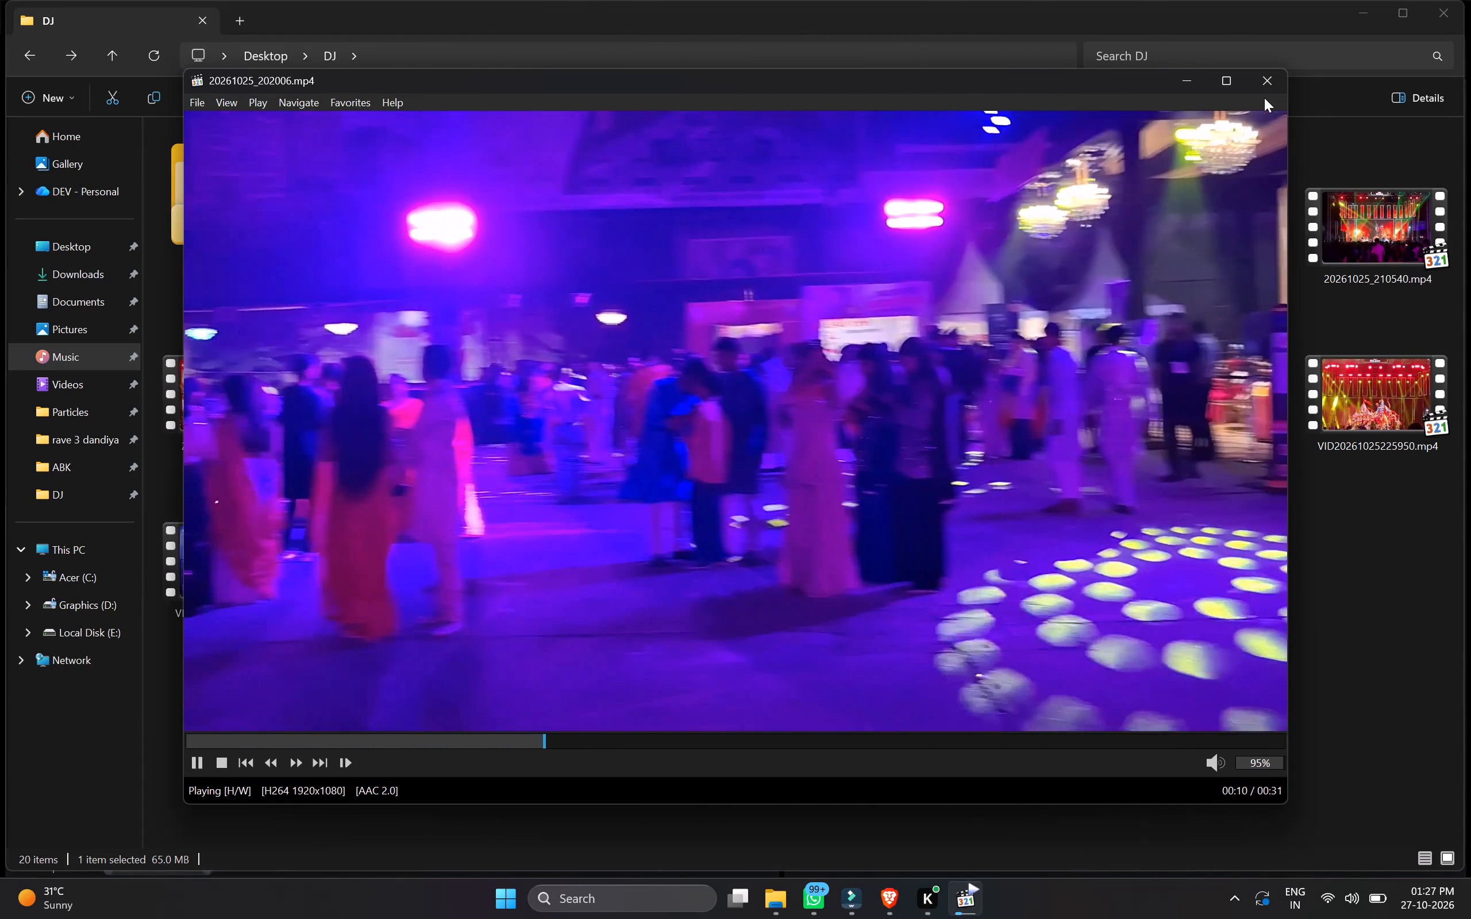
{"action": "key", "text": "space"}
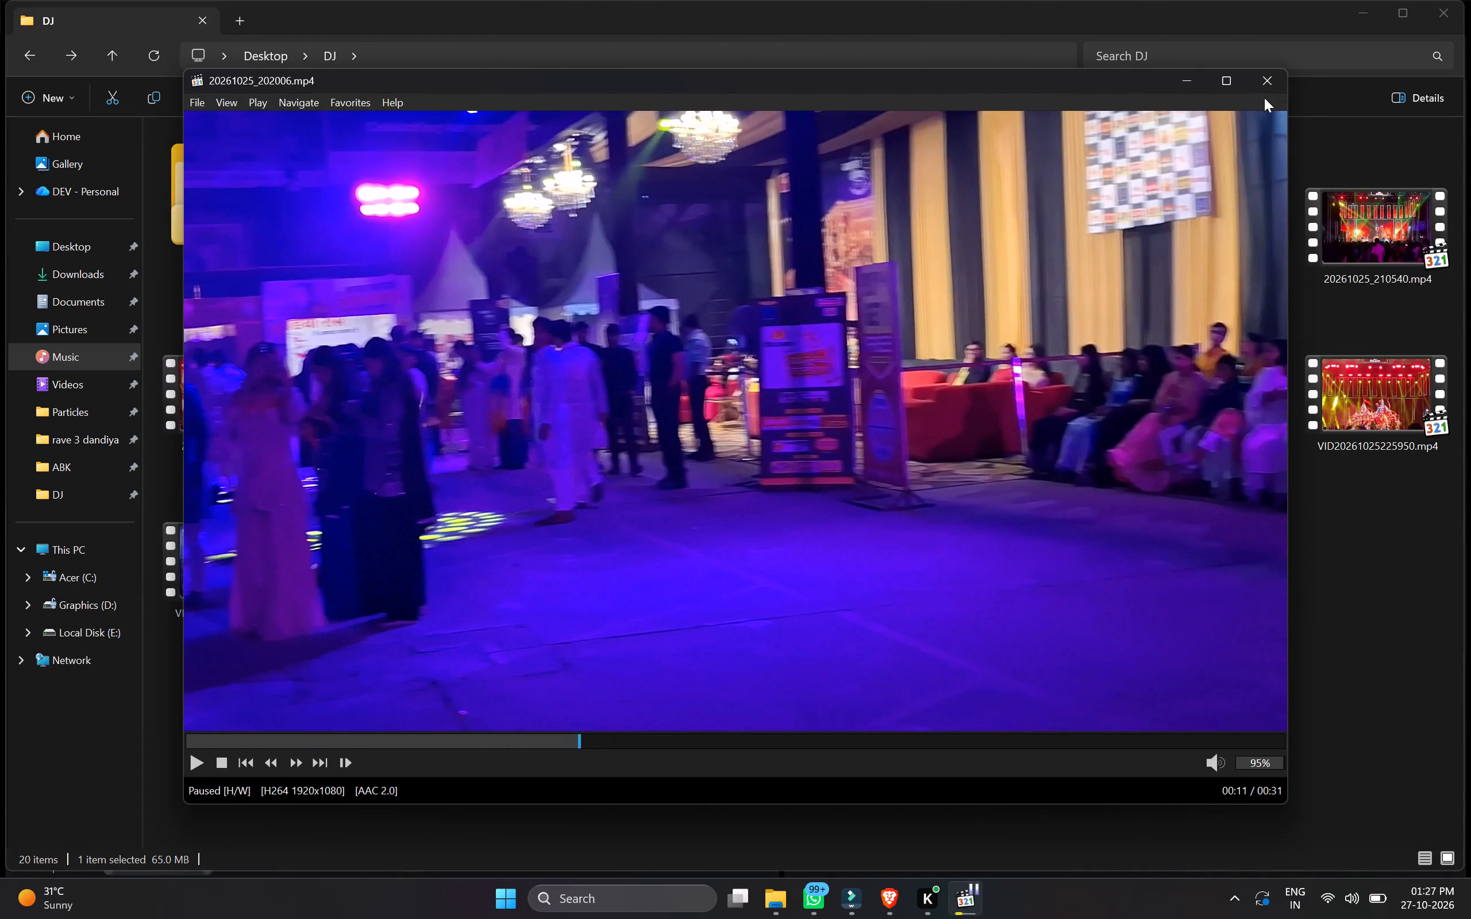
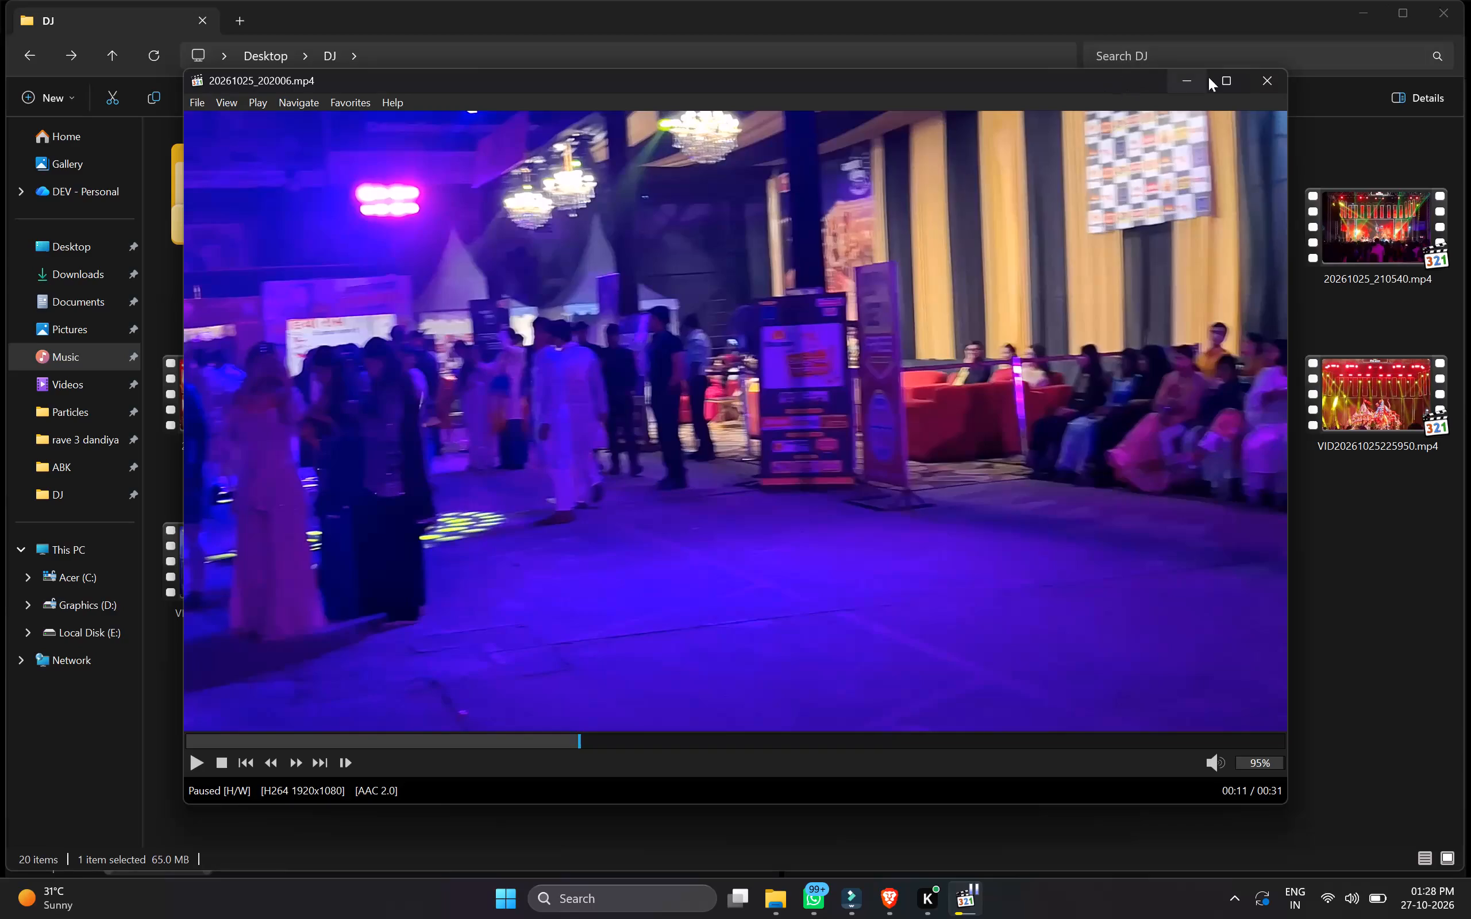
Close the 20261025_202006.mp4 preview, then open VID20261025225950.mp4 from the DJ folder and skim through it.
{"action": "left_click", "coordinate": [1269, 82]}
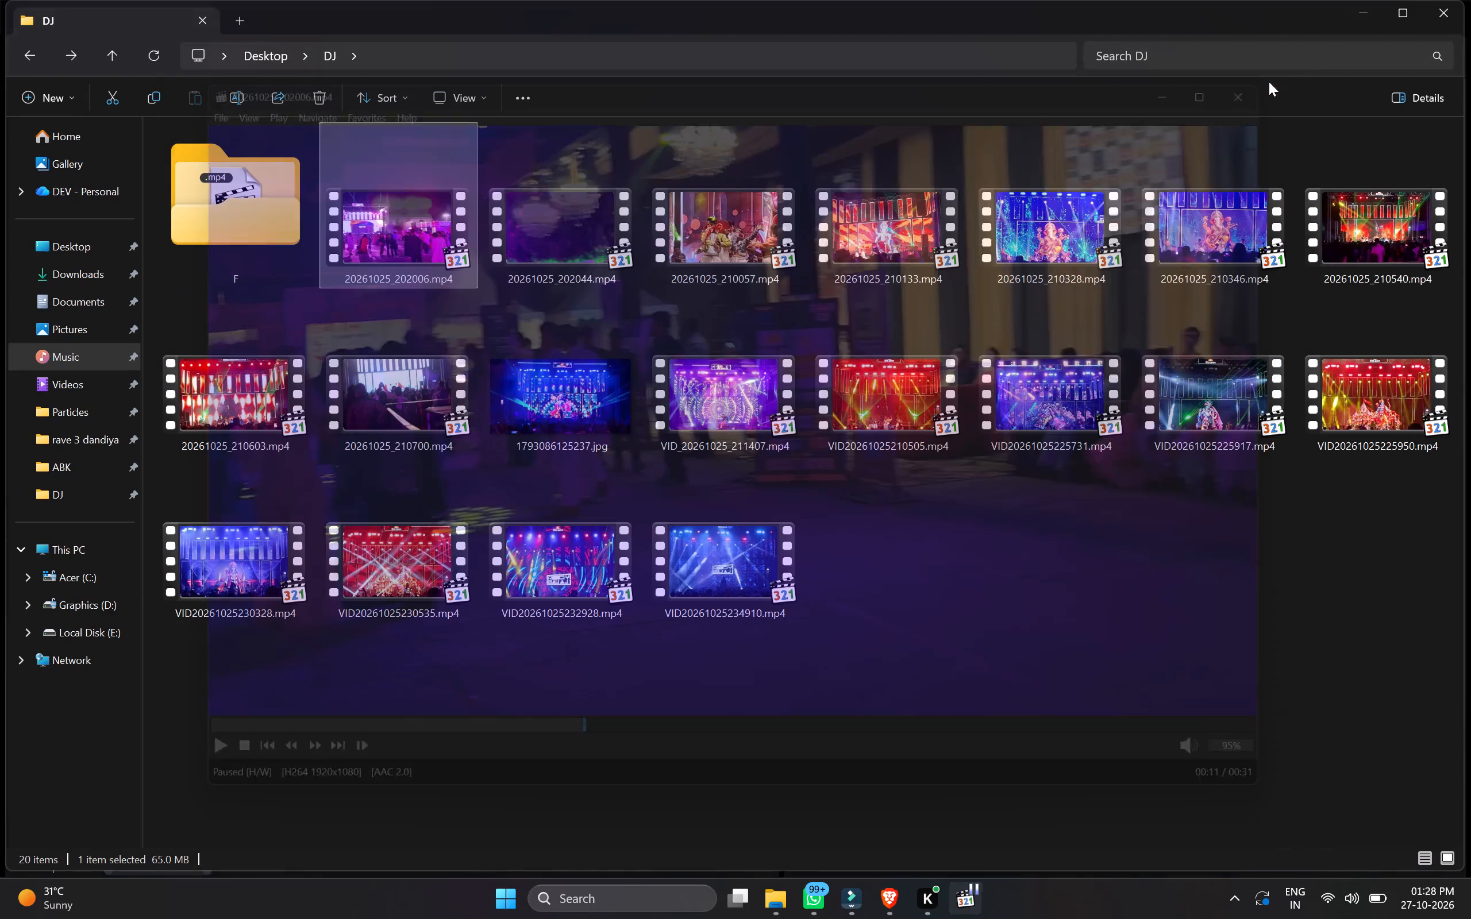
{"action": "double_click", "coordinate": [1404, 416]}
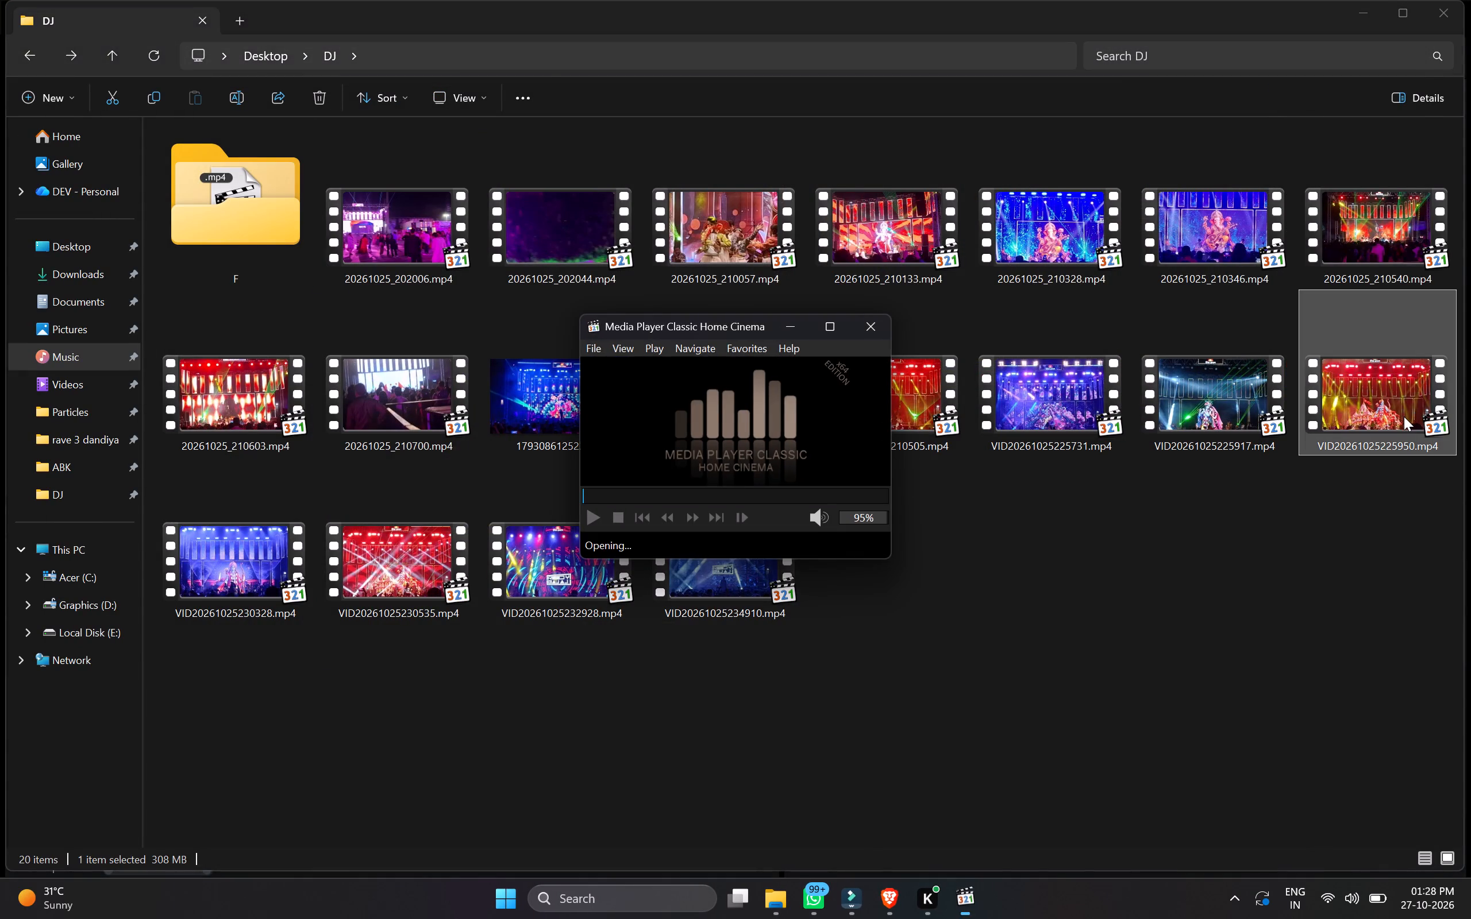
{"action": "key", "text": "Right"}
{"action": "key", "text": "Right"}
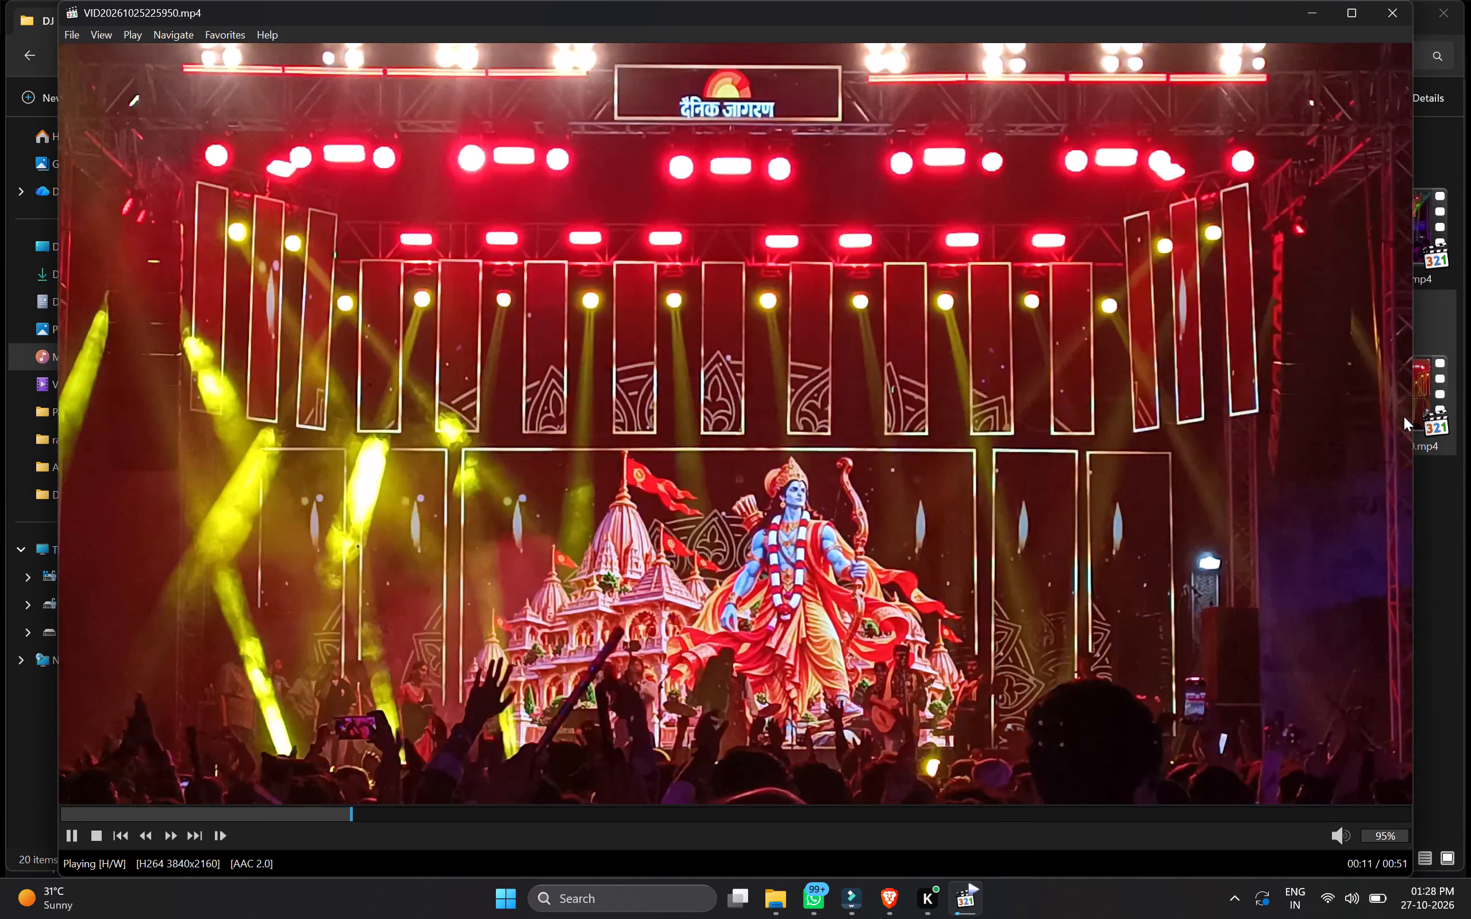
{"action": "key", "text": "Right"}
{"action": "key", "text": "Right"}
{"action": "key", "text": "Right"}
{"action": "key", "text": "Right"}
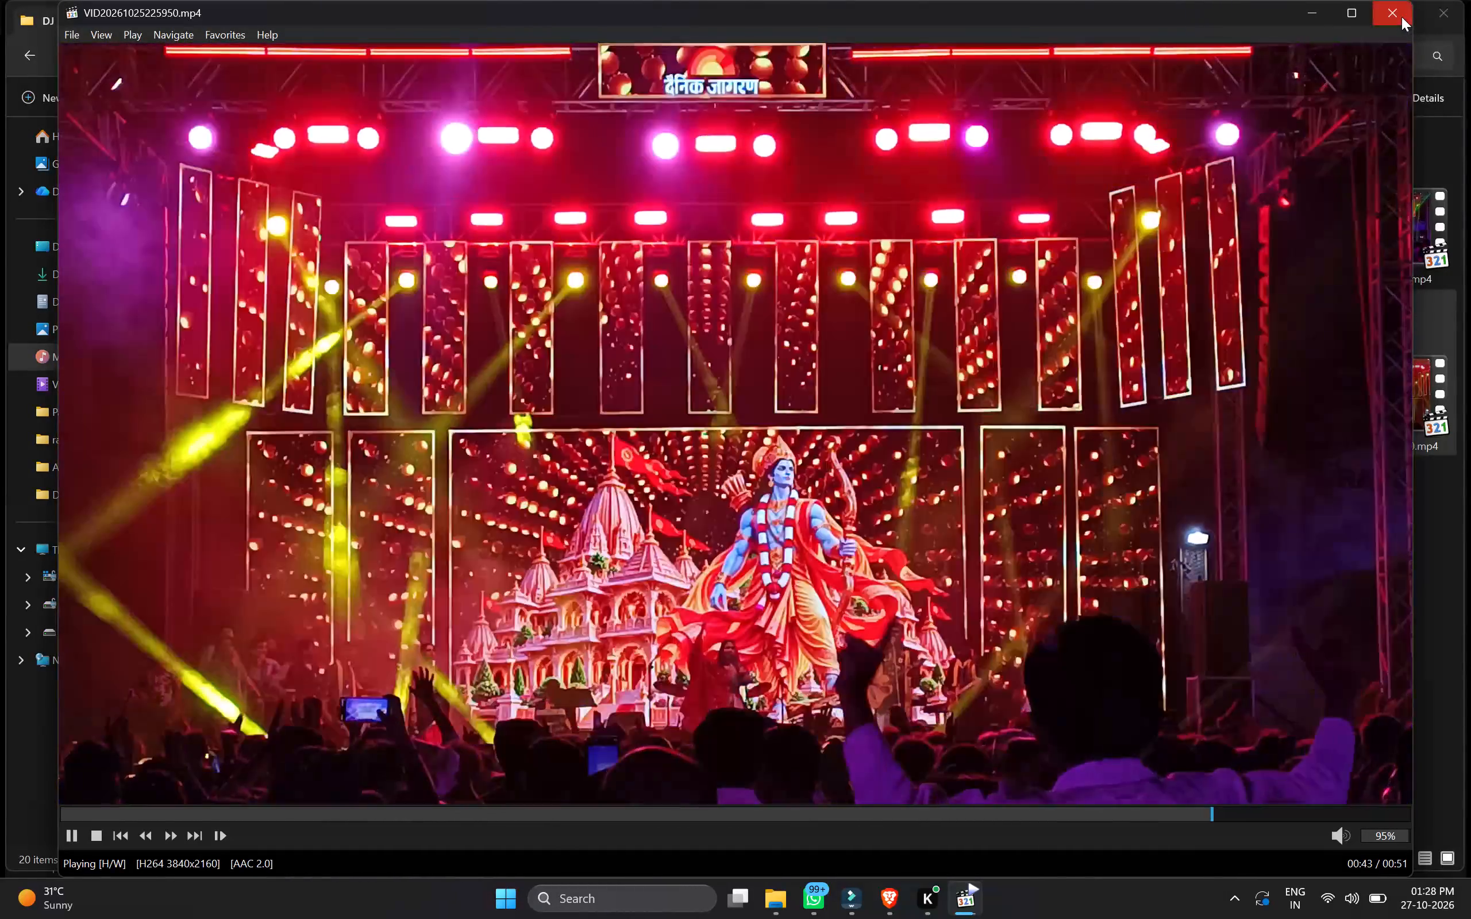
{"action": "left_click", "coordinate": [1399, 14]}
Add VID20261025225950.mp4 from the DJ folder to the start of Video 1 in Filmora, matching the project to 3840x2160 29.97fps.
{"action": "left_click_drag", "start_coordinate": [1358, 400], "coordinate": [861, 916]}
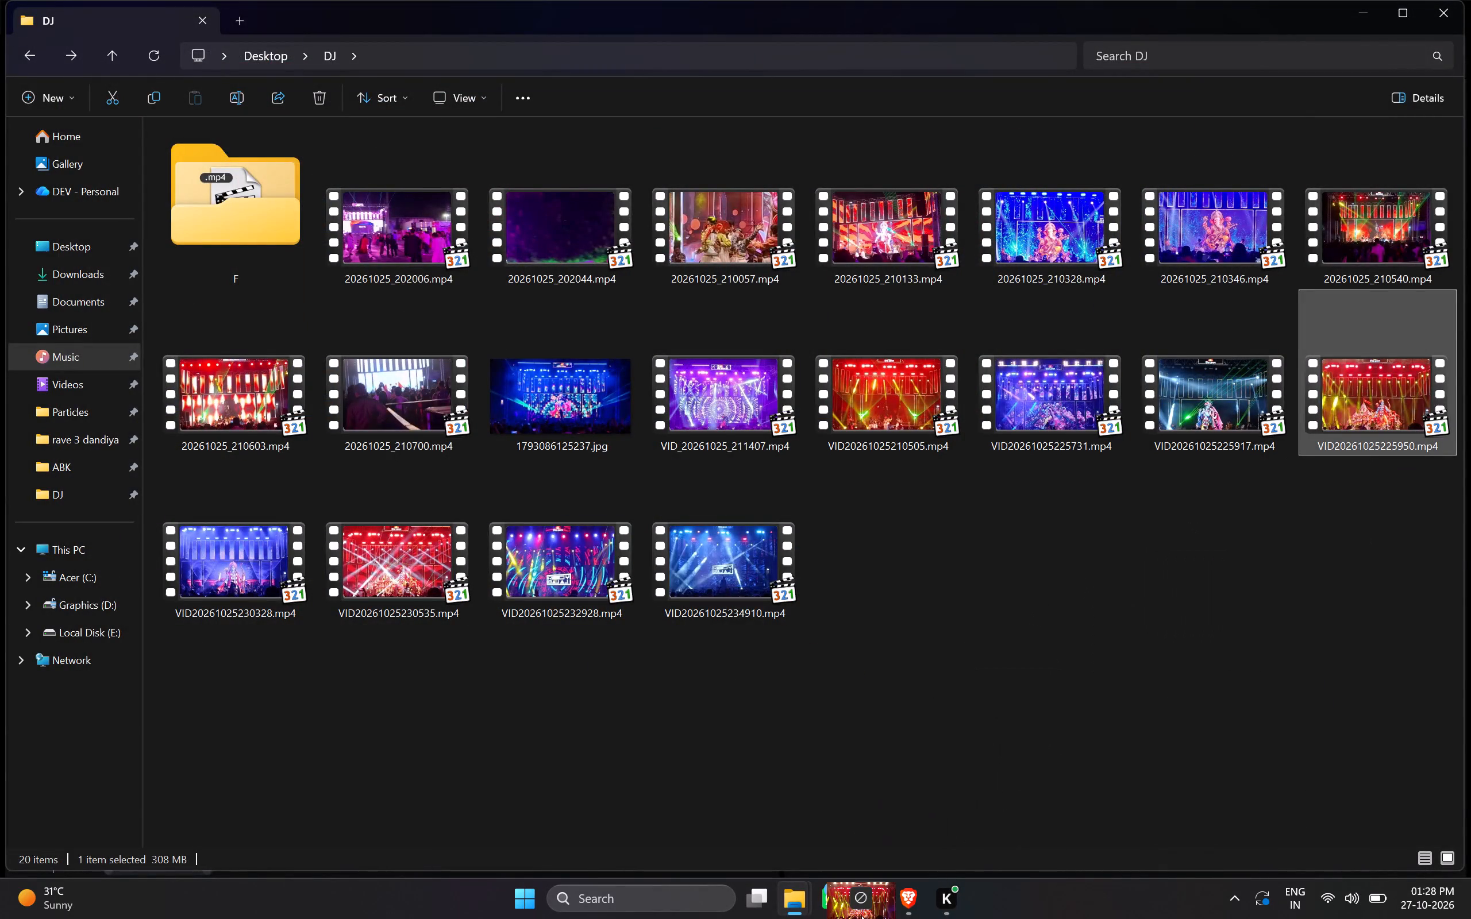
{"action": "left_click_drag", "start_coordinate": [861, 916], "coordinate": [184, 709]}
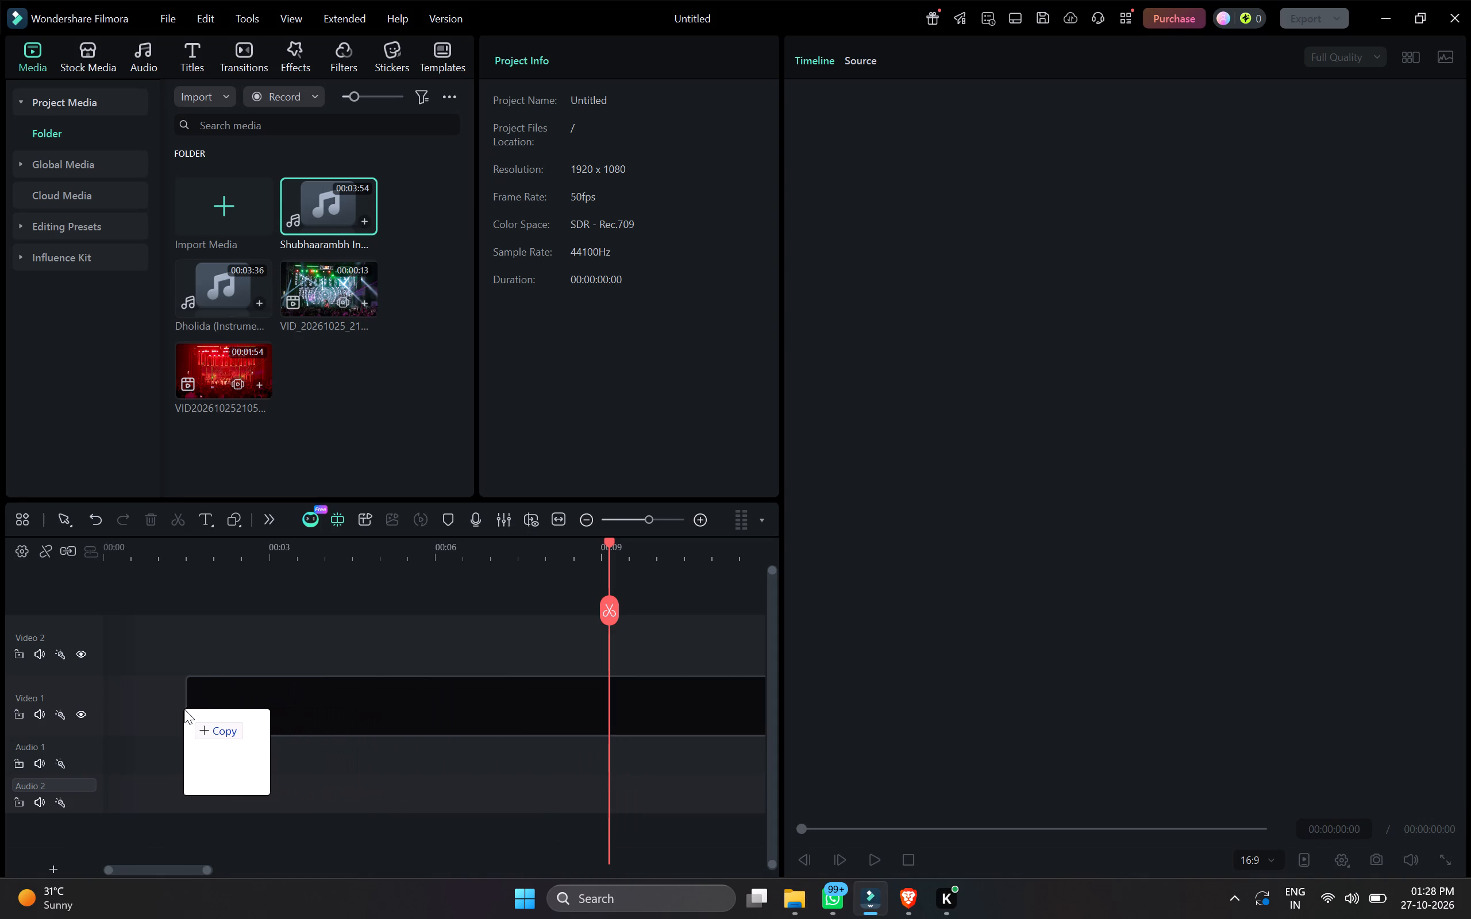
{"action": "left_click_drag", "start_coordinate": [184, 709], "coordinate": [67, 709]}
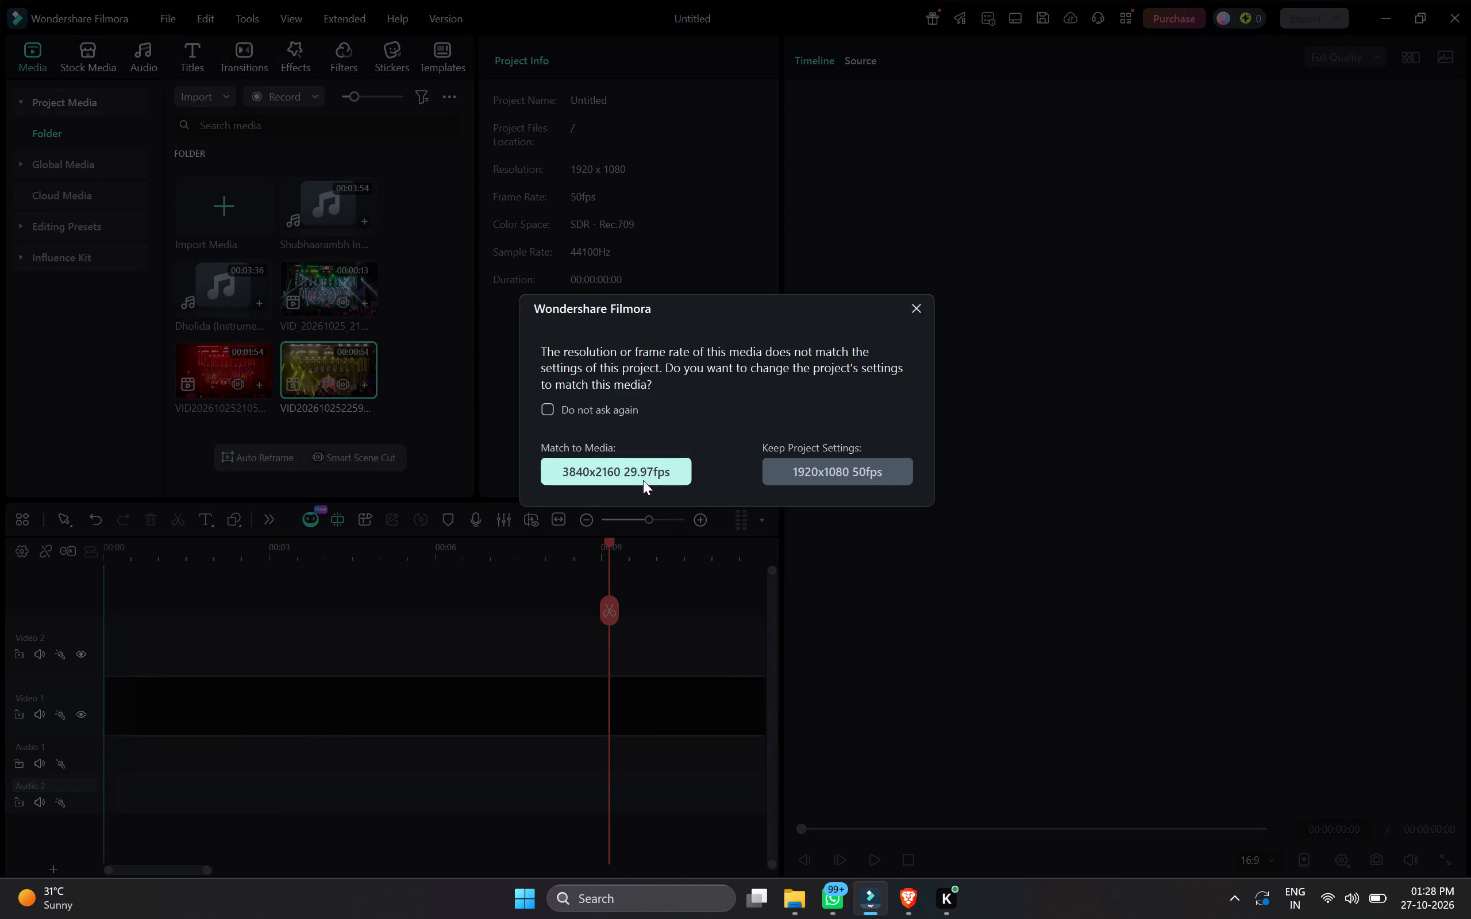
{"action": "left_click", "coordinate": [655, 477]}
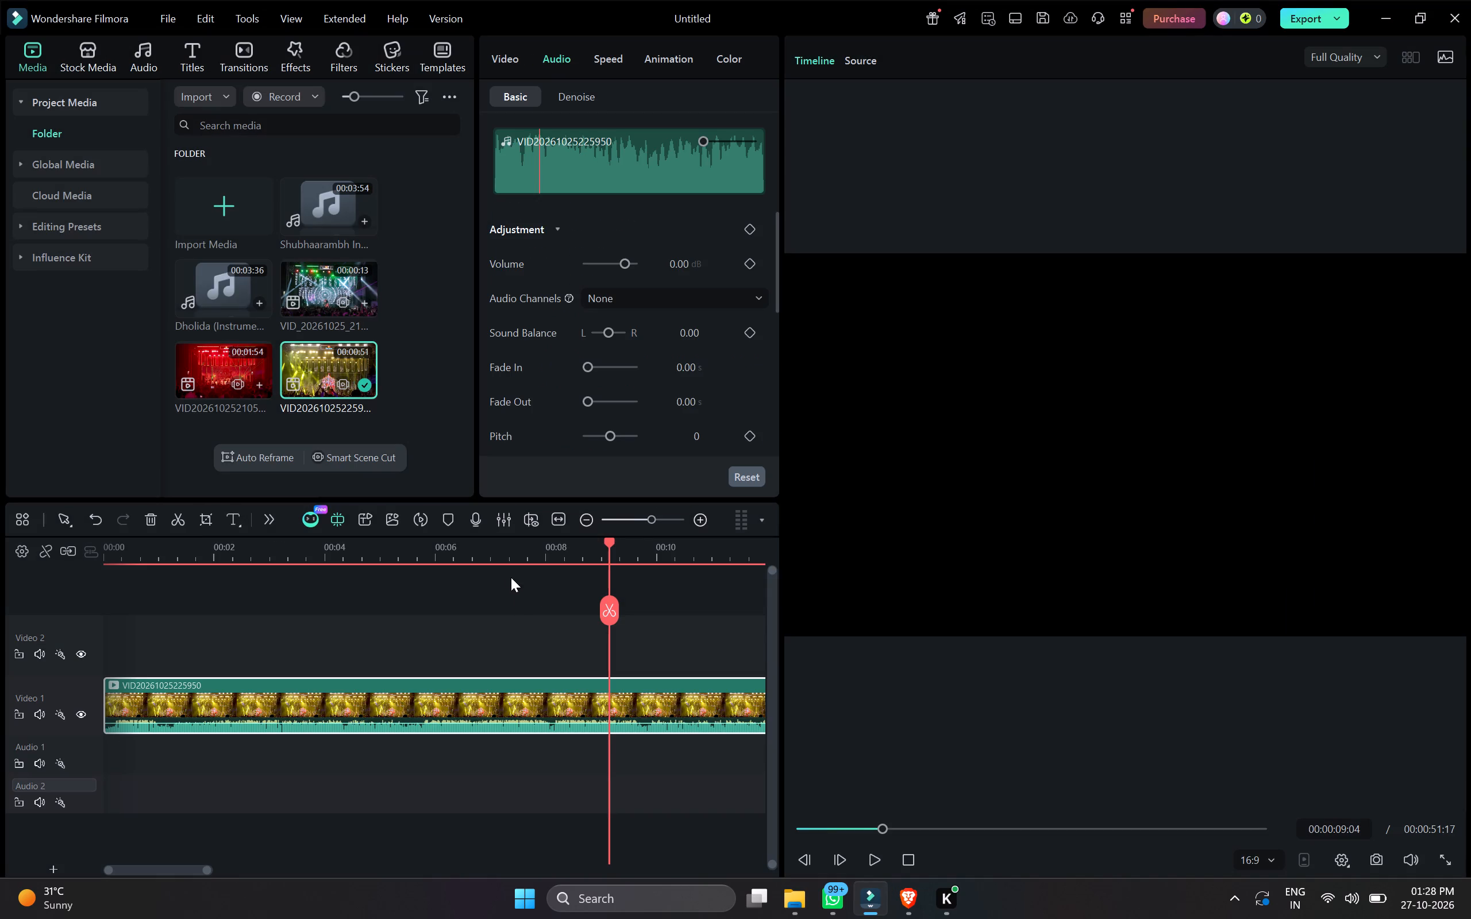
Play the new stage clip from about 8 seconds to about 28 seconds, looking for a starting cut point.
{"action": "left_click", "coordinate": [508, 562]}
{"action": "key", "text": "space"}
{"action": "scroll", "coordinate": [463, 630], "scroll_direction": "up", "scroll_amount": 1, "text": "ctrl"}
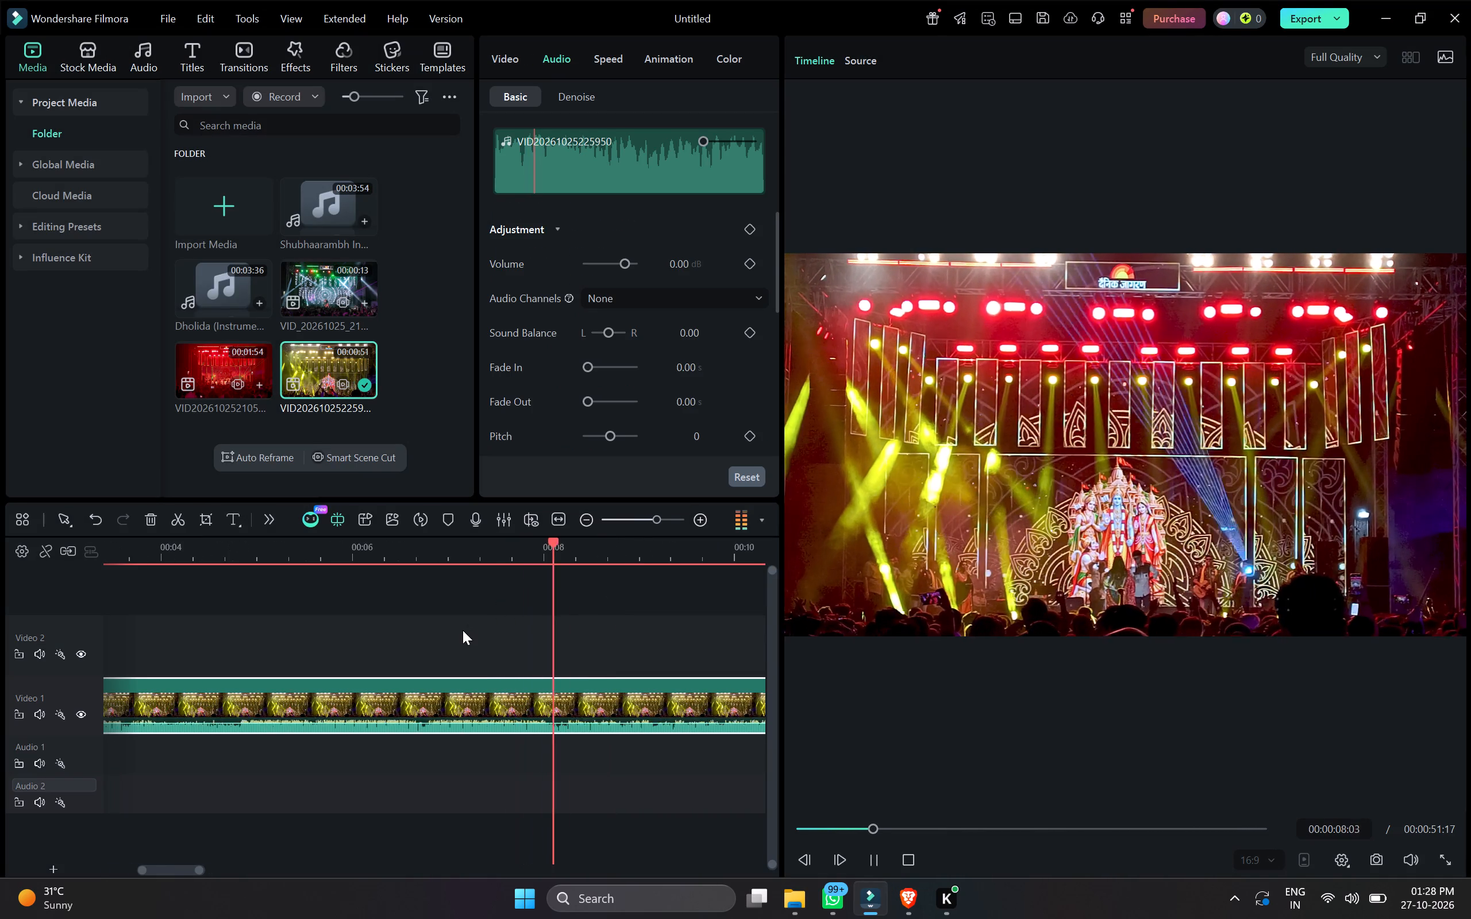
{"action": "scroll", "coordinate": [463, 630], "scroll_direction": "up", "scroll_amount": 3, "text": "ctrl"}
{"action": "scroll", "coordinate": [463, 630], "scroll_direction": "left", "scroll_amount": 1}
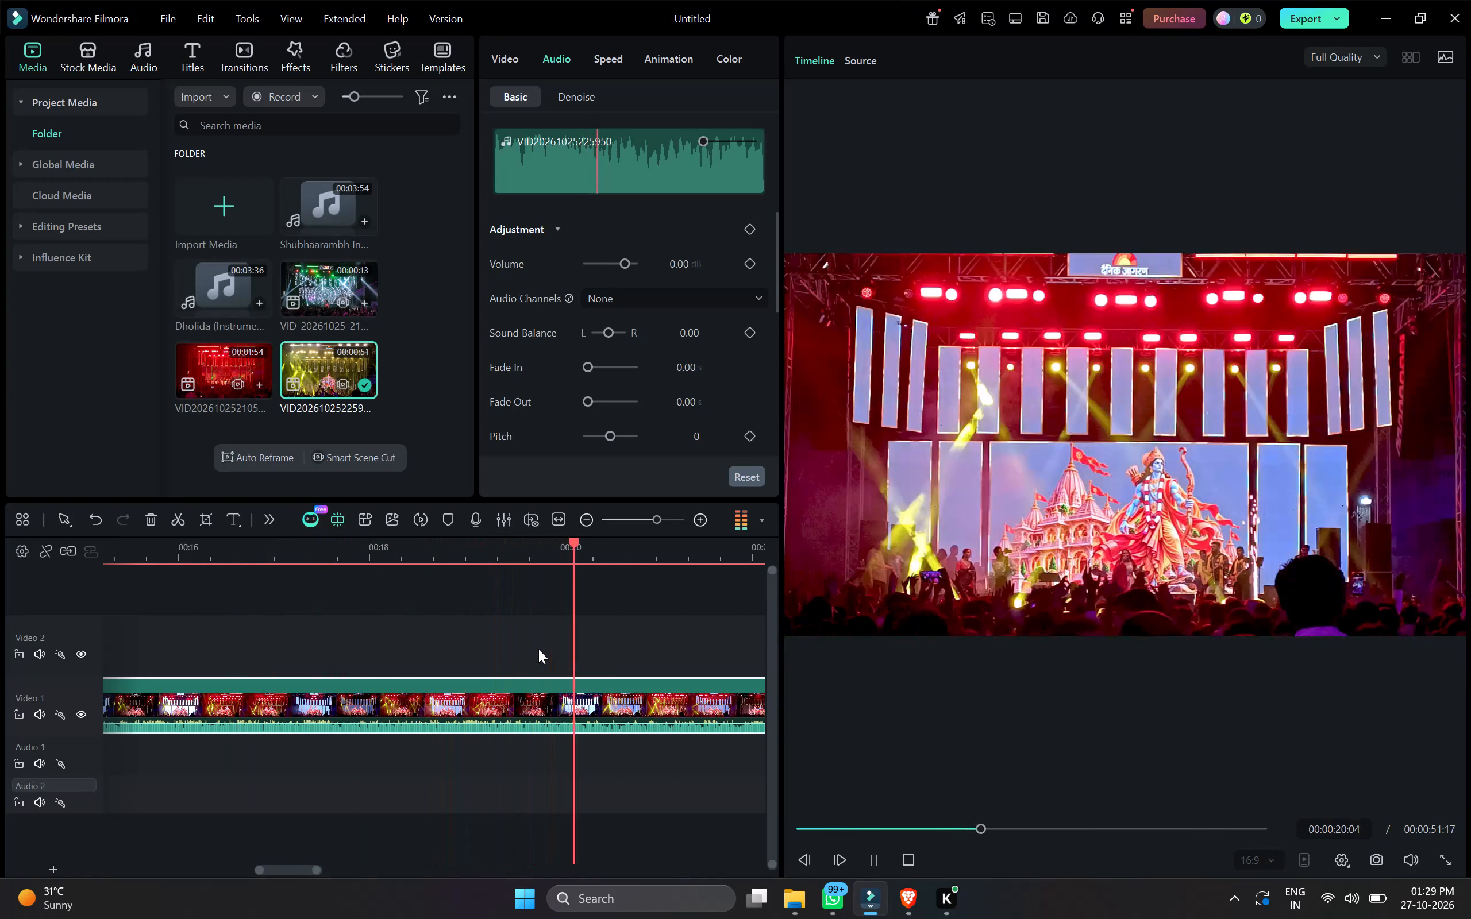
{"action": "key", "text": "space"}
{"action": "key", "text": "space"}
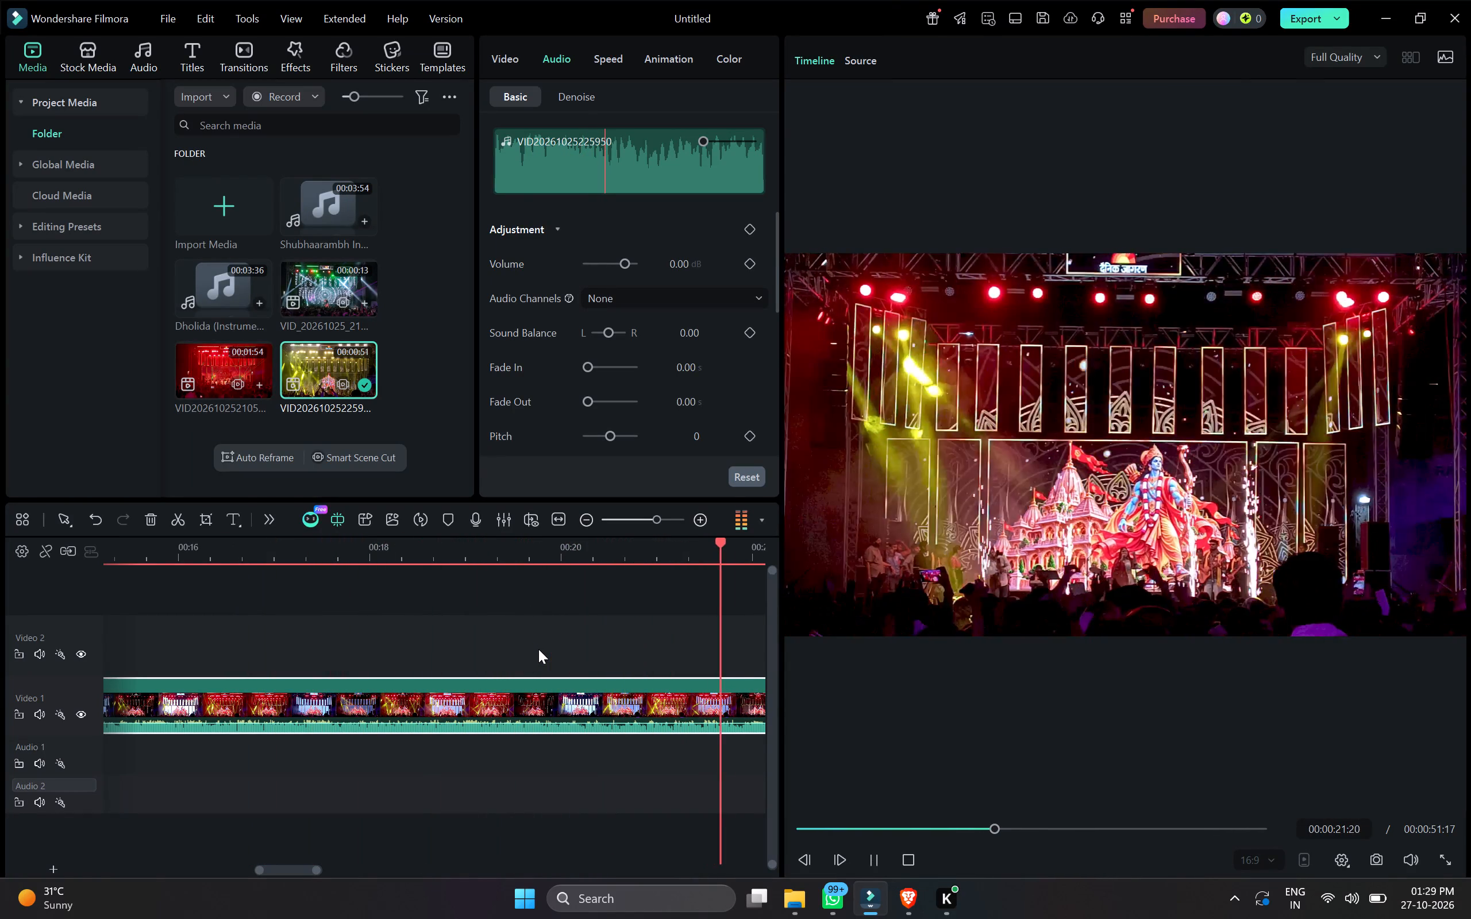
{"action": "key", "text": "space"}
{"action": "key", "text": "space"}
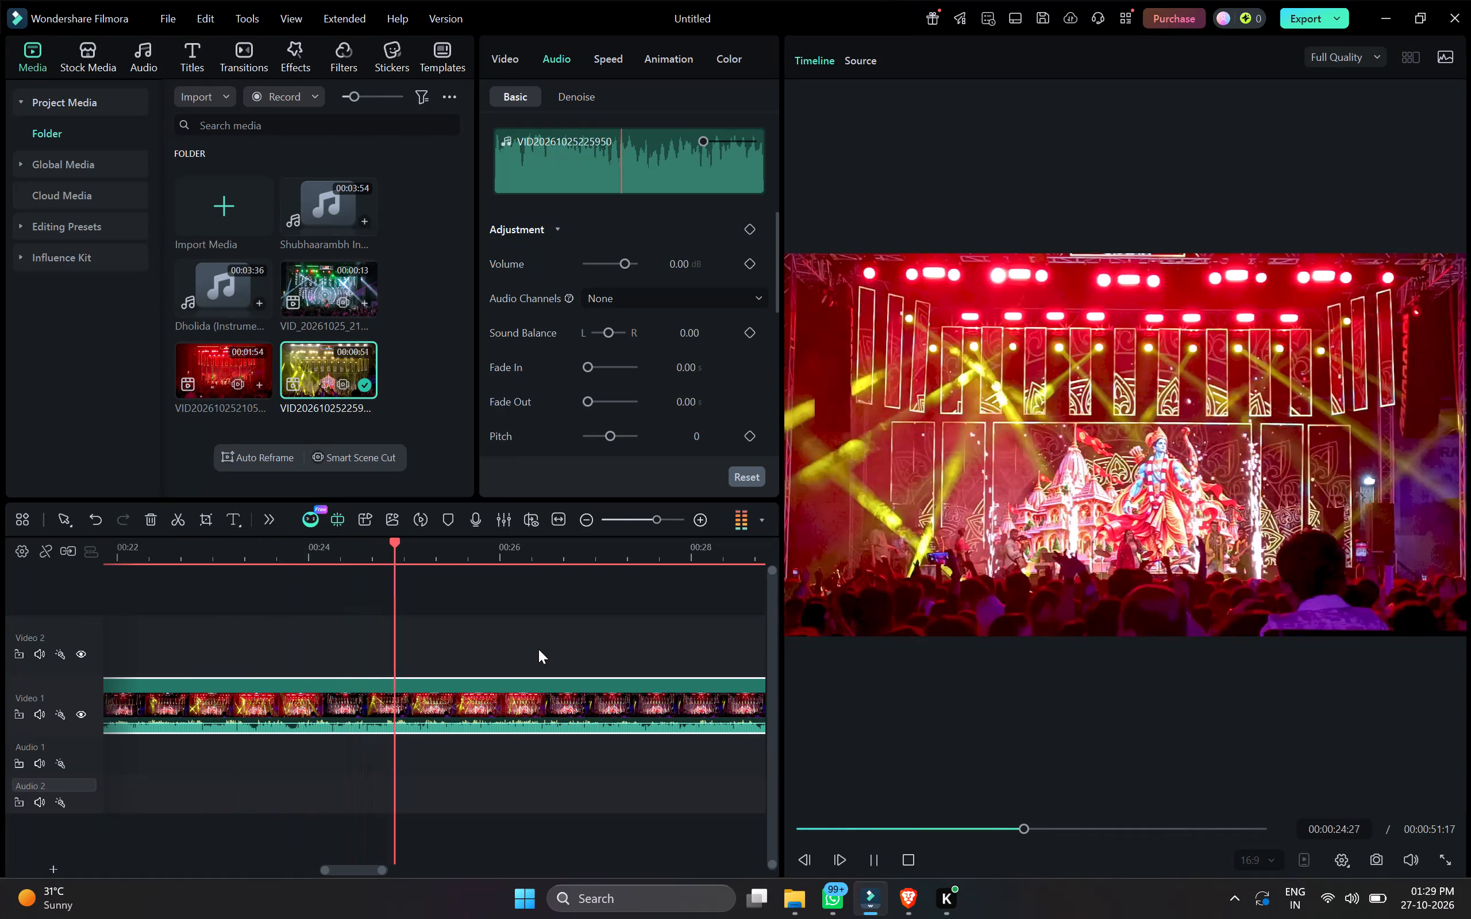
{"action": "key", "text": "space"}
{"action": "key", "text": "space"}
{"action": "key", "text": "space"}
{"action": "key", "text": "space"}
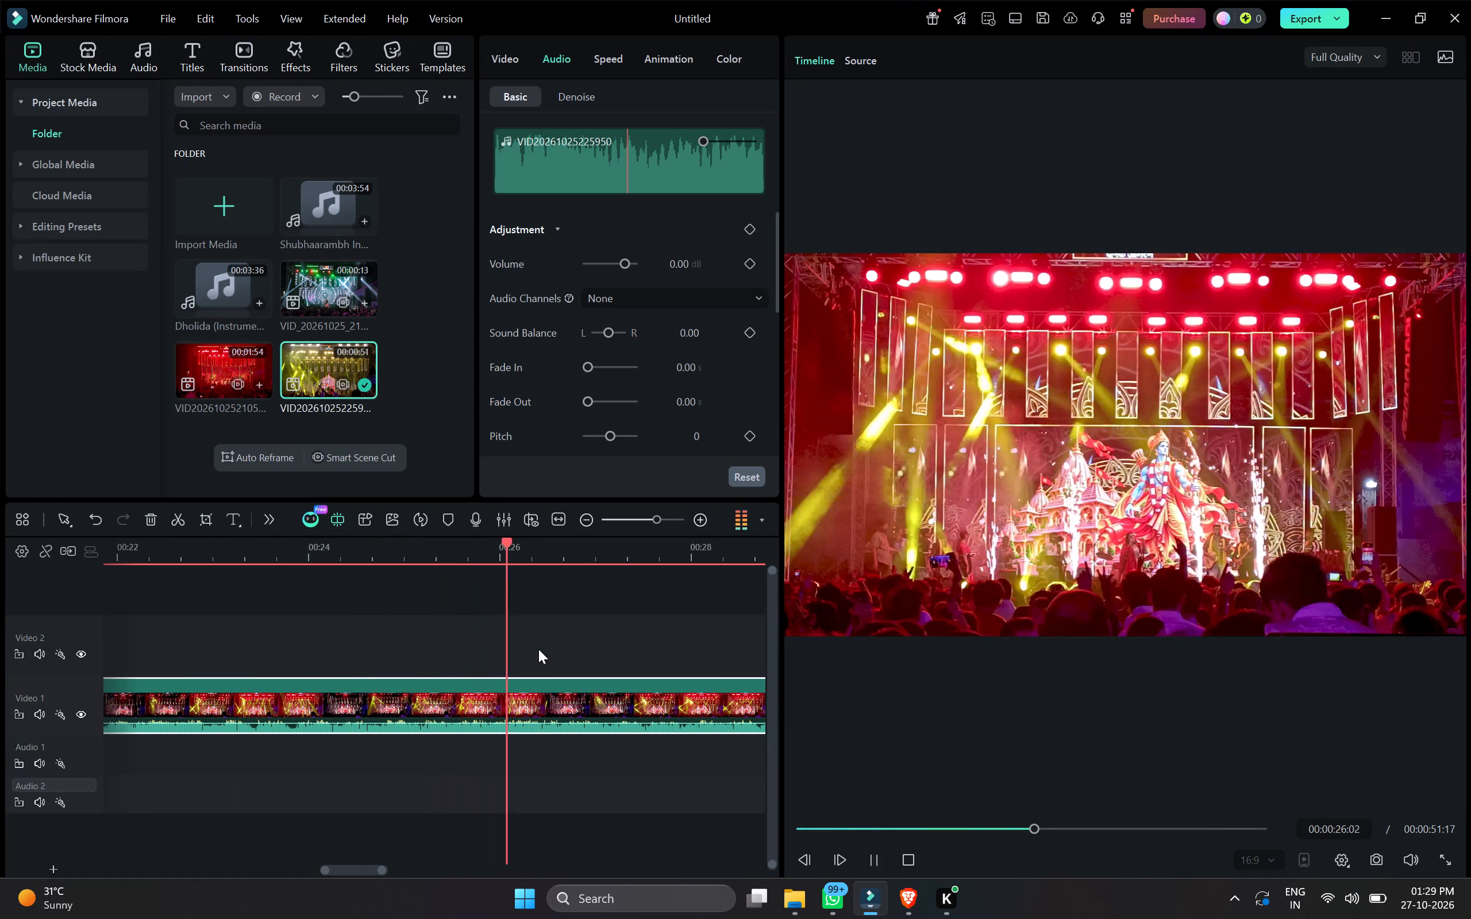
{"action": "key", "text": "space"}
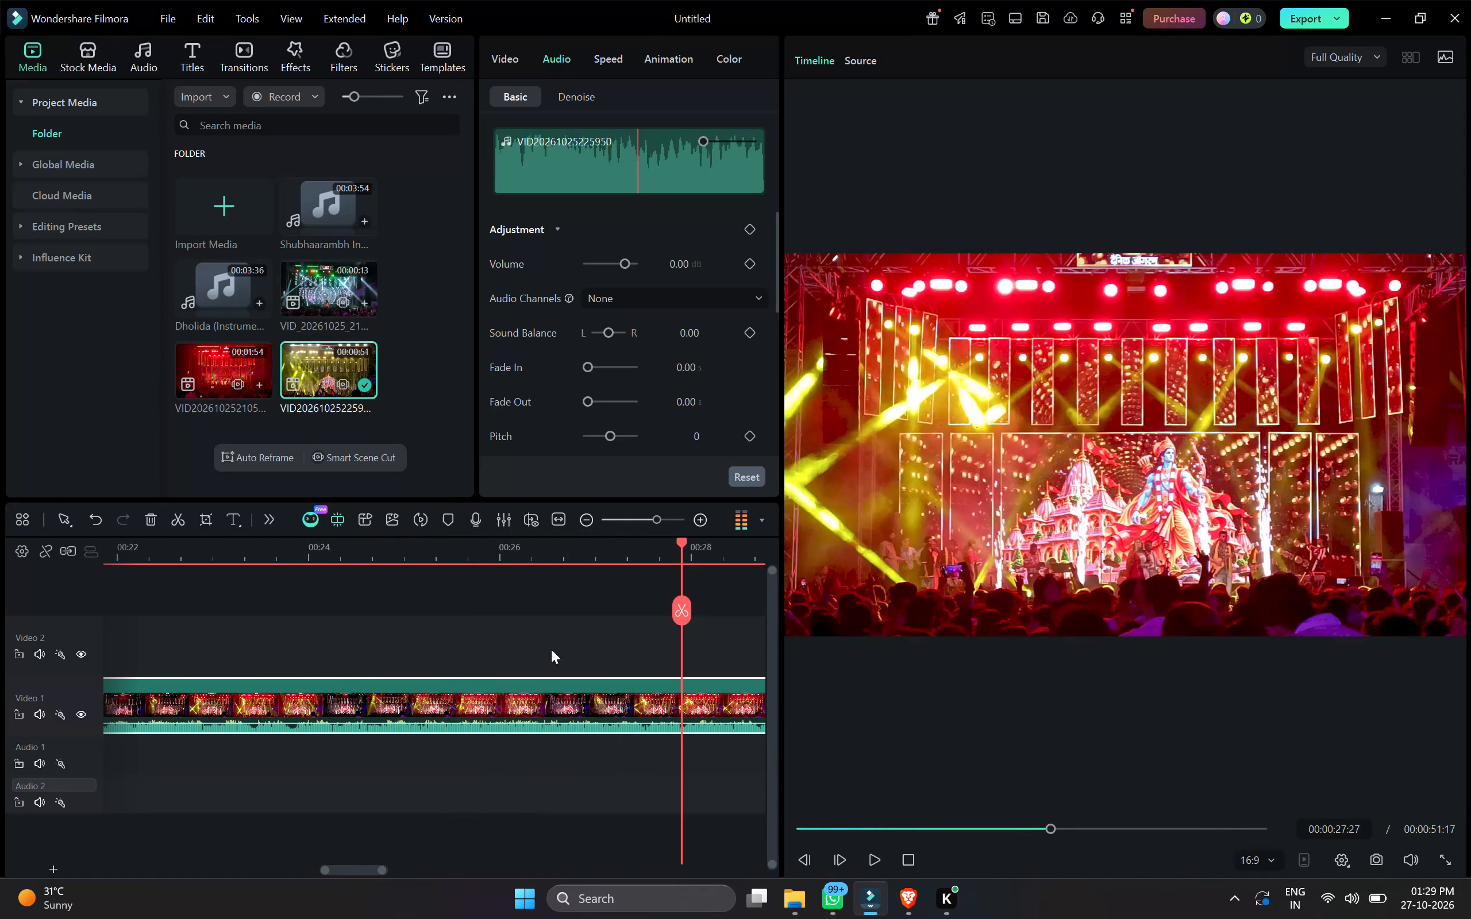
Split the stage clip at 00:00:27:23 and delete the portion before the cut.
{"action": "left_click_drag", "start_coordinate": [680, 536], "coordinate": [666, 541]}
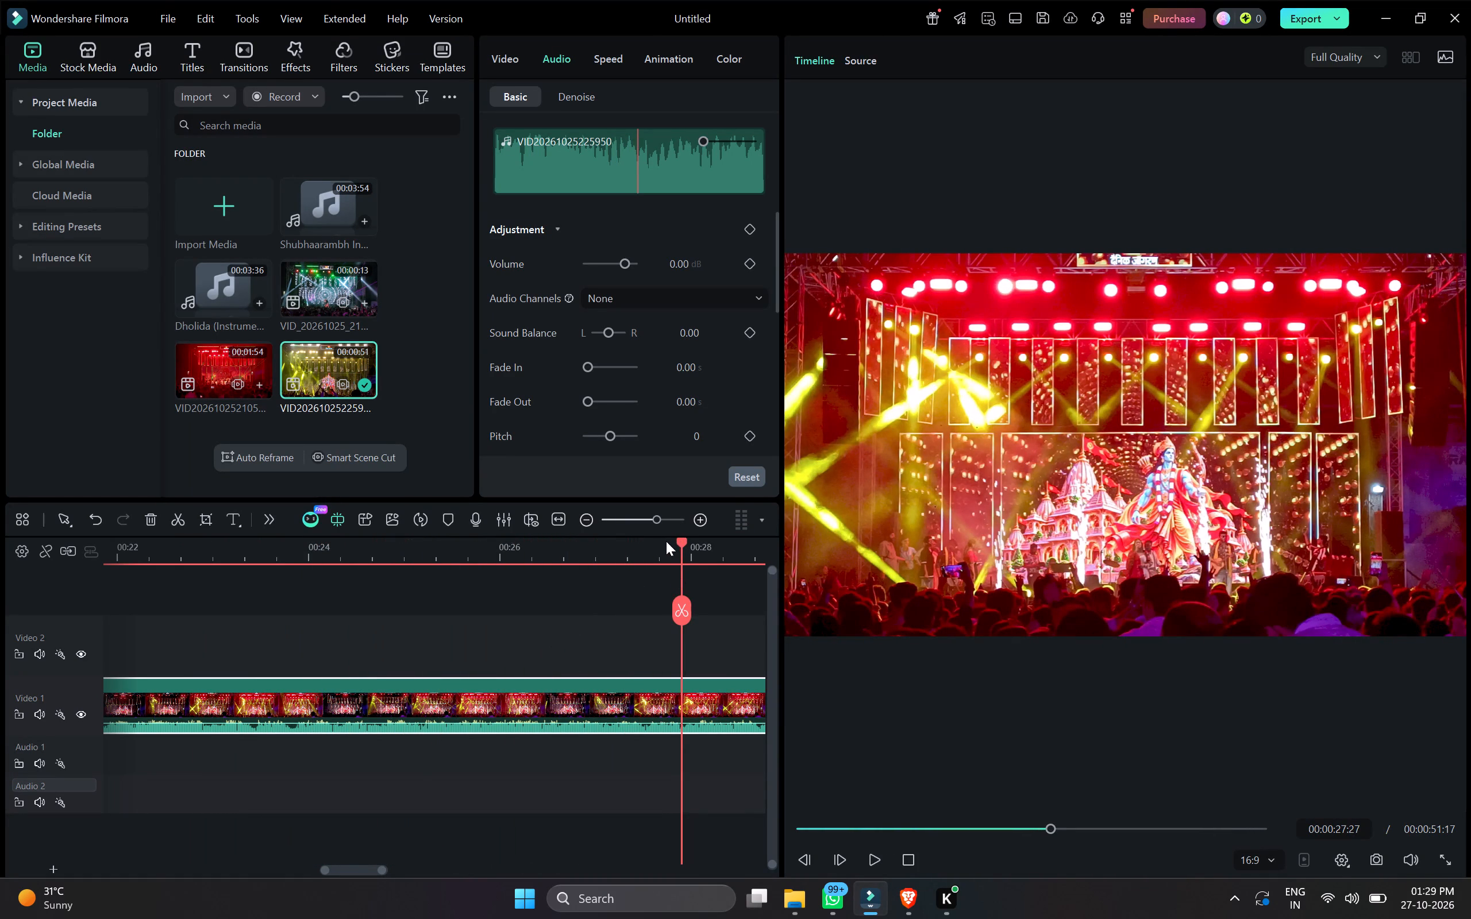
{"action": "left_click", "coordinate": [669, 542]}
{"action": "key", "text": "Left"}
{"action": "key", "text": "Left"}
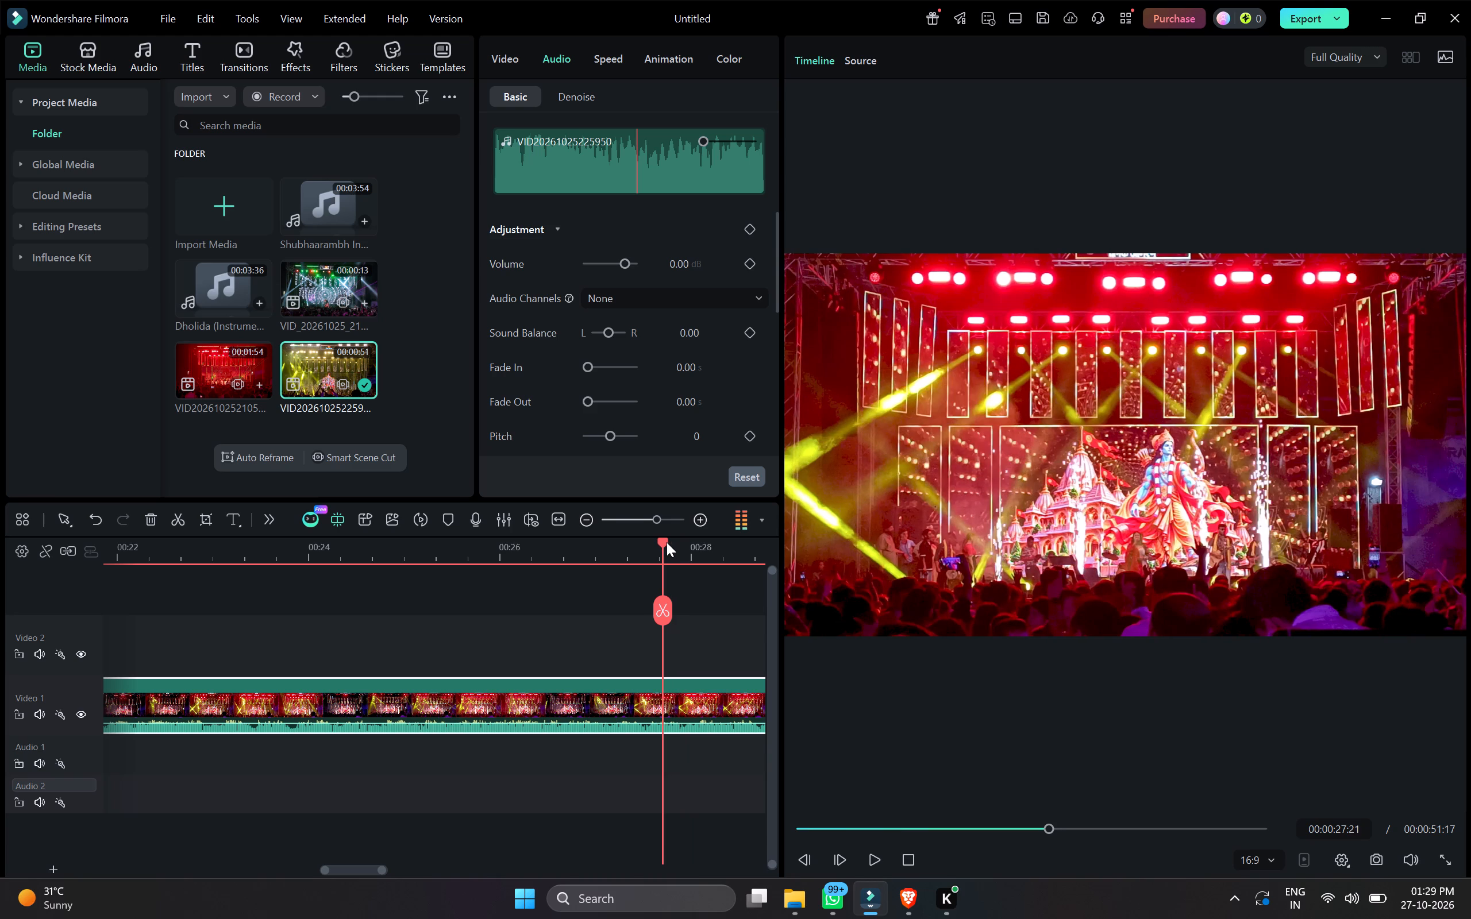
{"action": "key", "text": "Left"}
{"action": "key", "text": "Left"}
{"action": "key", "text": "Left"}
{"action": "key", "text": "Left"}
{"action": "key", "text": "Right"}
{"action": "key", "text": "Right"}
{"action": "key", "text": "Right"}
{"action": "key", "text": "Right"}
{"action": "key", "text": "Right"}
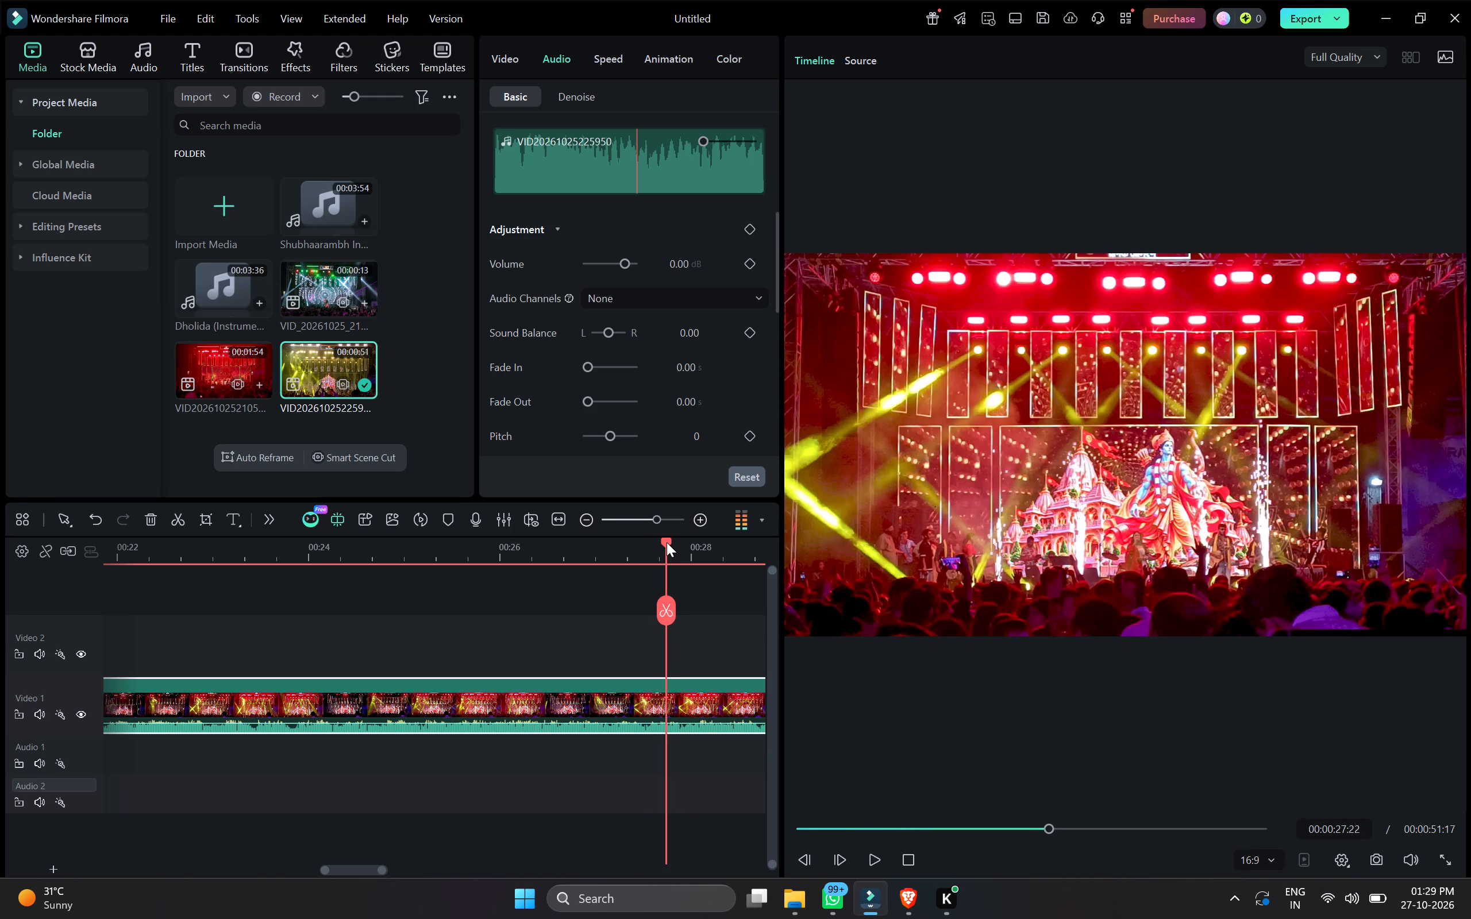
{"action": "key", "text": "Right"}
{"action": "left_click", "coordinate": [668, 615]}
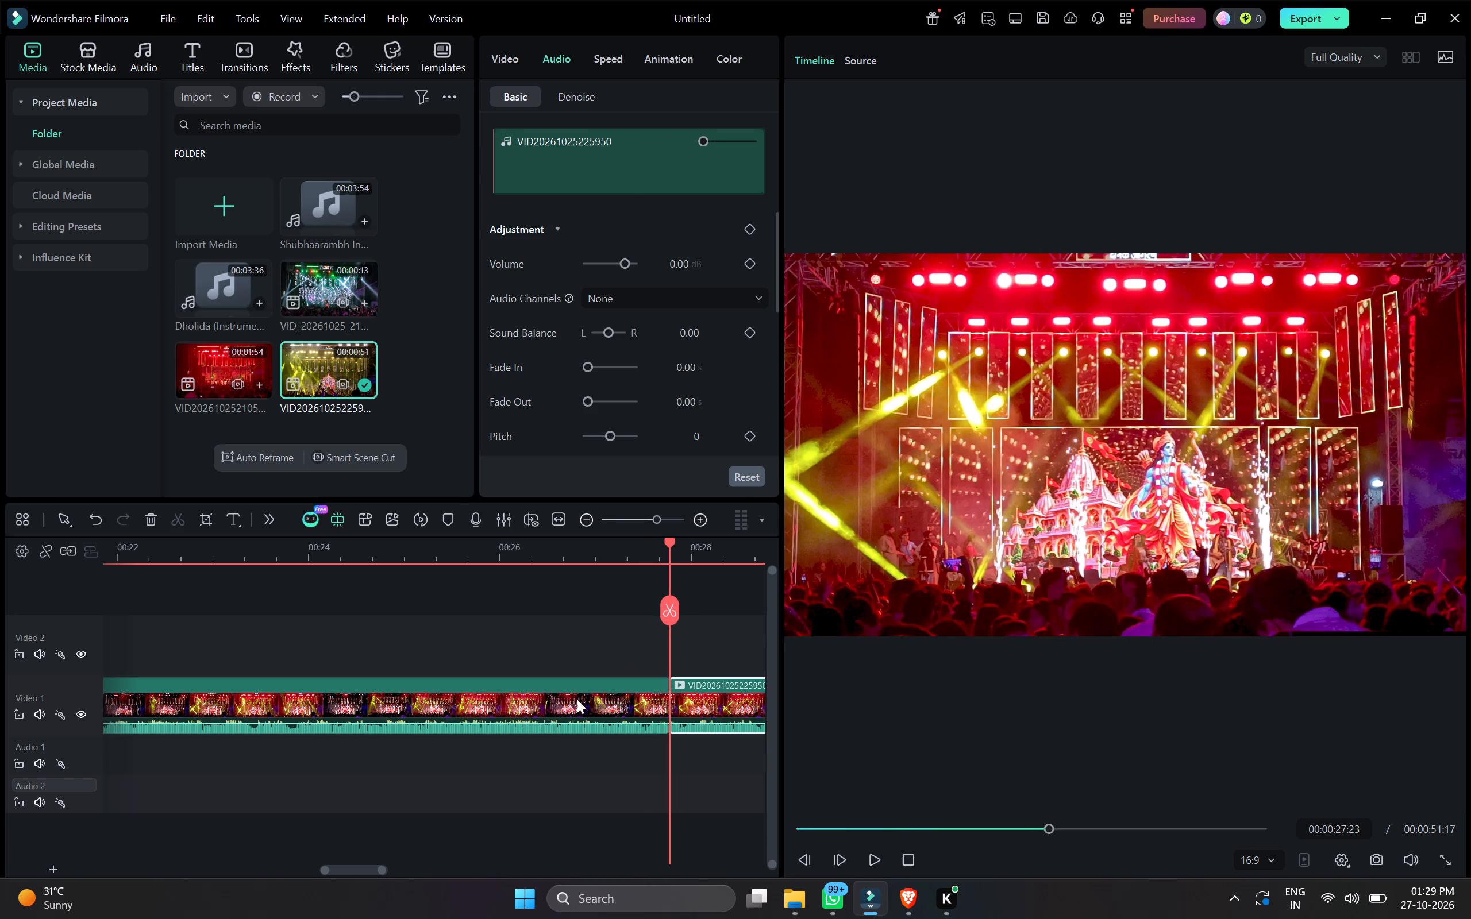
{"action": "left_click", "coordinate": [573, 692]}
{"action": "key", "text": "Delete"}
Move the remaining stage clip to the start of Video 1 and play it through from the beginning.
{"action": "scroll", "coordinate": [573, 692], "scroll_direction": "down", "scroll_amount": 9, "text": "ctrl"}
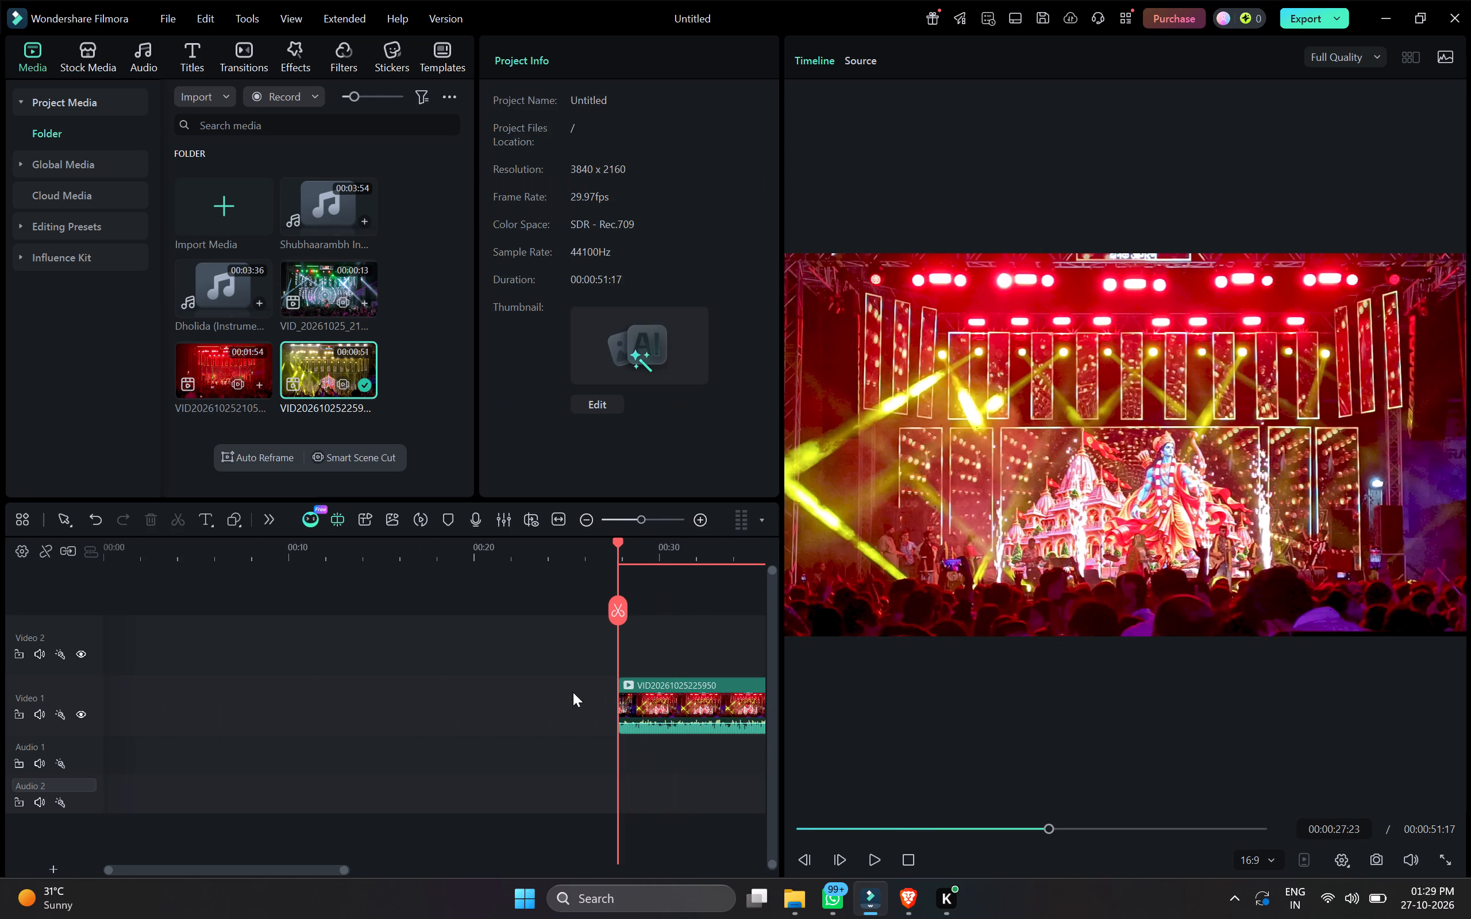
{"action": "left_click_drag", "start_coordinate": [679, 701], "coordinate": [80, 722]}
{"action": "left_click", "coordinate": [201, 539]}
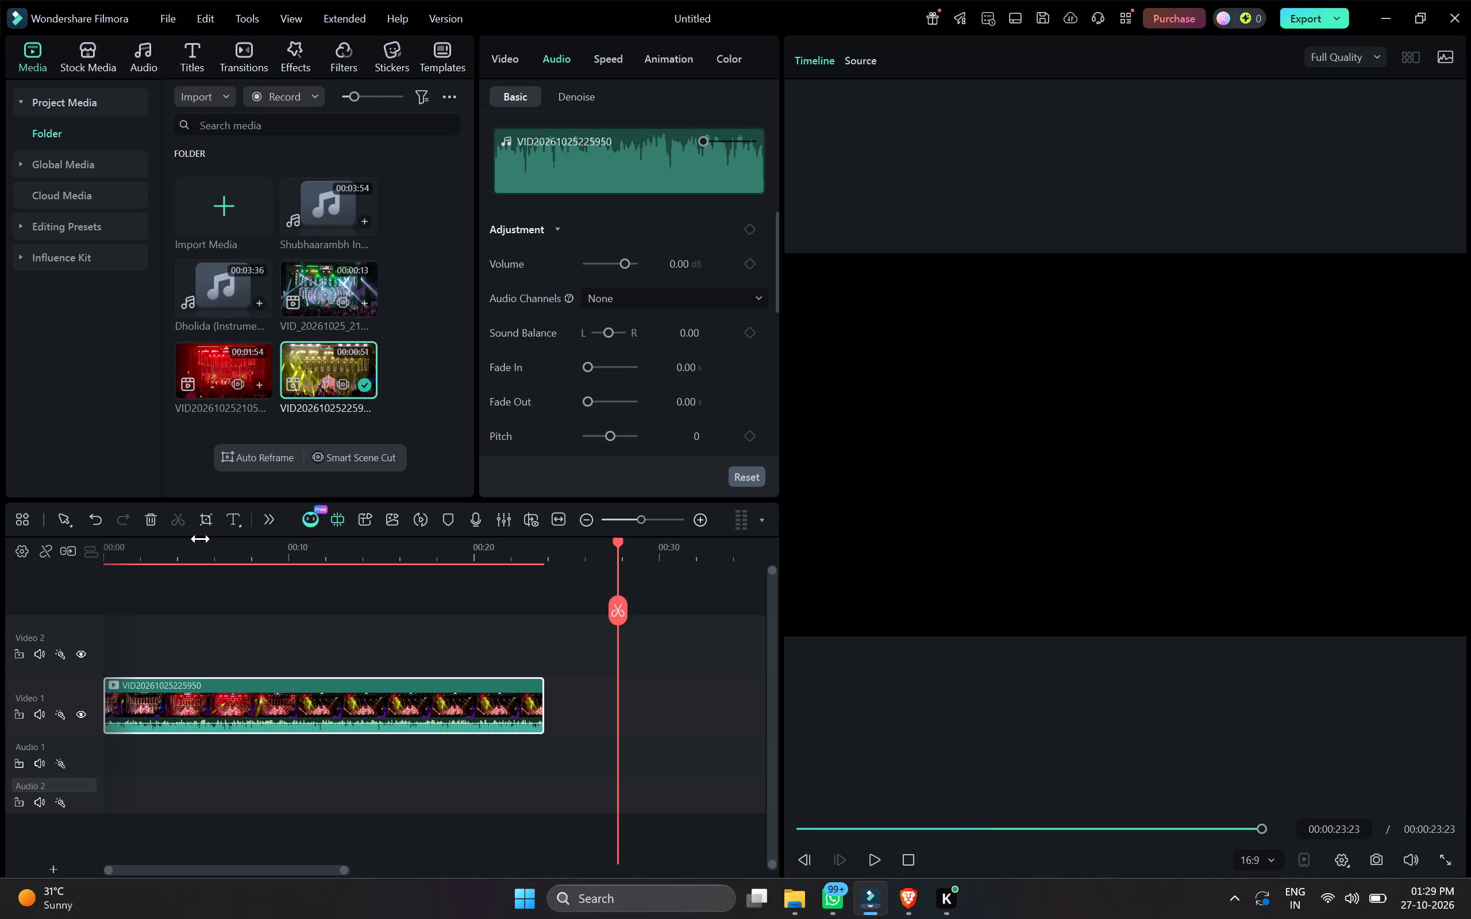
{"action": "left_click_drag", "start_coordinate": [201, 540], "coordinate": [0, 551]}
{"action": "key", "text": "space"}
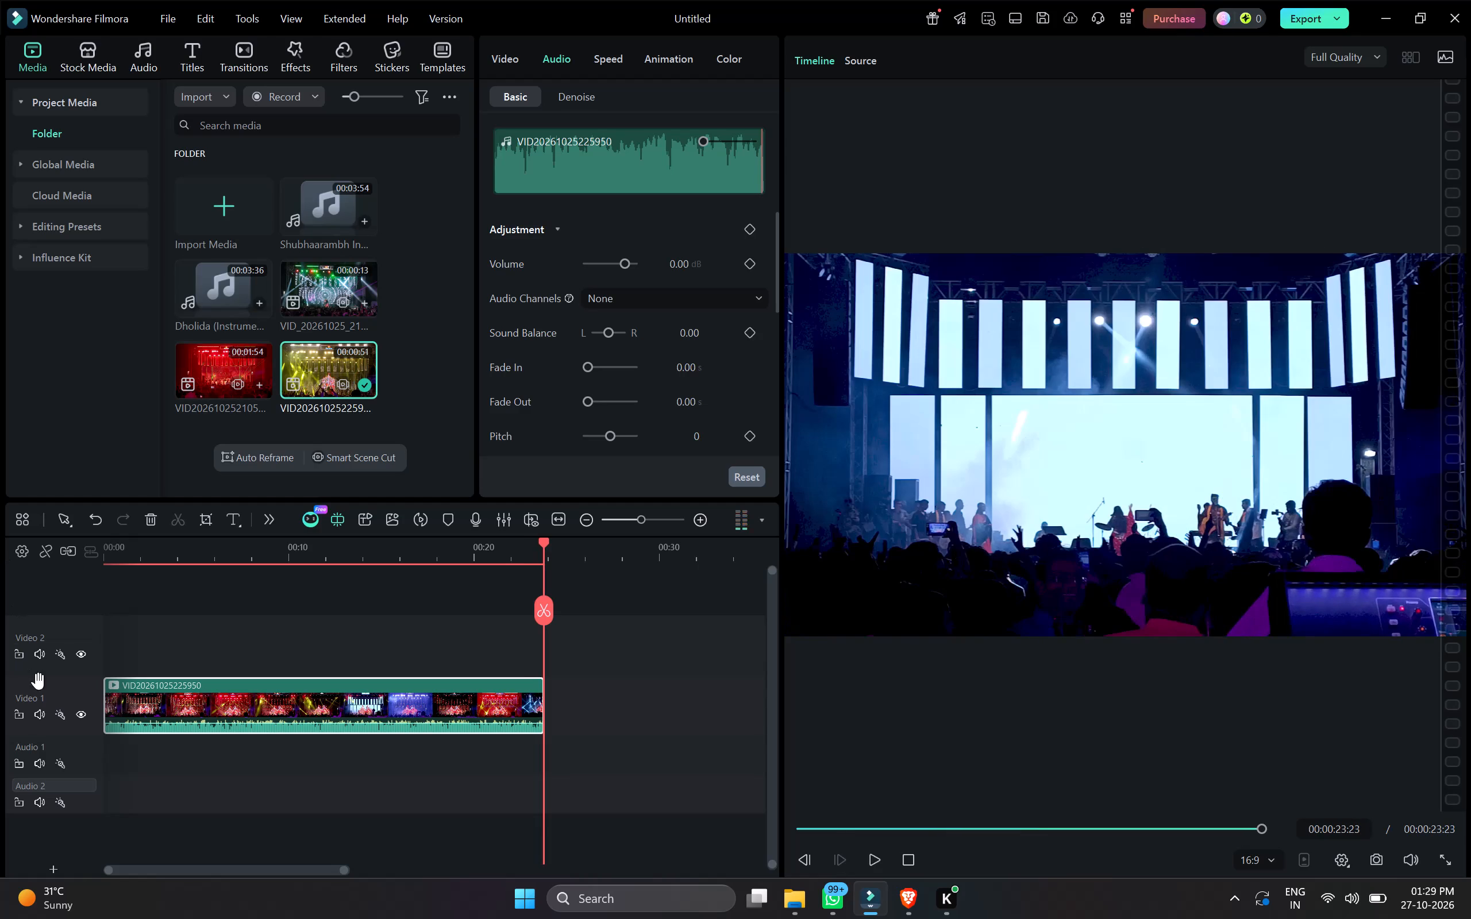
Trim the end of the stage clip to a duration of 00:00:23:18 and replay its closing seconds.
{"action": "scroll", "coordinate": [486, 632], "scroll_direction": "up", "scroll_amount": 6, "text": "ctrl"}
{"action": "left_click_drag", "start_coordinate": [538, 705], "coordinate": [528, 707]}
{"action": "left_click", "coordinate": [456, 543]}
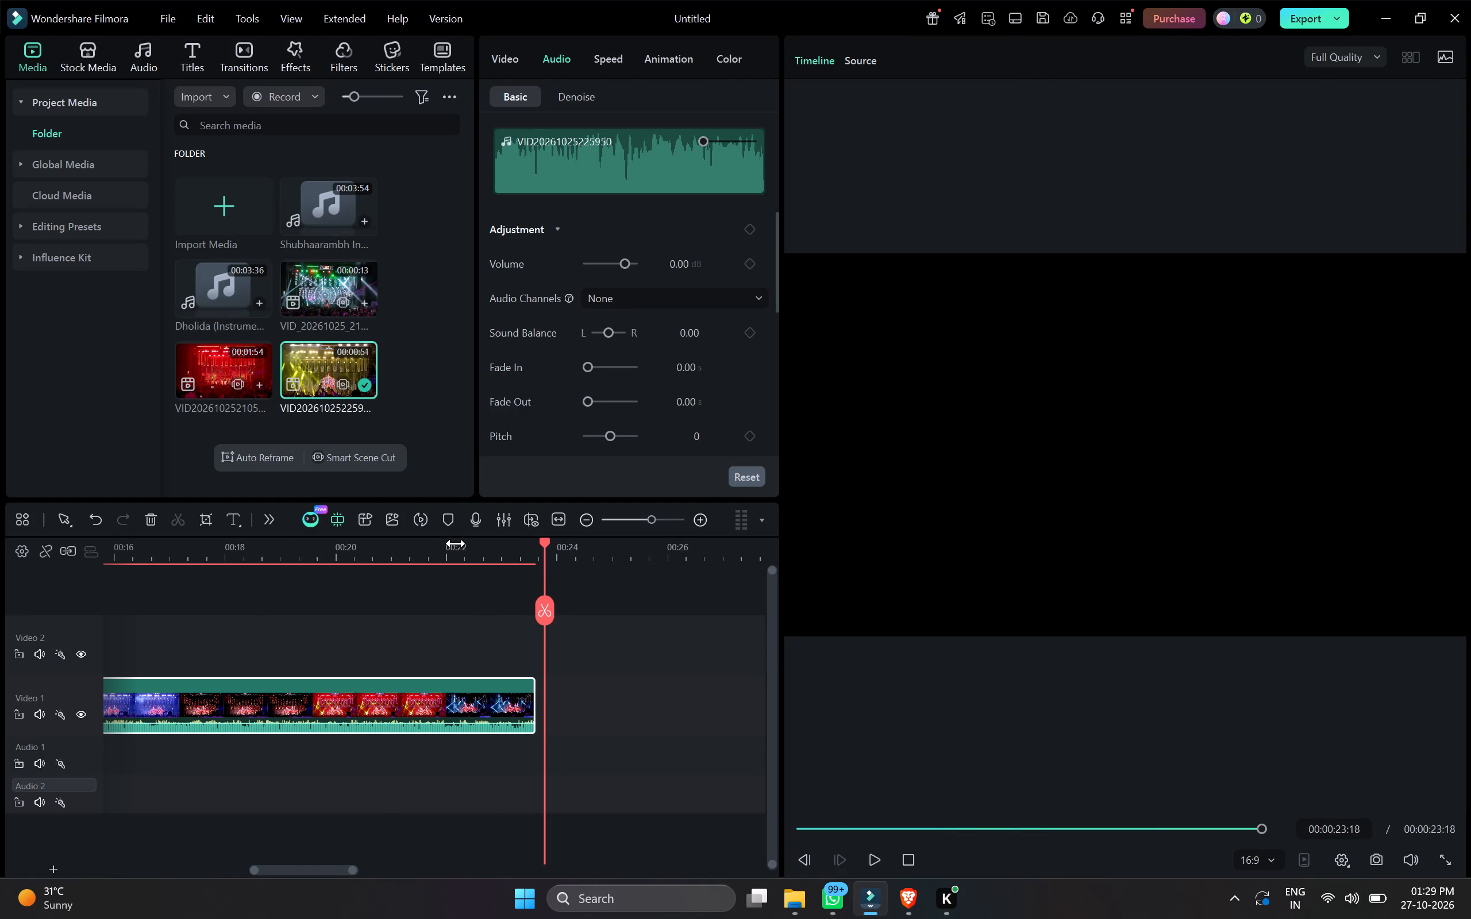
{"action": "key", "text": "space"}
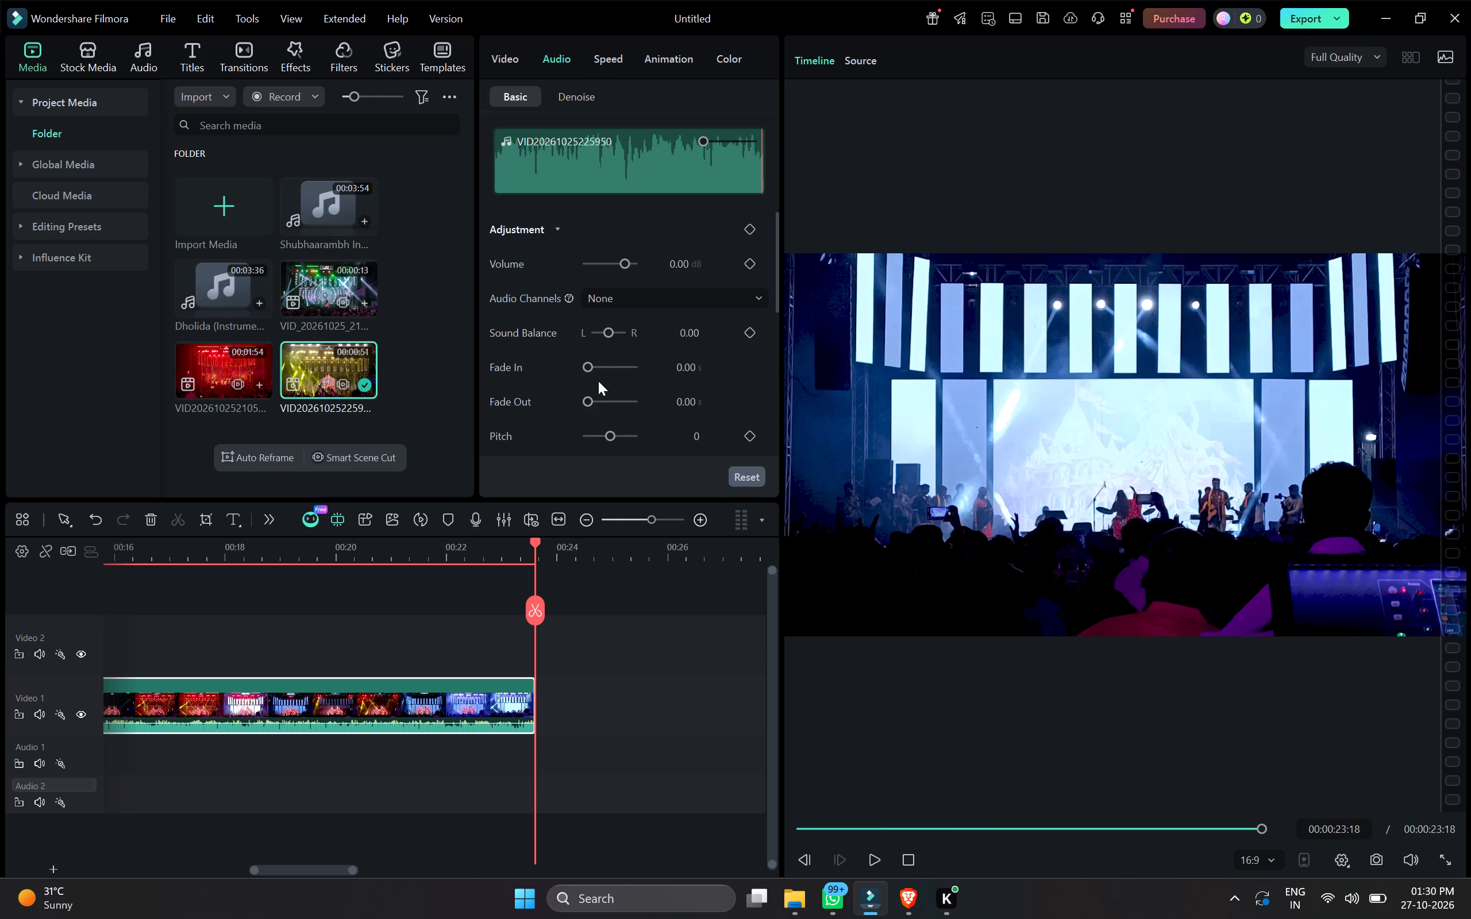
Adjust the stage clip's audio Fade Out to add a slight fade at its end.
{"action": "left_click", "coordinate": [590, 403]}
{"action": "left_click", "coordinate": [593, 402]}
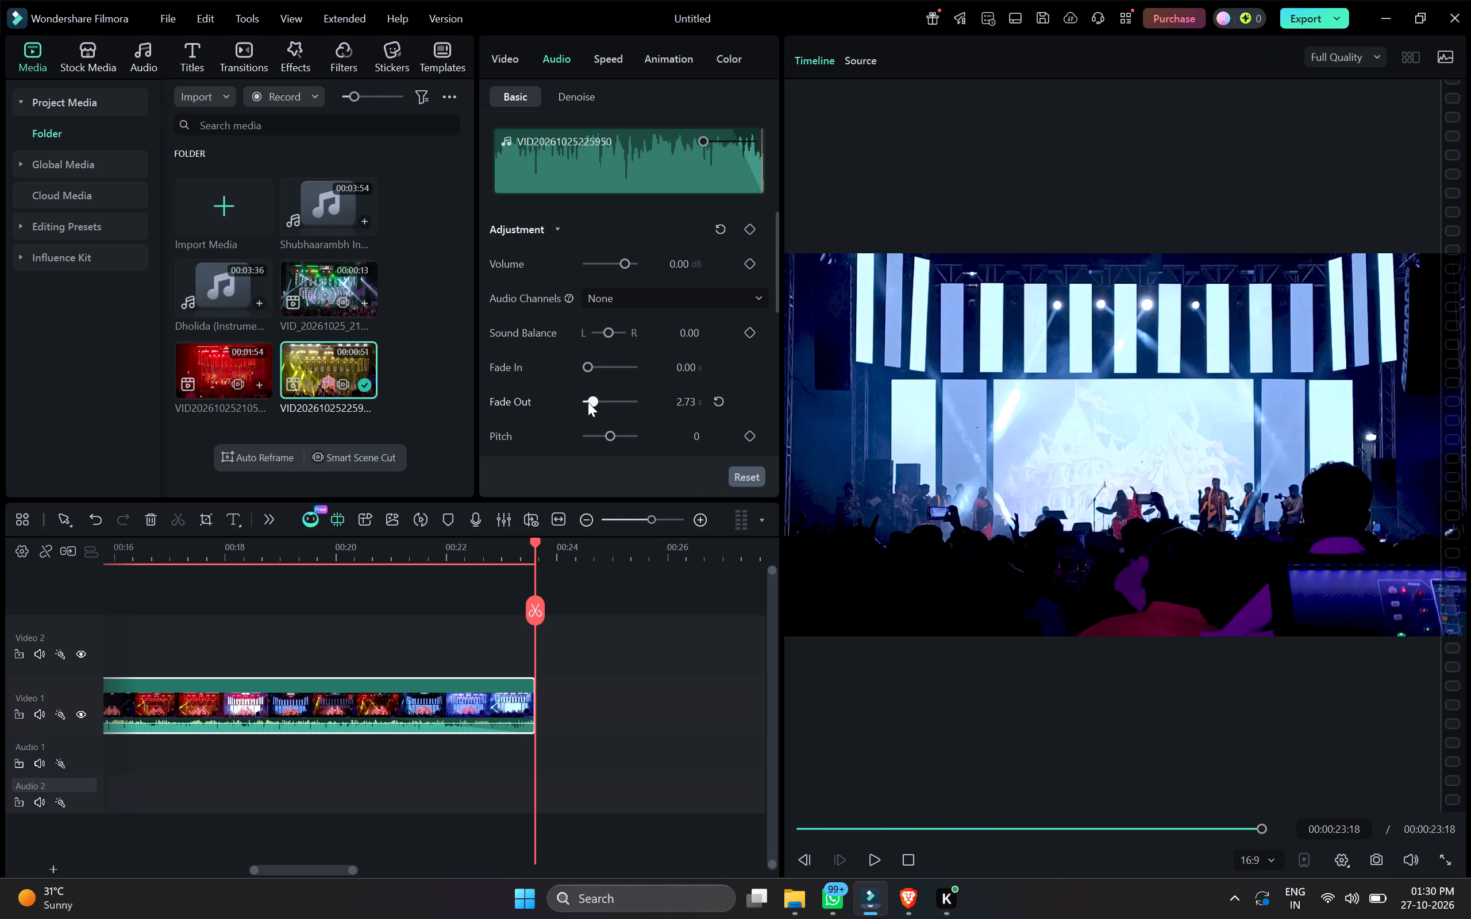
Set the stage clip's audio Fade Out to 1.5 s.
{"action": "left_click", "coordinate": [588, 402]}
{"action": "left_click", "coordinate": [589, 402]}
{"action": "left_click", "coordinate": [696, 401]}
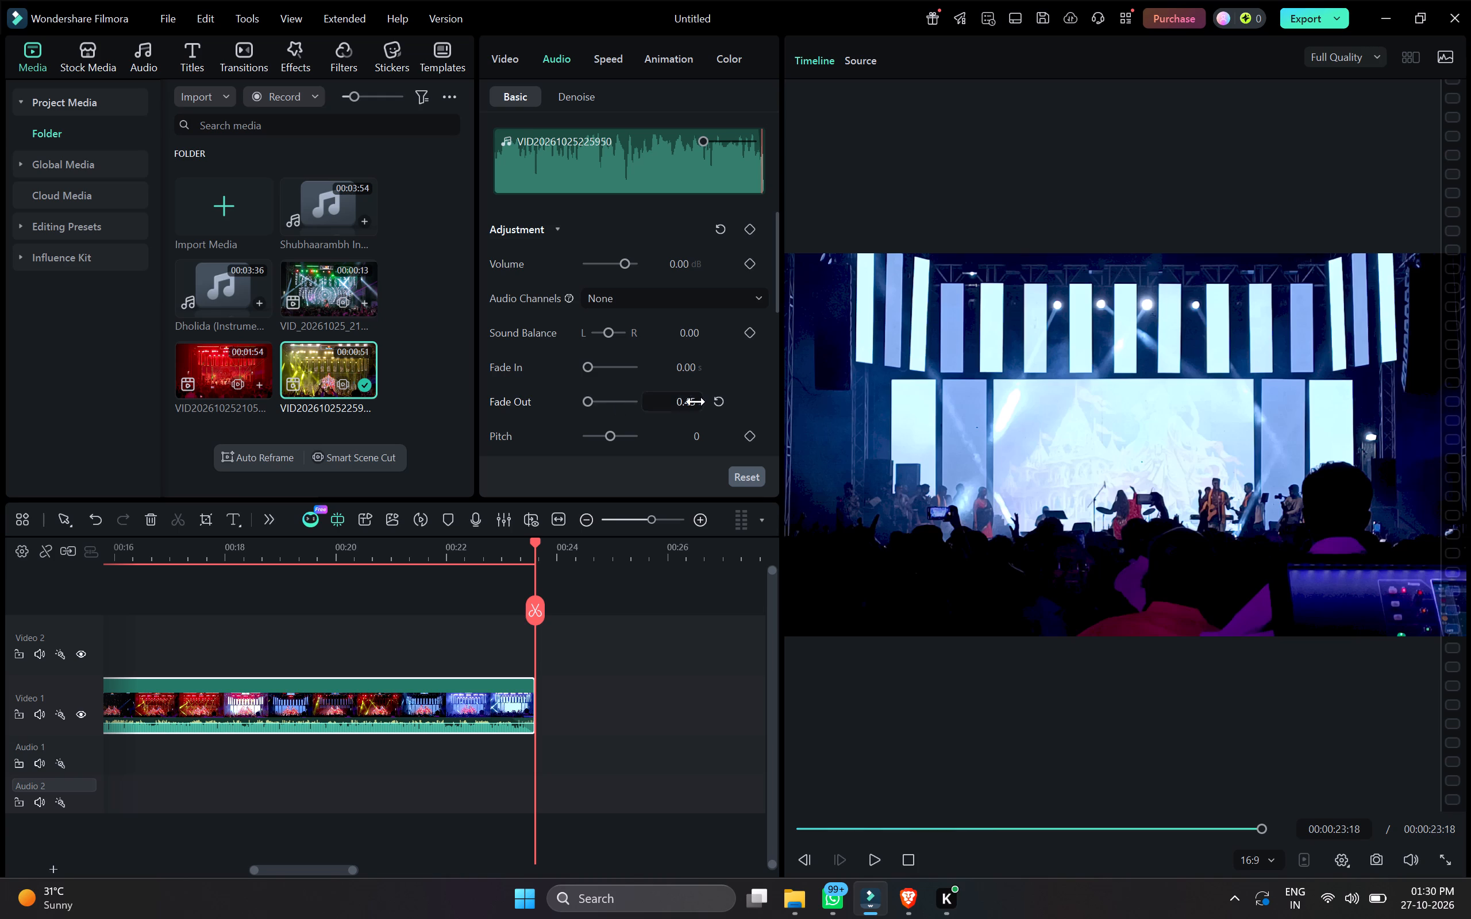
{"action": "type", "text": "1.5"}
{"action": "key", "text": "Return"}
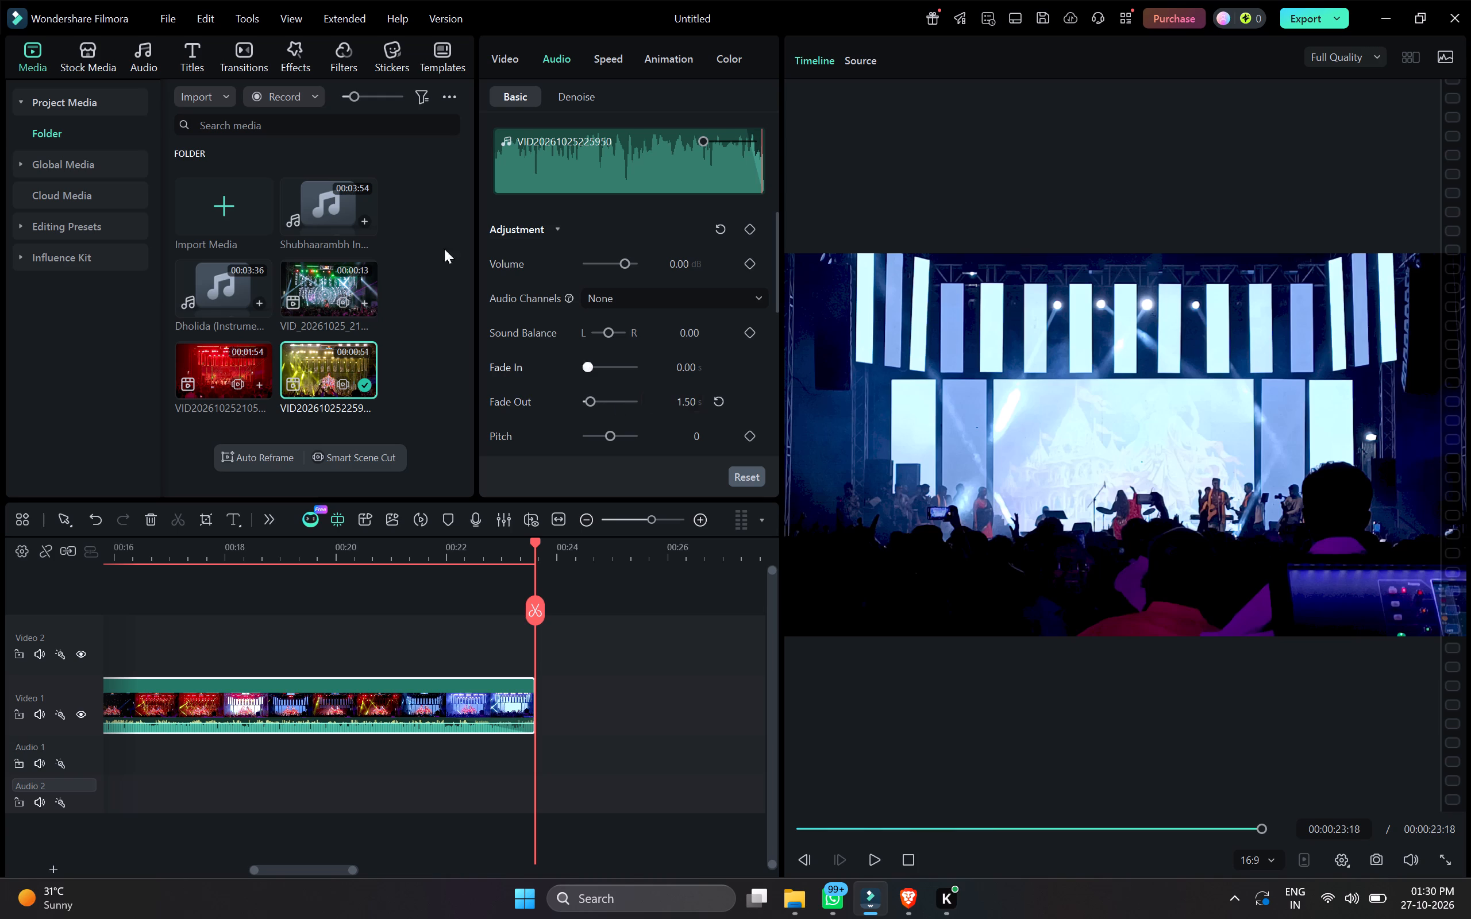
Add a Dissolve transition at the end of the stage clip, shorten it to 00:00:01:02, and play back the ending.
{"action": "left_click", "coordinate": [242, 51]}
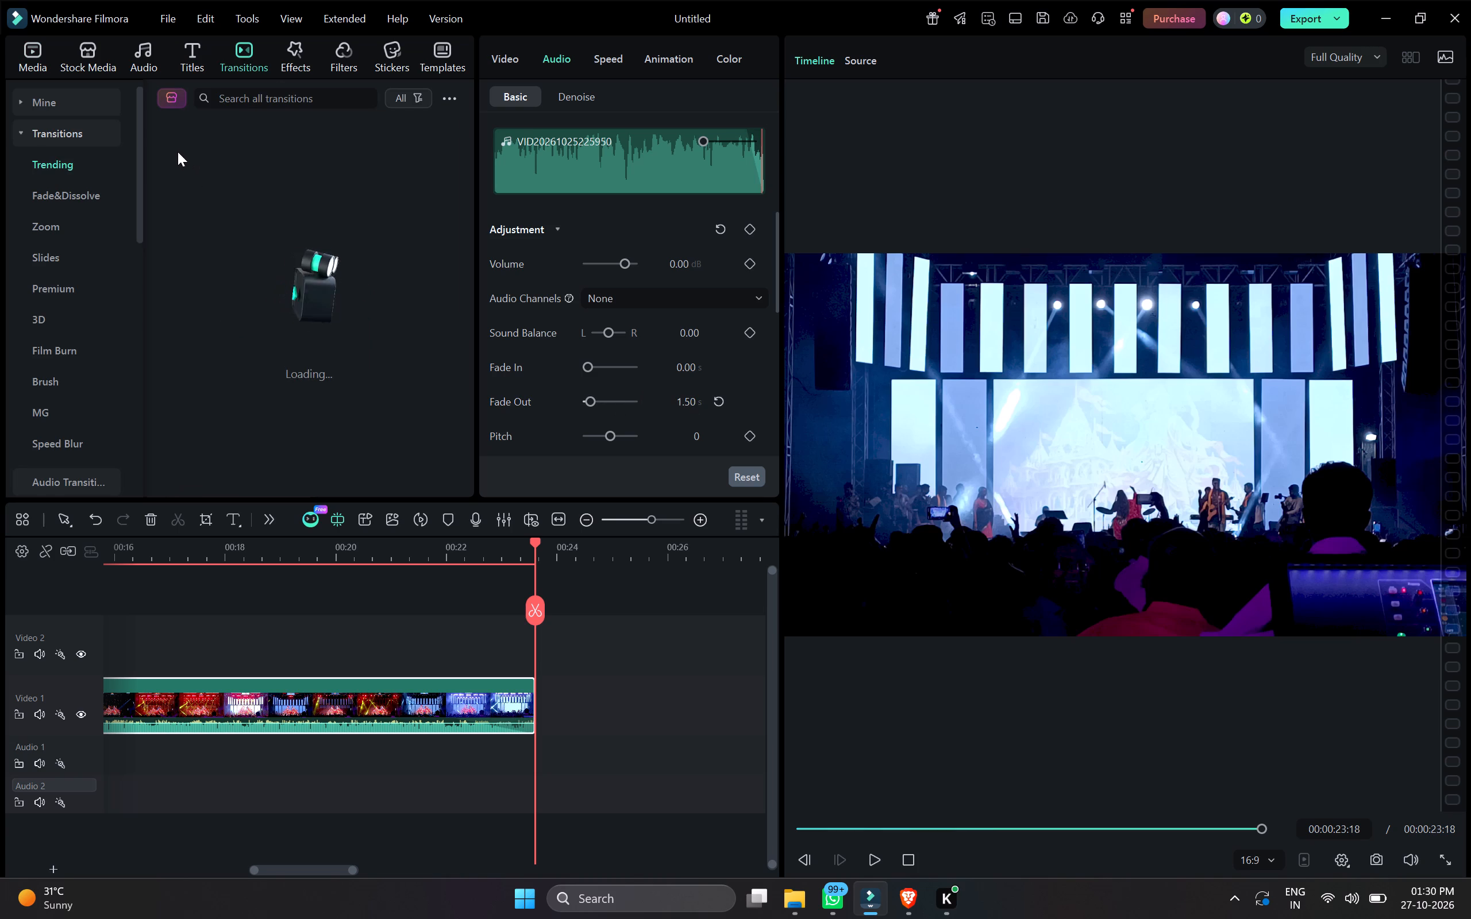
{"action": "left_click_drag", "start_coordinate": [348, 188], "coordinate": [477, 694]}
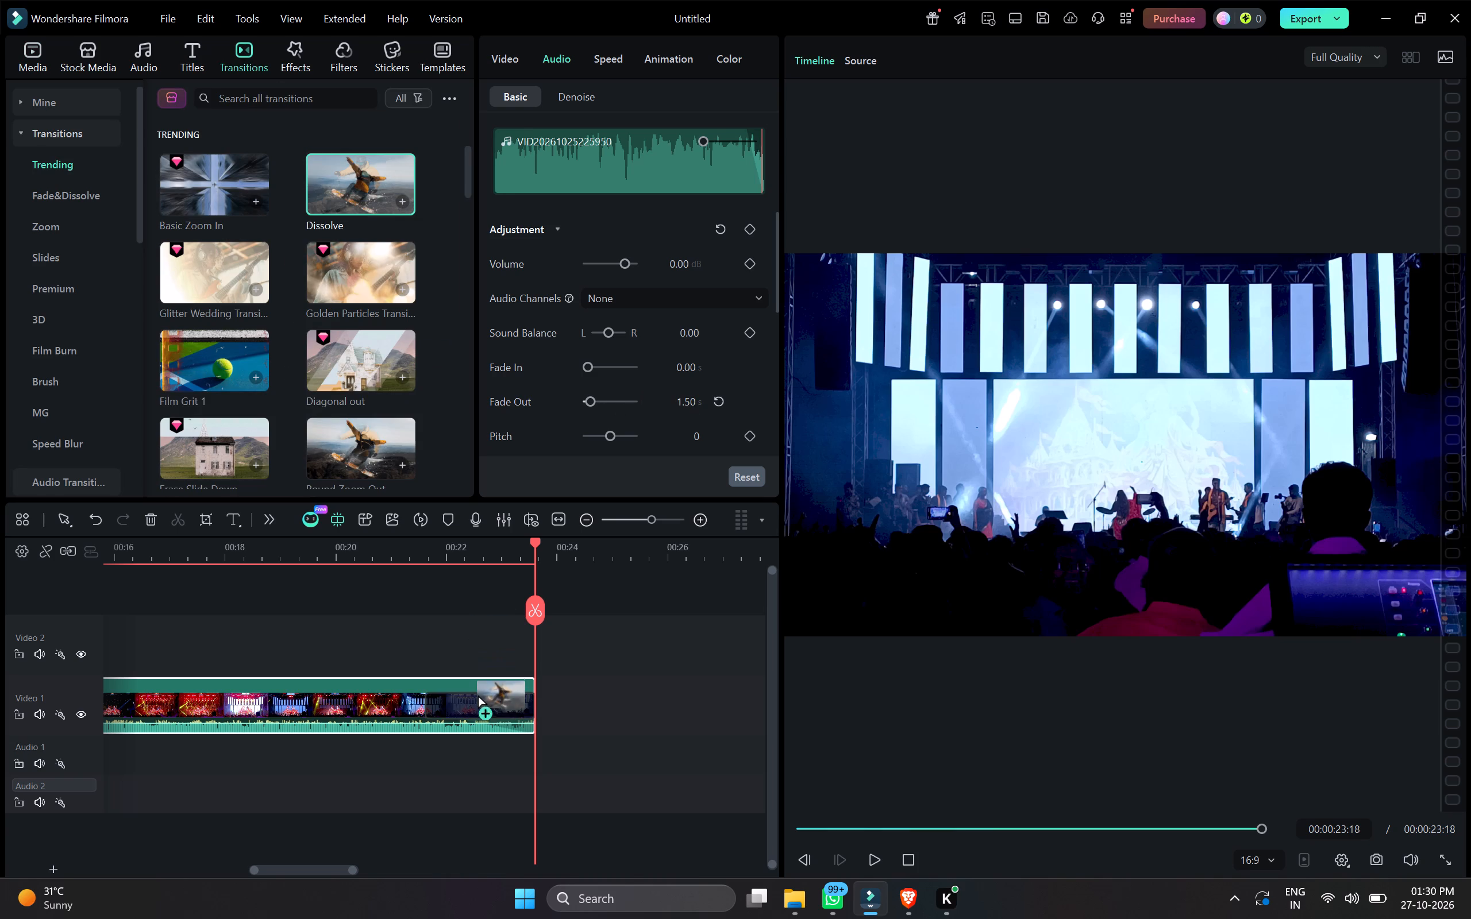
{"action": "left_click_drag", "start_coordinate": [477, 694], "coordinate": [477, 697]}
{"action": "left_click_drag", "start_coordinate": [426, 705], "coordinate": [477, 714]}
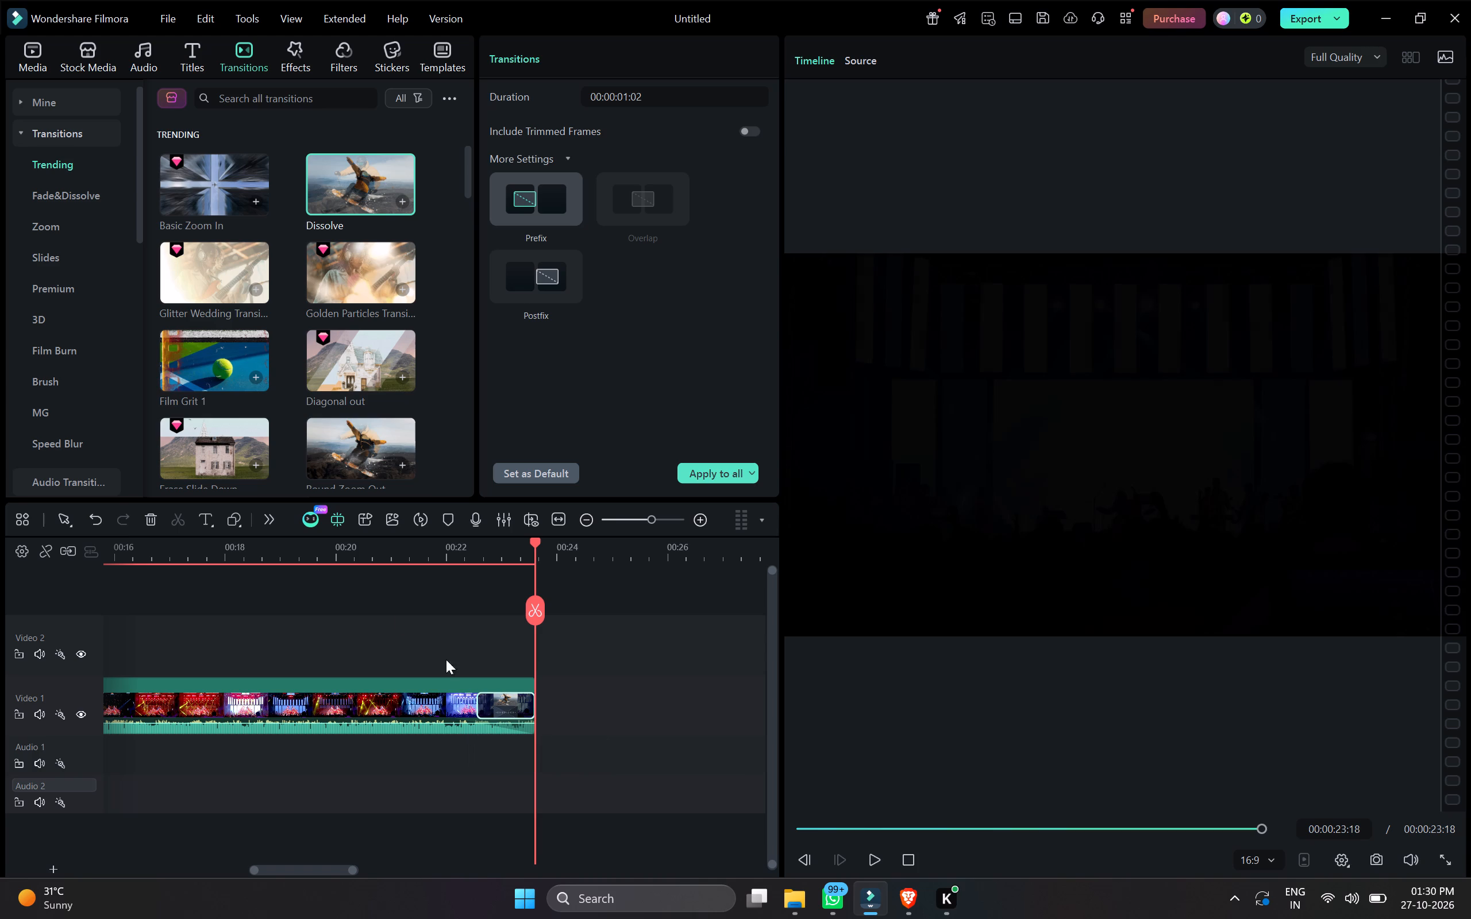
{"action": "left_click", "coordinate": [345, 549]}
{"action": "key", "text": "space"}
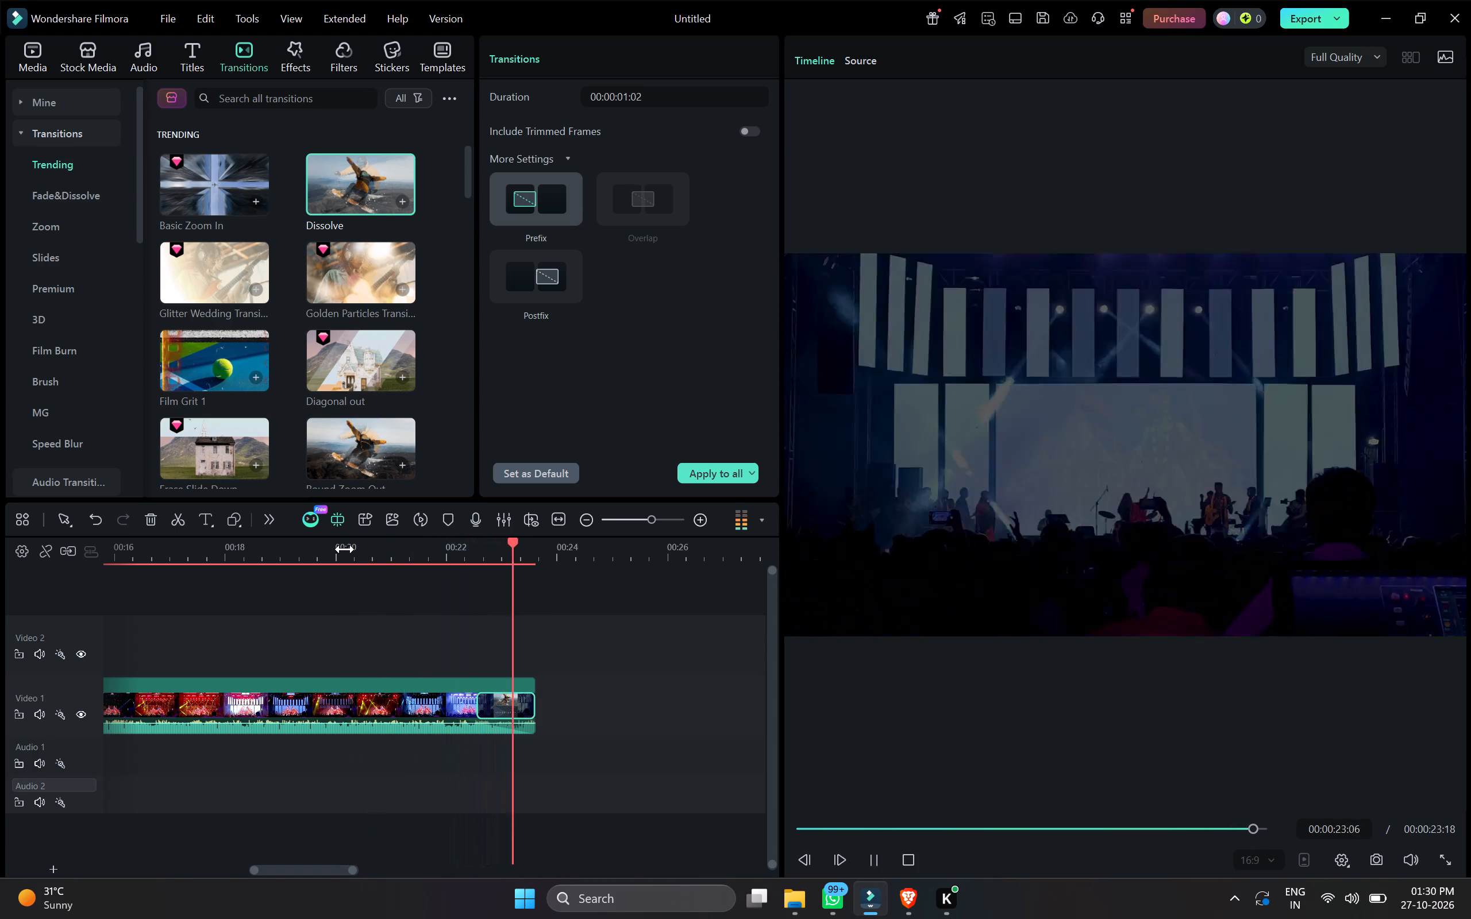
Export the video locally with the title 3 Ram Sia Ram and the quality set to High.
{"action": "left_click", "coordinate": [1292, 18]}
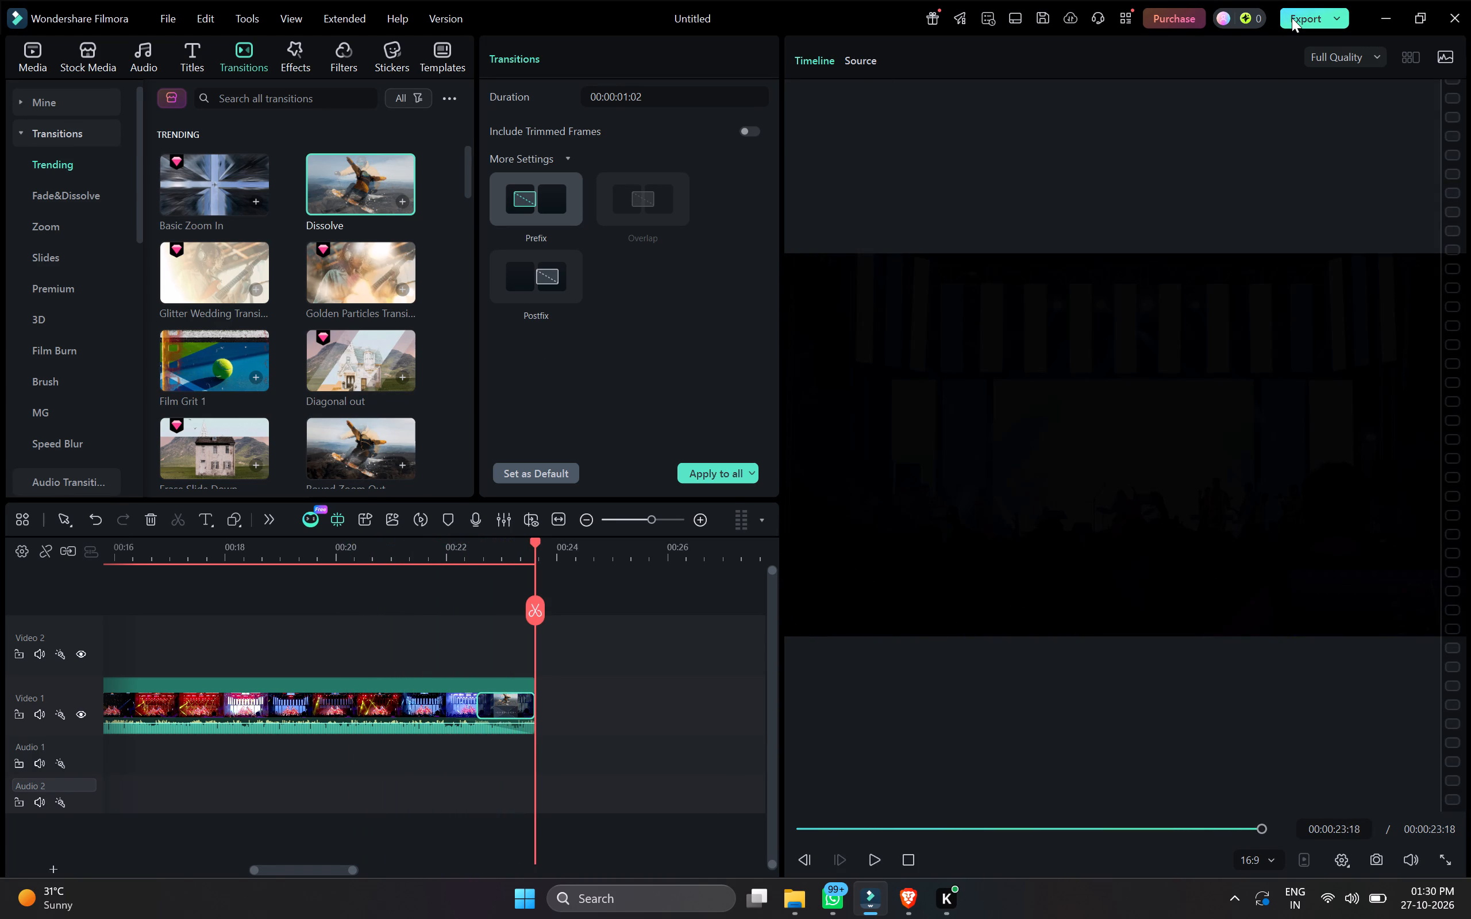
{"action": "left_click", "coordinate": [696, 244]}
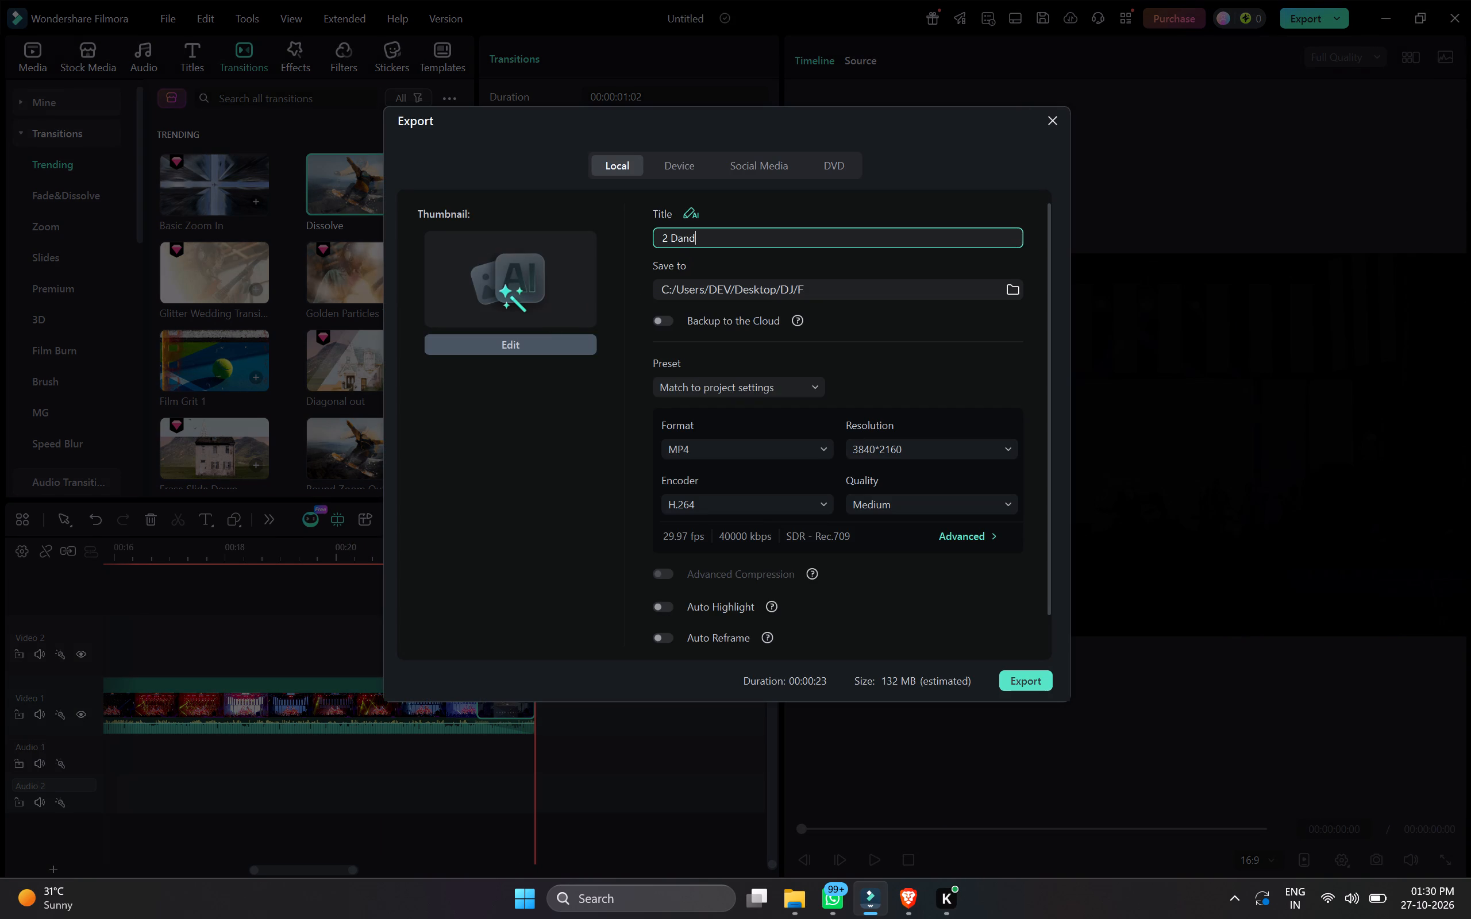
{"action": "key", "text": "BackSpace"}
{"action": "key", "text": "BackSpace"}
{"action": "key", "text": "BackSpace"}
{"action": "key", "text": "BackSpace"}
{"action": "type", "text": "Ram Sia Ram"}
{"action": "left_click", "coordinate": [877, 506]}
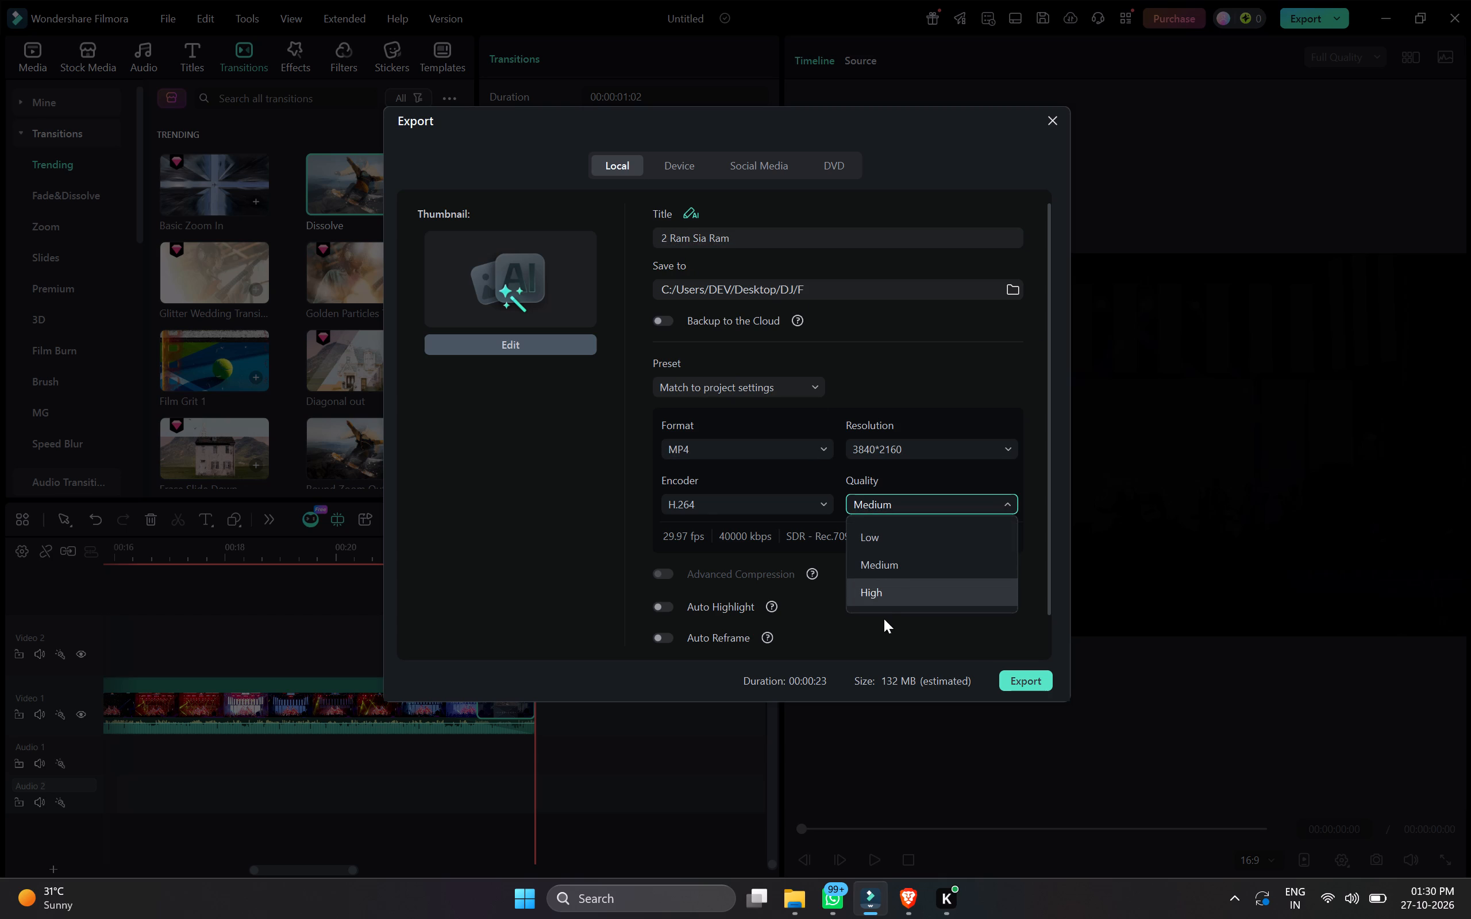
{"action": "left_click", "coordinate": [882, 589]}
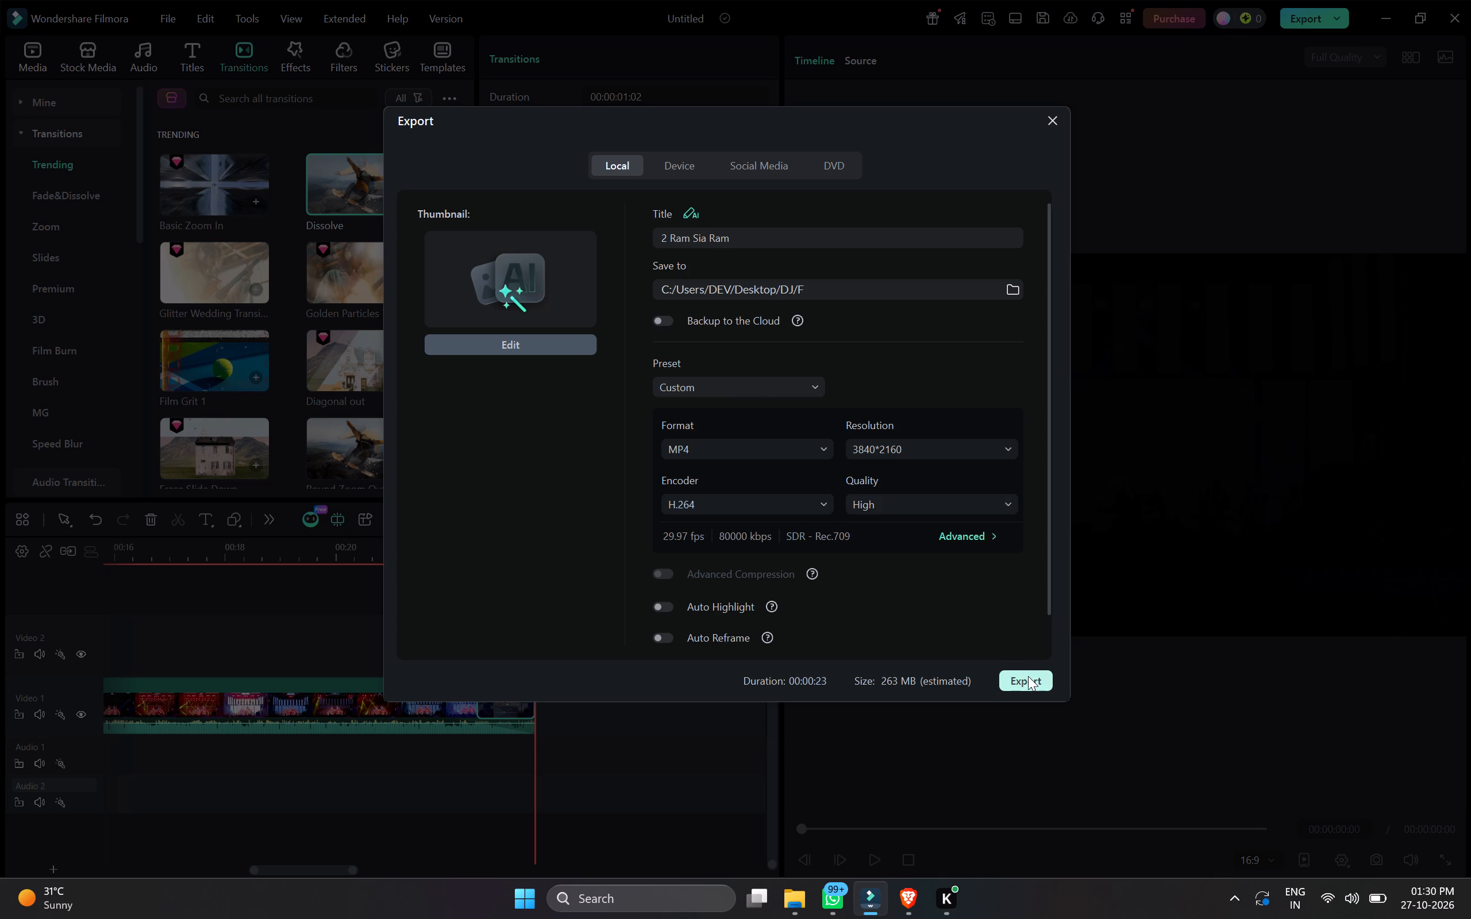
{"action": "left_click", "coordinate": [666, 237]}
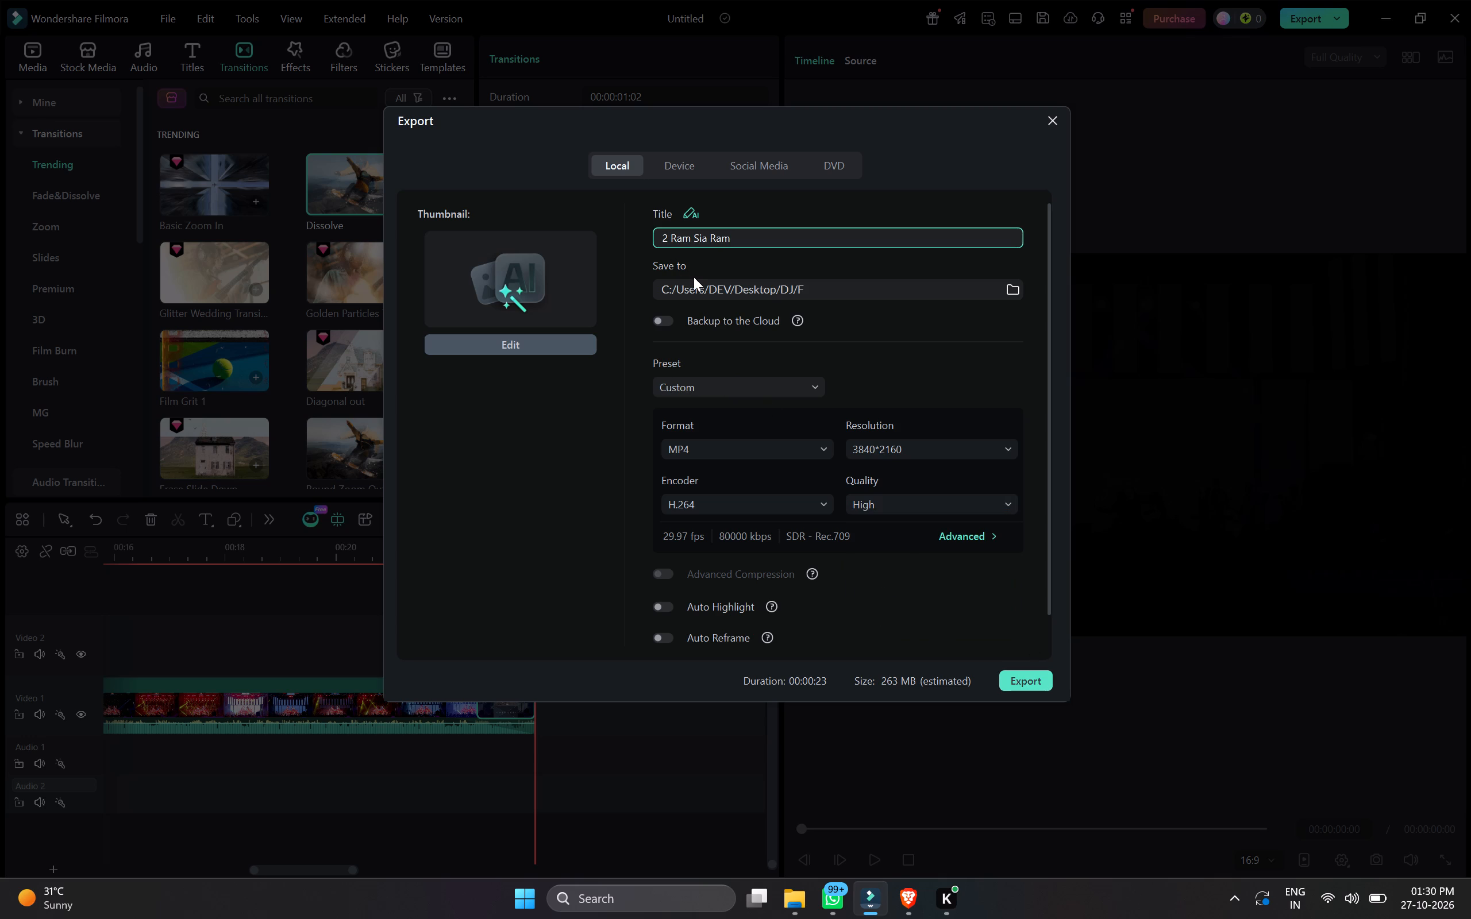
{"action": "key", "text": "BackSpace"}
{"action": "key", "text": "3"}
{"action": "key", "text": "Return"}
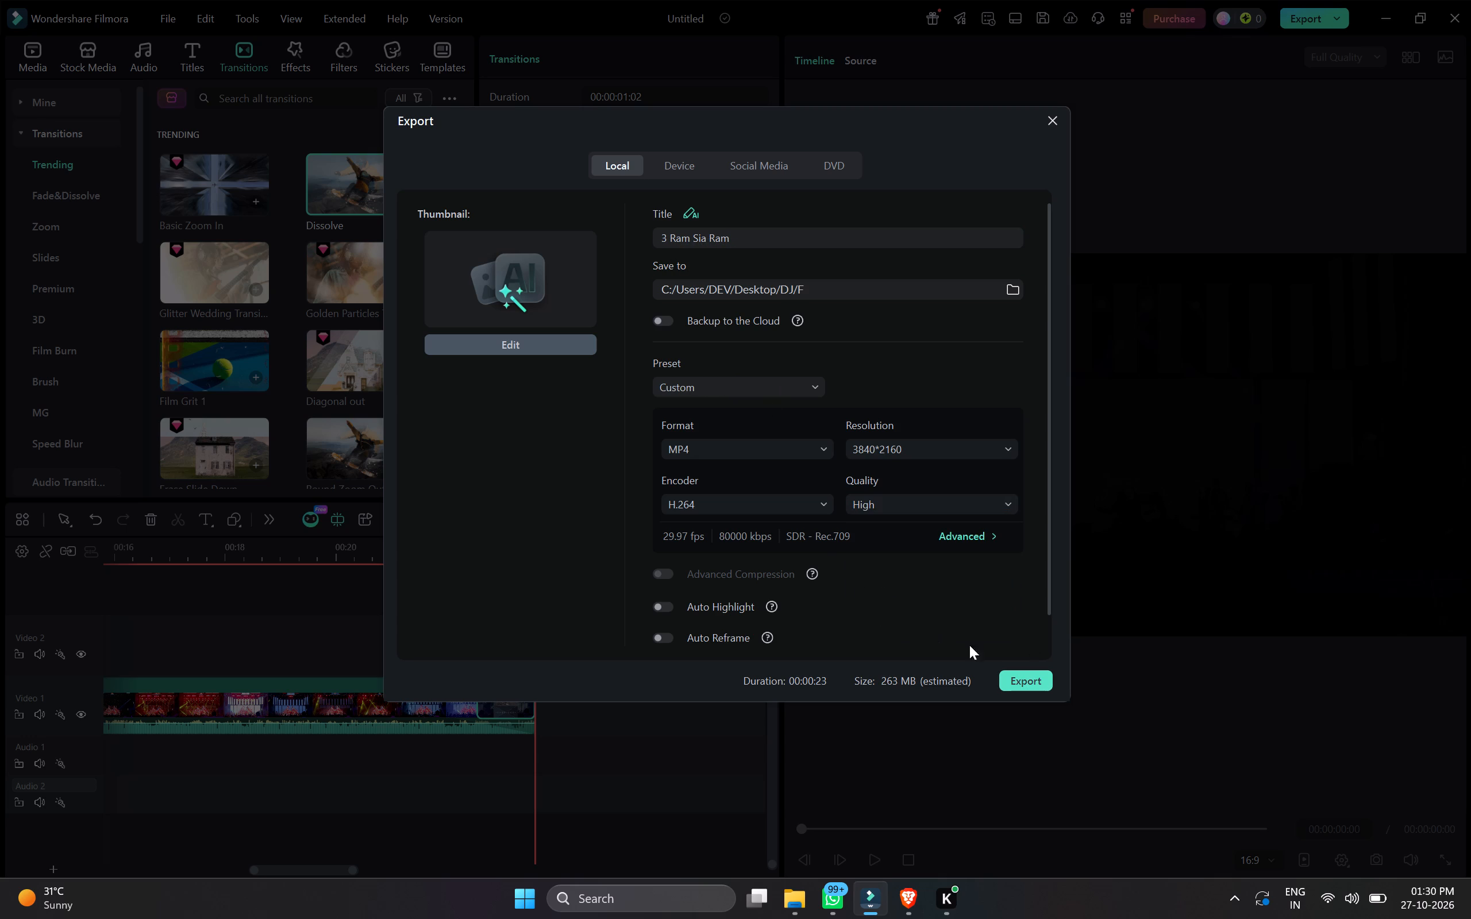
{"action": "left_click", "coordinate": [1021, 681]}
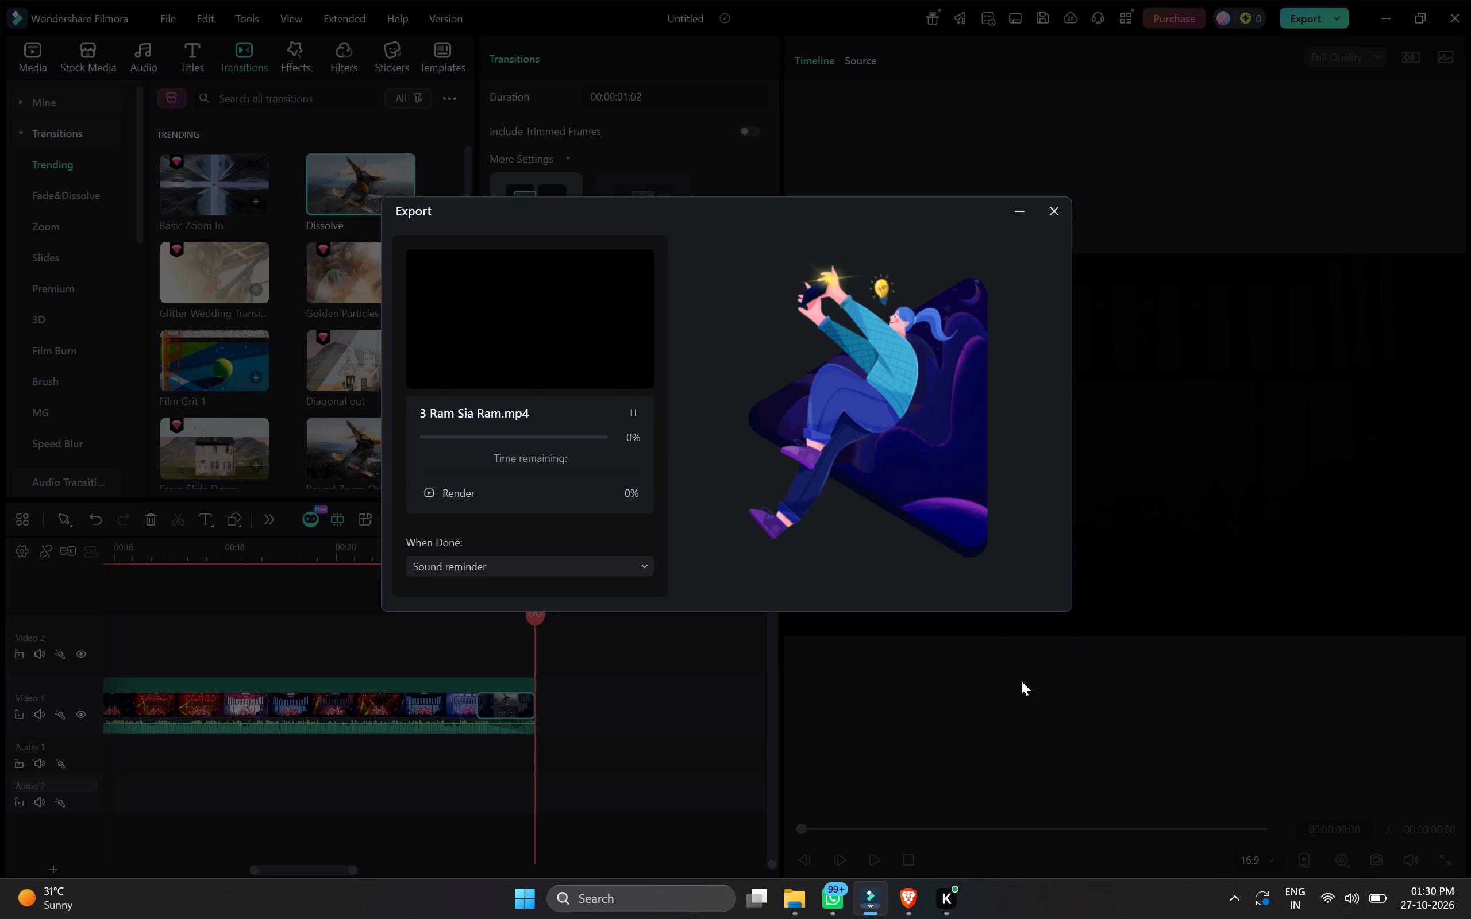
Switch to the DJ folder in File Explorer and play VID20261025234910.mp4 to preview it.
{"action": "left_click", "coordinate": [782, 914]}
{"action": "left_click", "coordinate": [763, 829]}
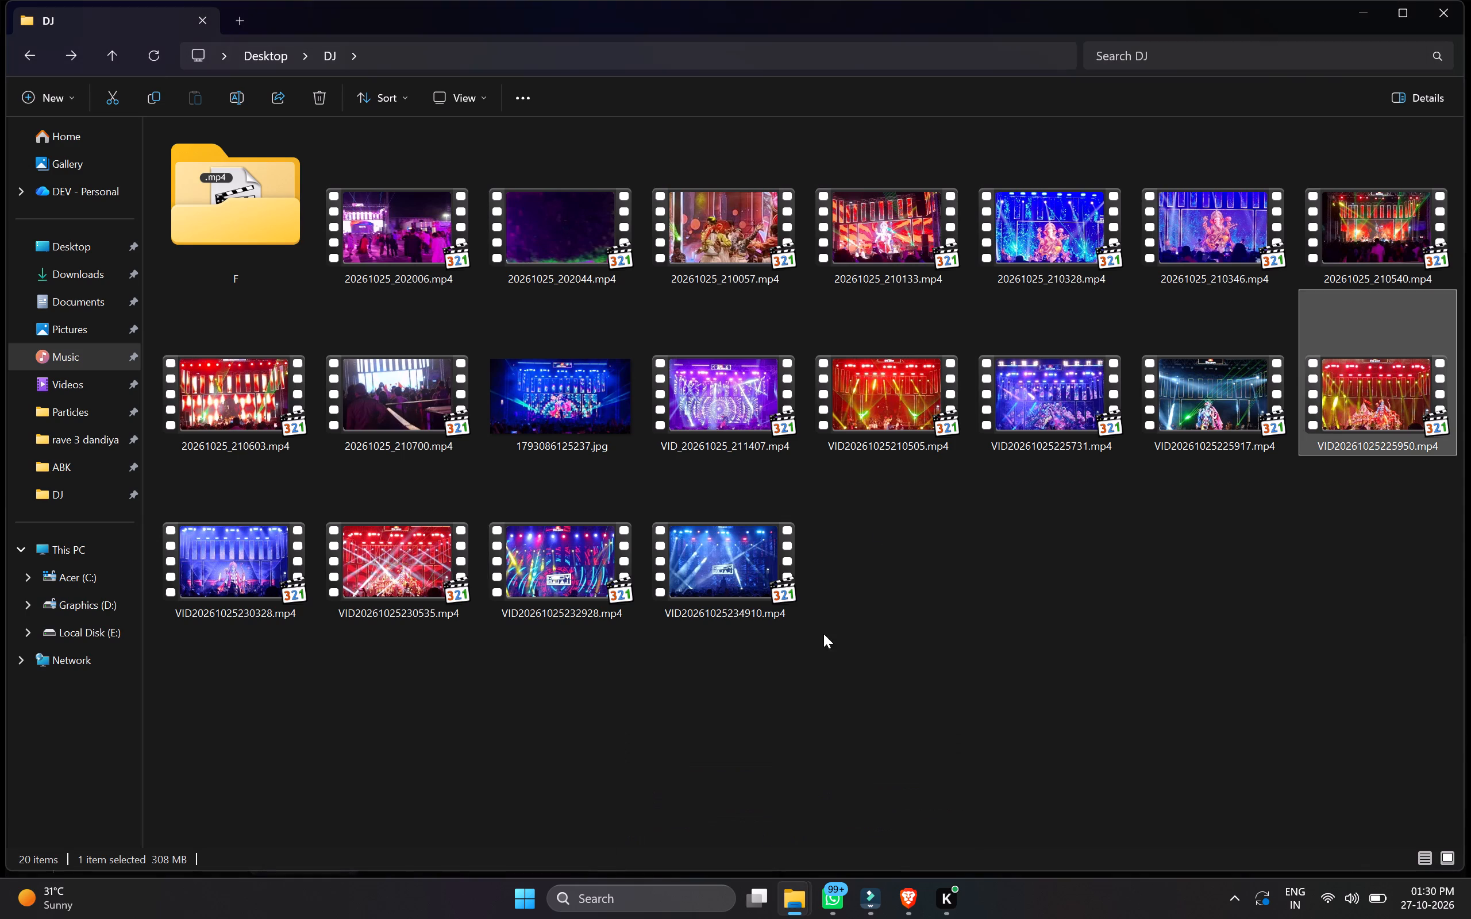
{"action": "double_click", "coordinate": [744, 566]}
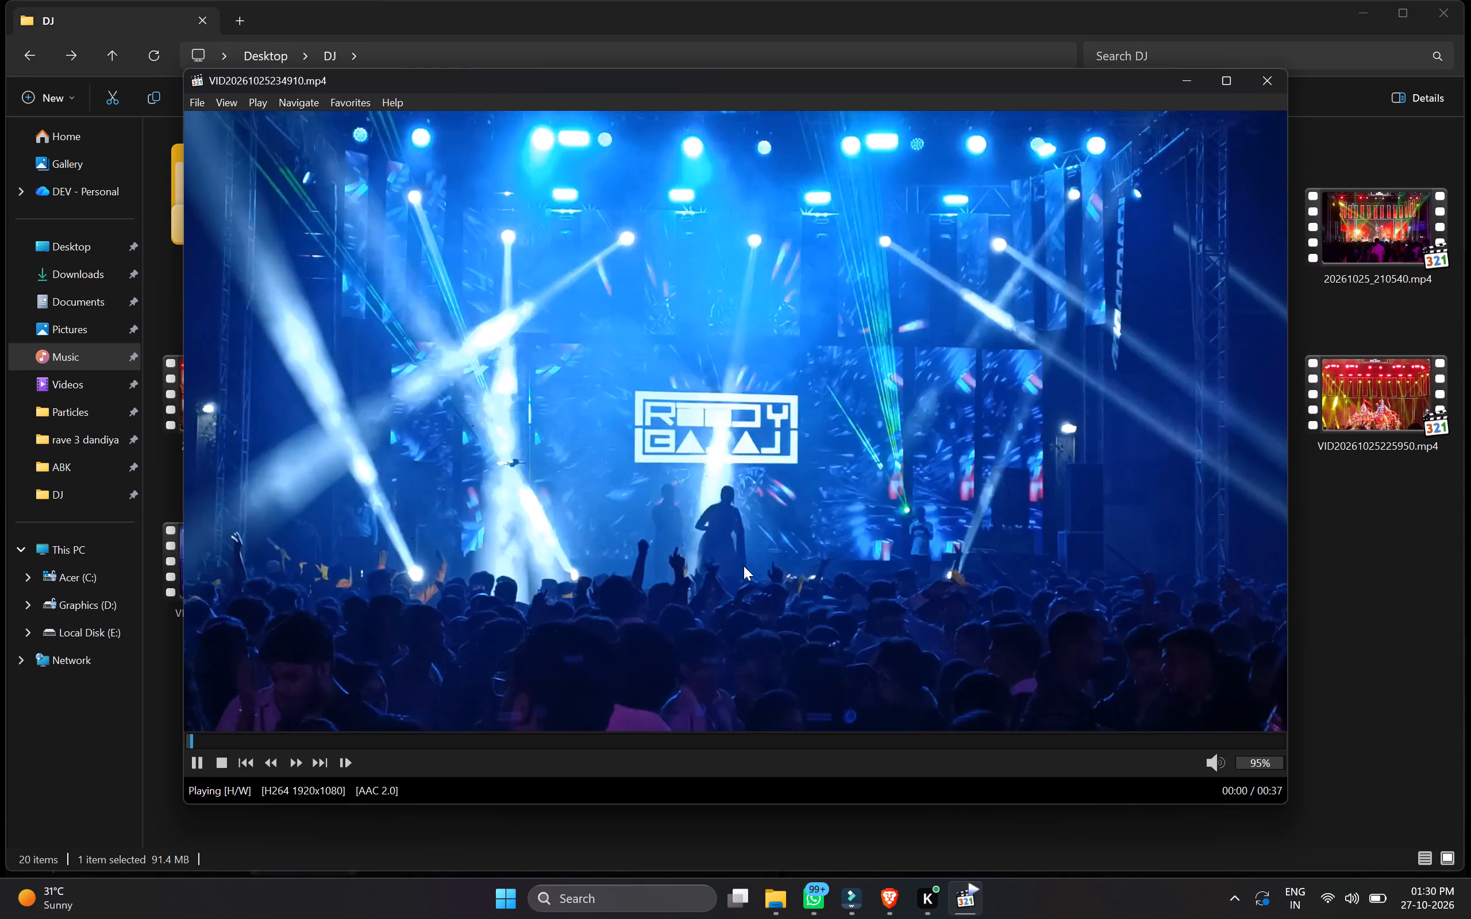
Preview VID20261025234910.mp4 and VID20261025232928.mp4 from the DJ folder in the media player, closing each one after viewing.
{"action": "key", "text": "Right"}
{"action": "key", "text": "Right"}
{"action": "key", "text": "Right"}
{"action": "key", "text": "Right"}
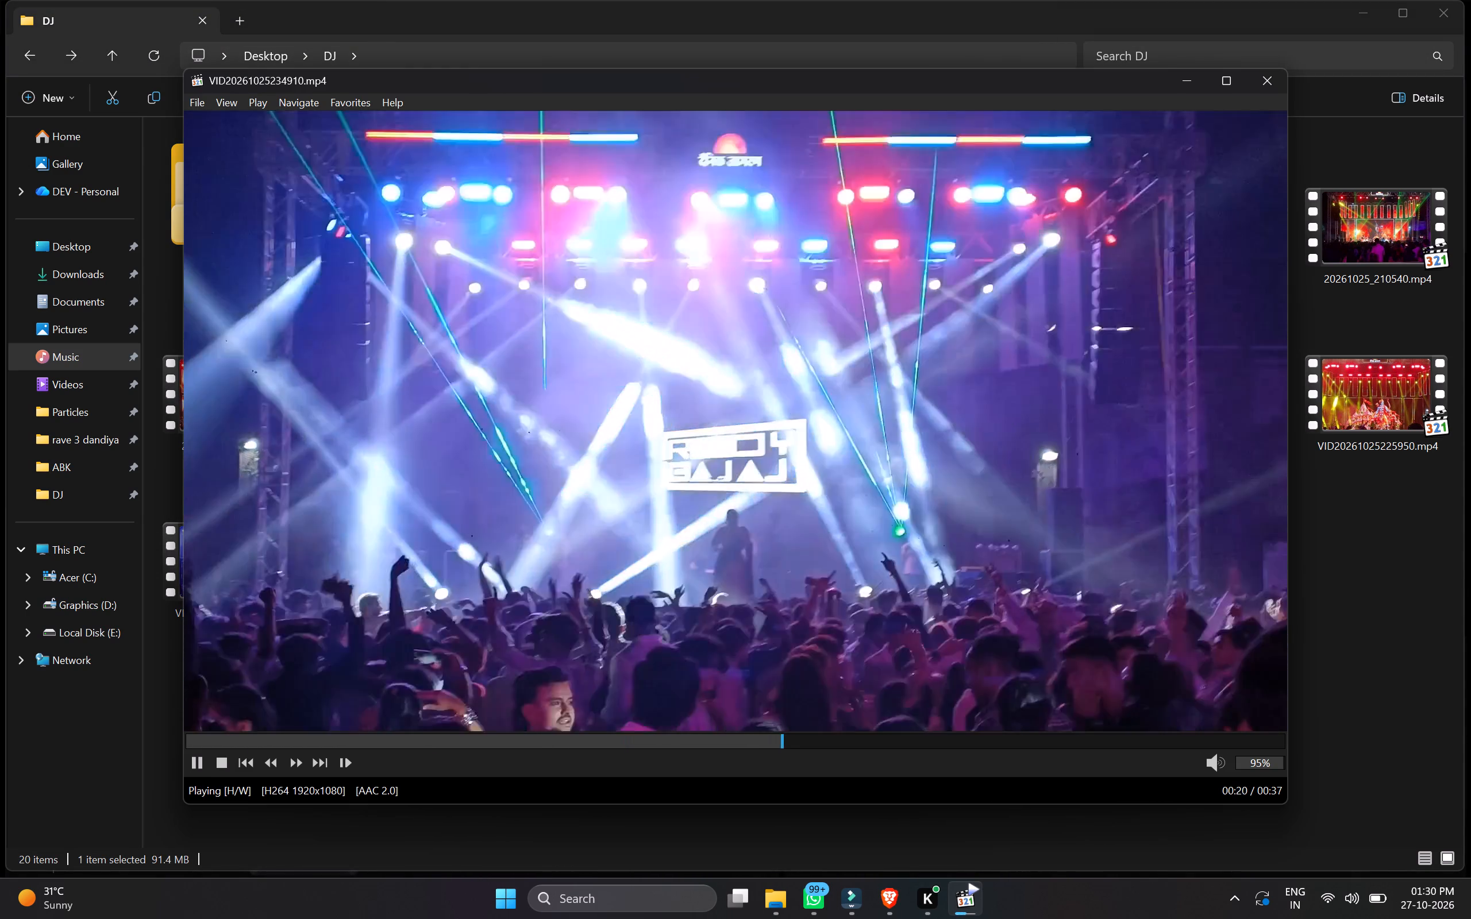
{"action": "key", "text": "Left"}
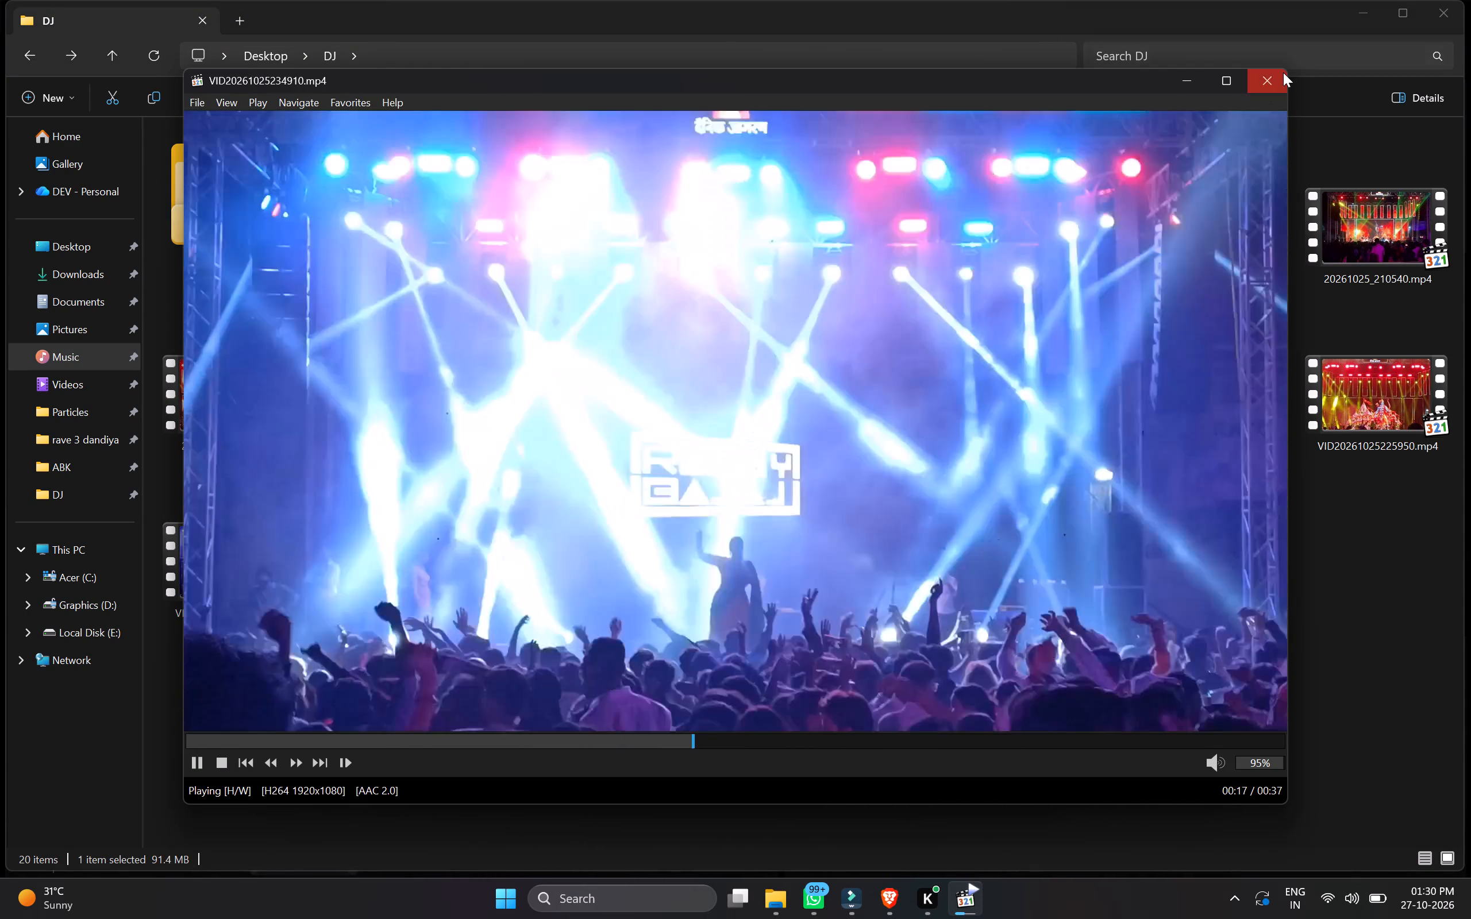
{"action": "left_click", "coordinate": [1279, 74]}
{"action": "double_click", "coordinate": [580, 533]}
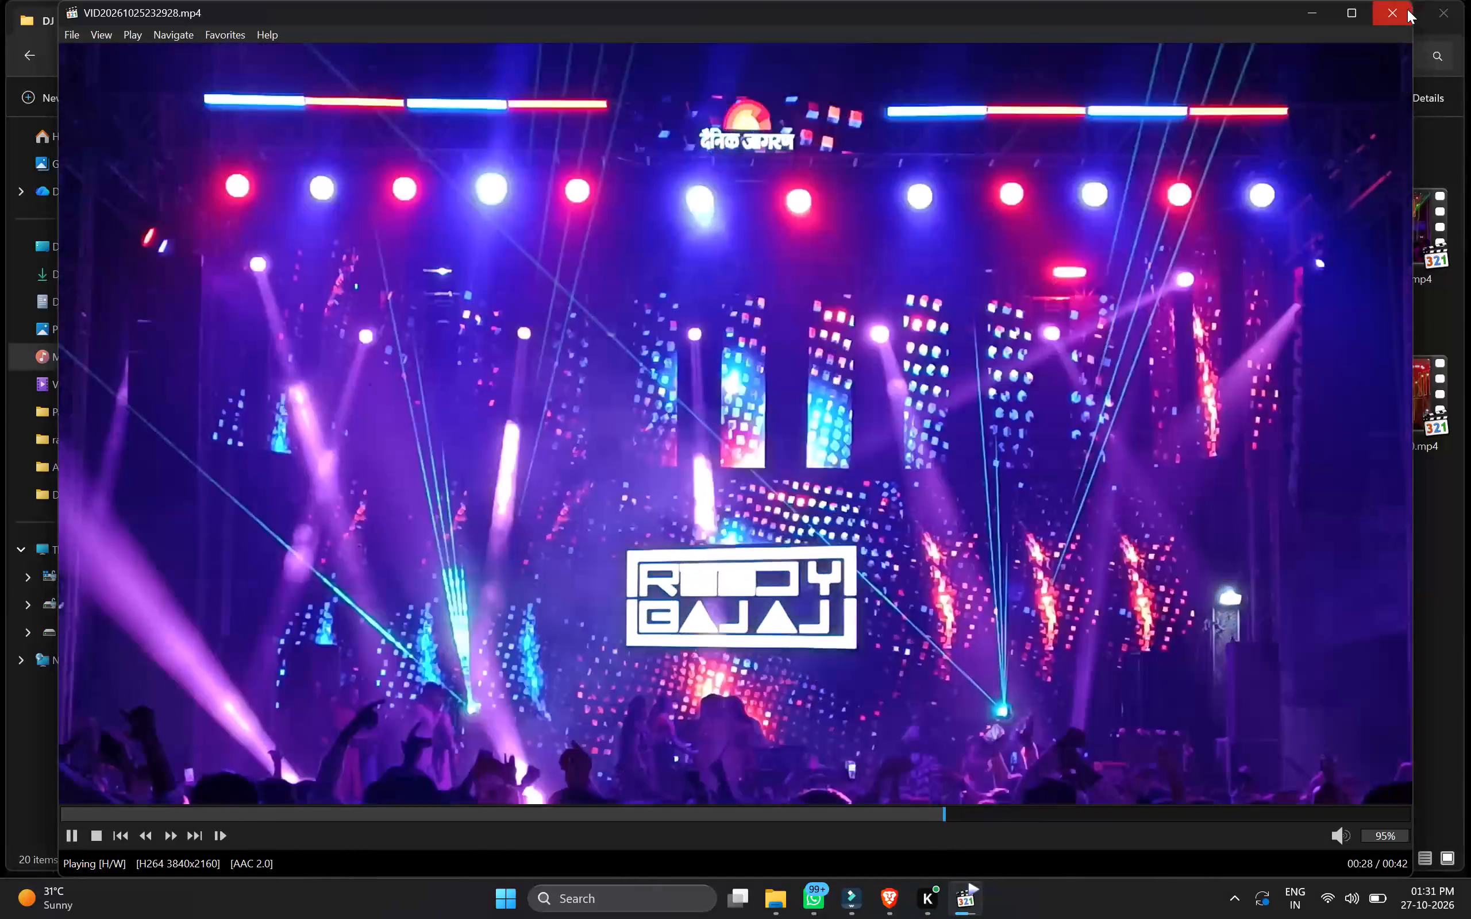
{"action": "left_click", "coordinate": [1404, 10]}
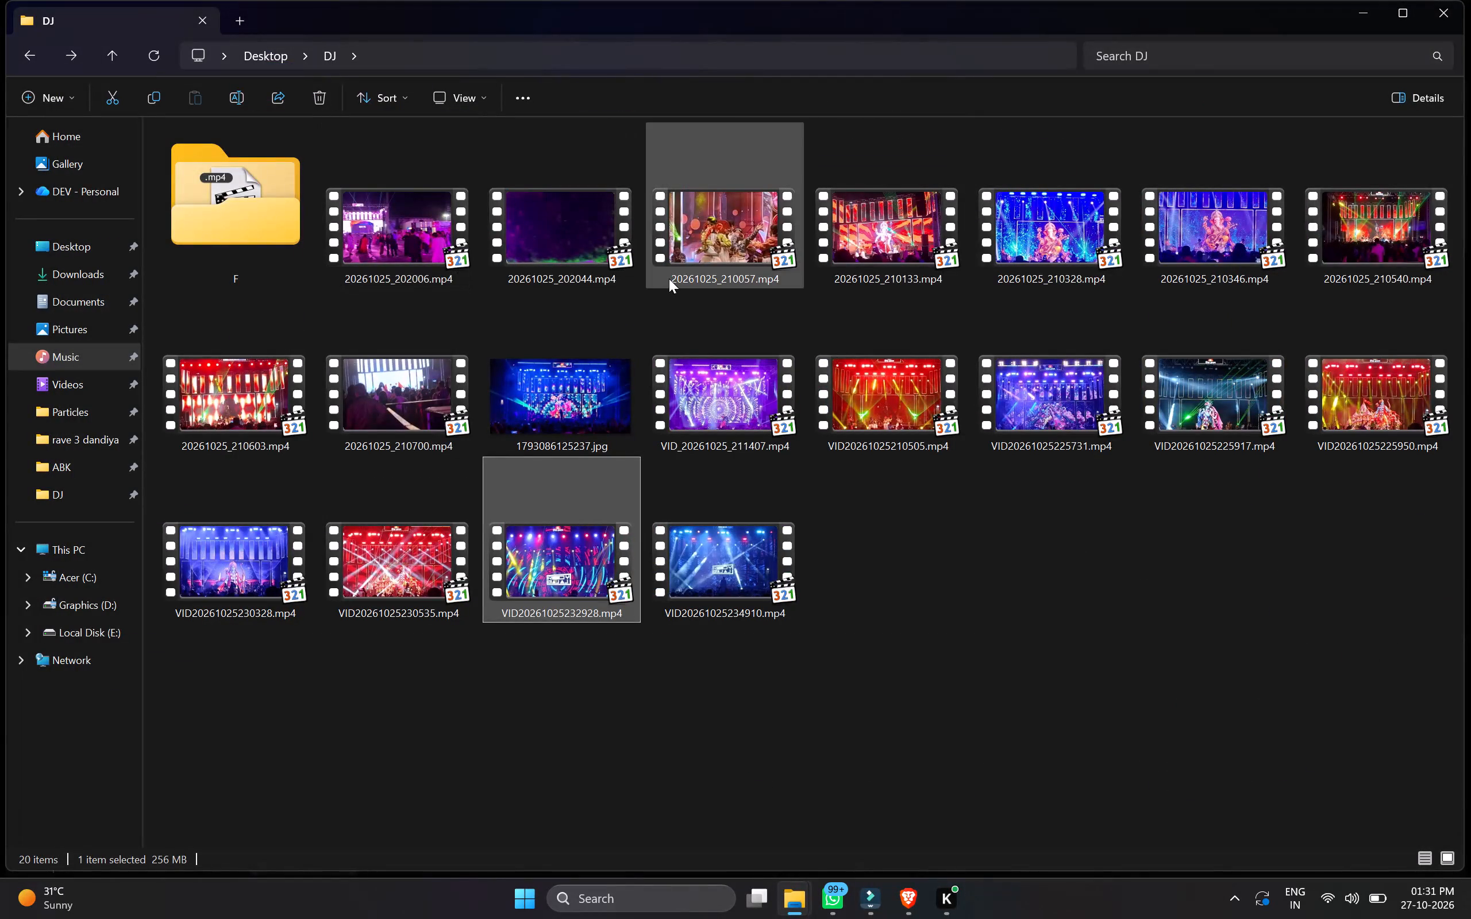
Preview 20261025_202044.mp4, close the player, and delete that video from the DJ folder.
{"action": "double_click", "coordinate": [576, 230]}
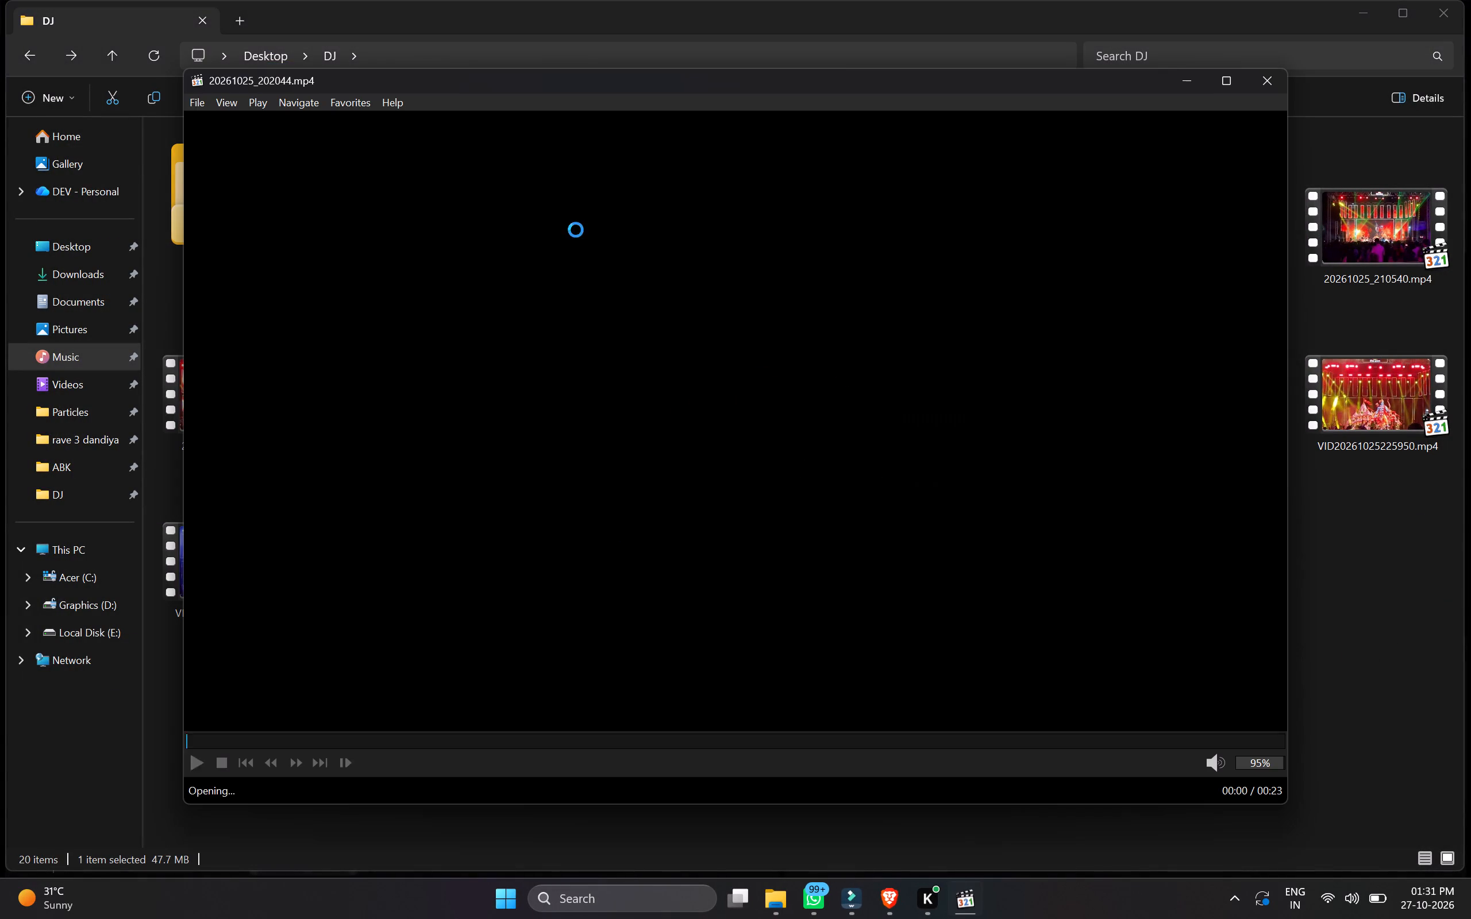
{"action": "key", "text": "Right"}
{"action": "key", "text": "Right"}
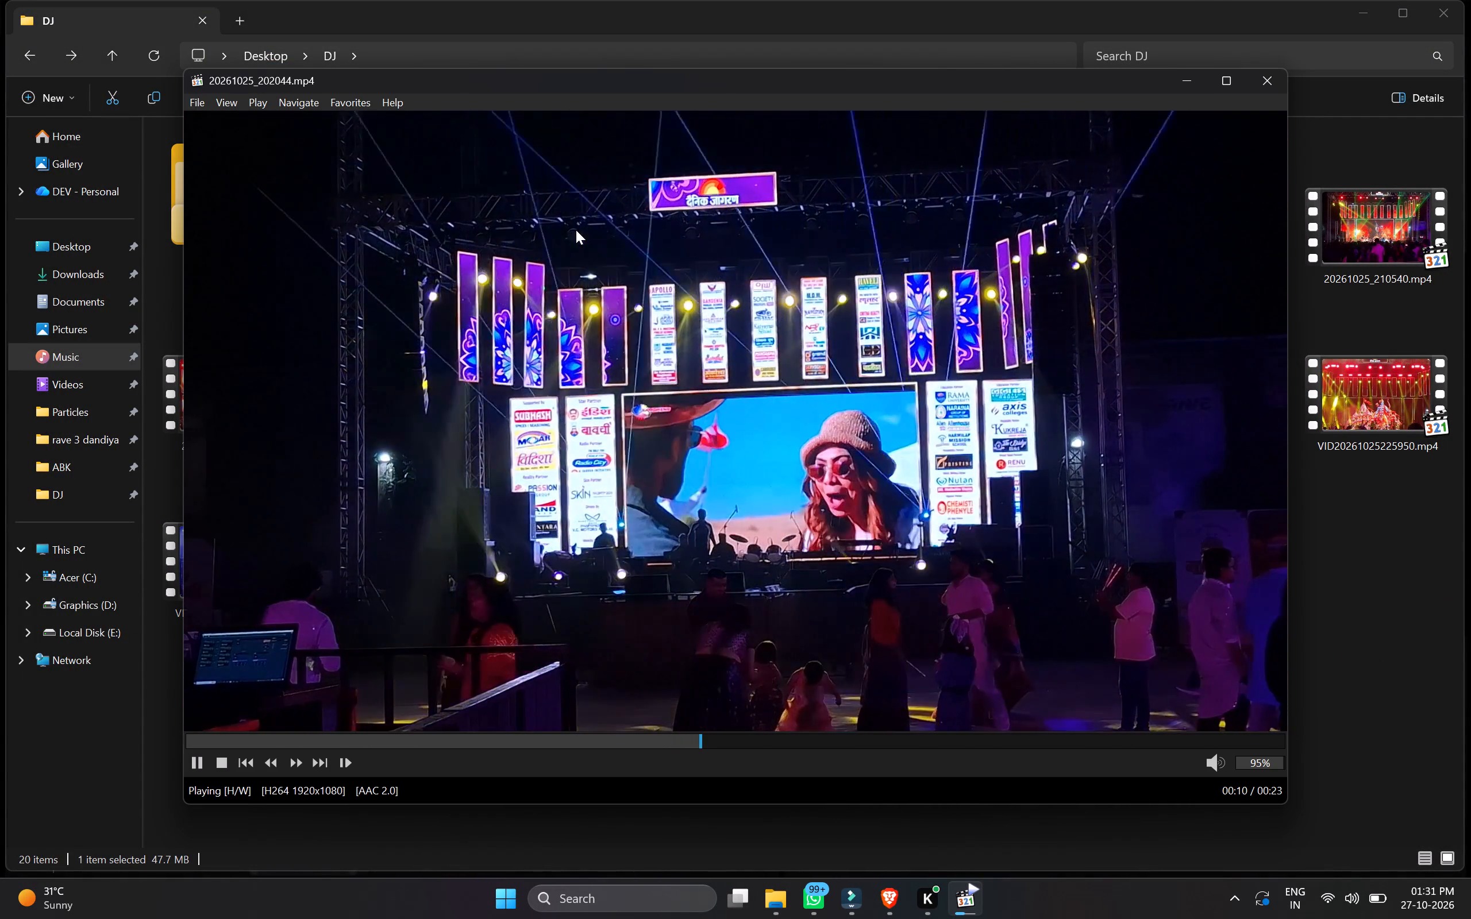
{"action": "left_click", "coordinate": [1274, 82]}
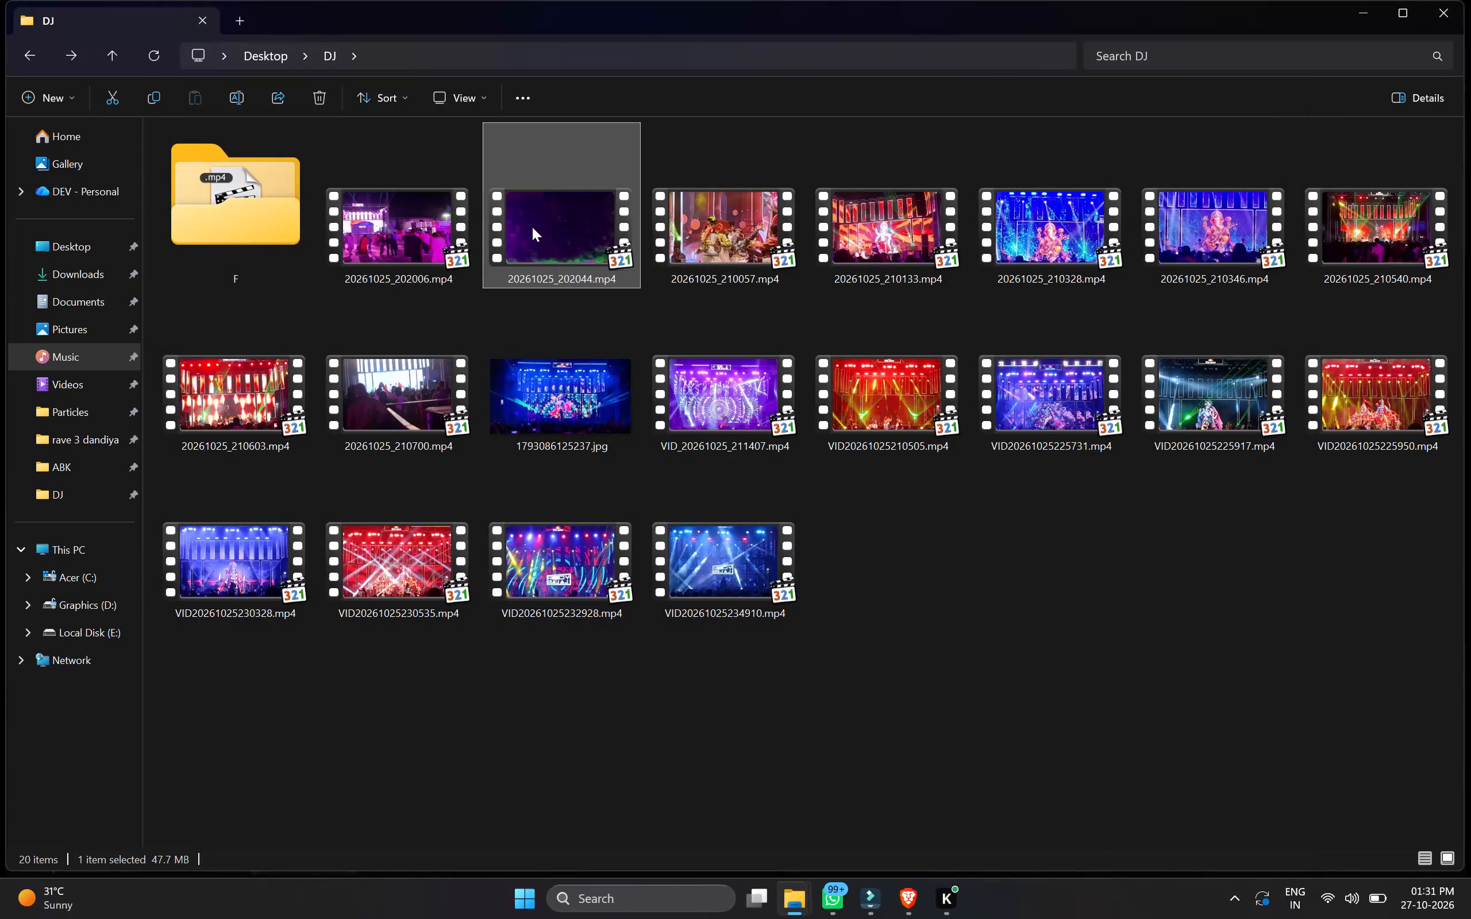
{"action": "key", "text": "Delete"}
Preview 20261025_210057.mp4, close the player, and delete that video from the DJ folder.
{"action": "double_click", "coordinate": [532, 227]}
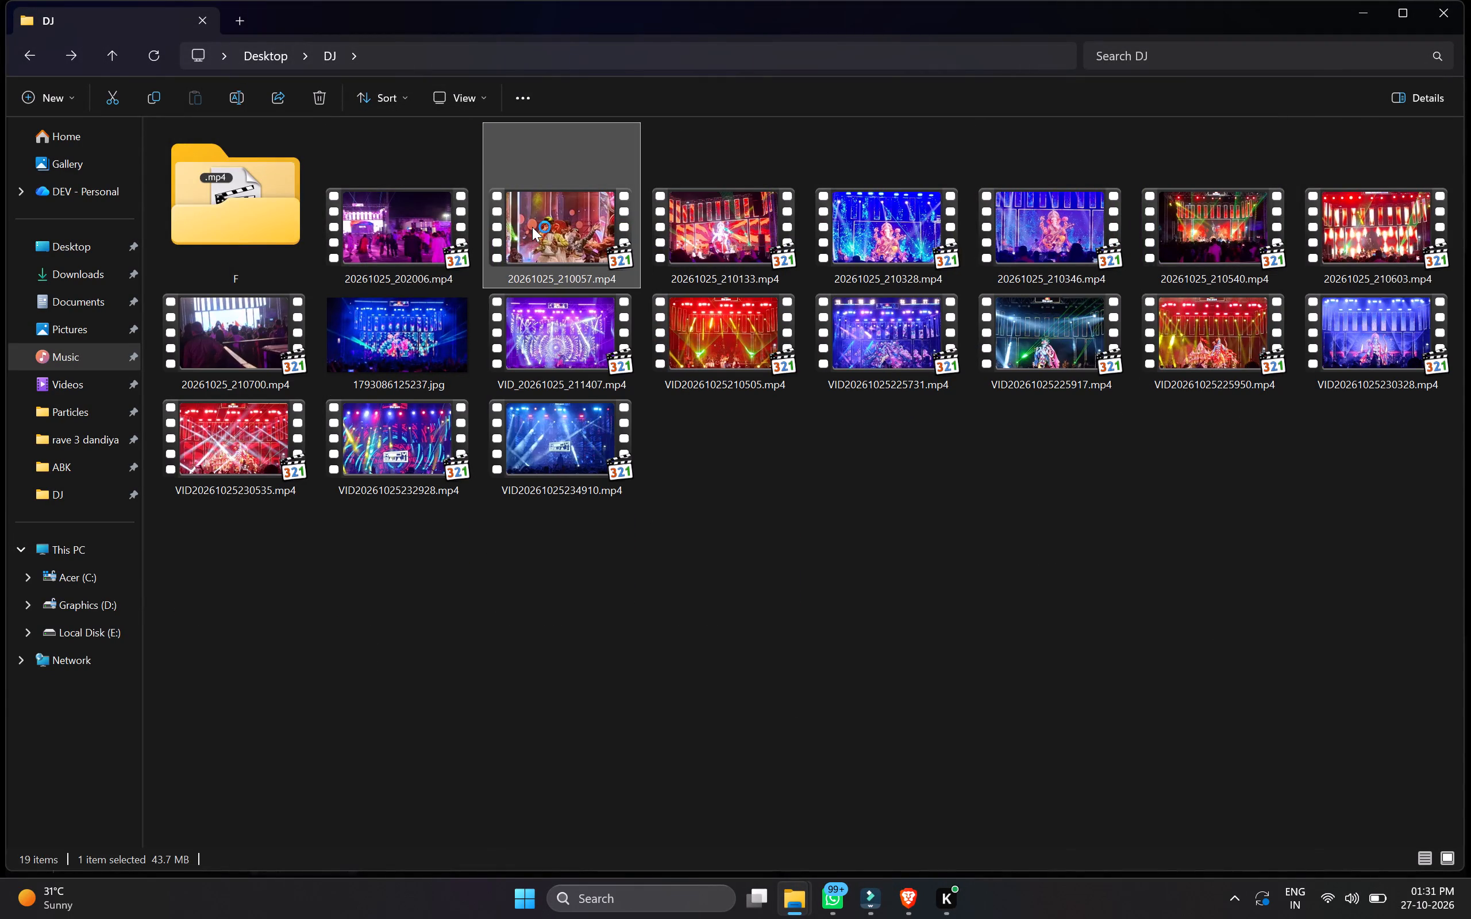
{"action": "key", "text": "Right"}
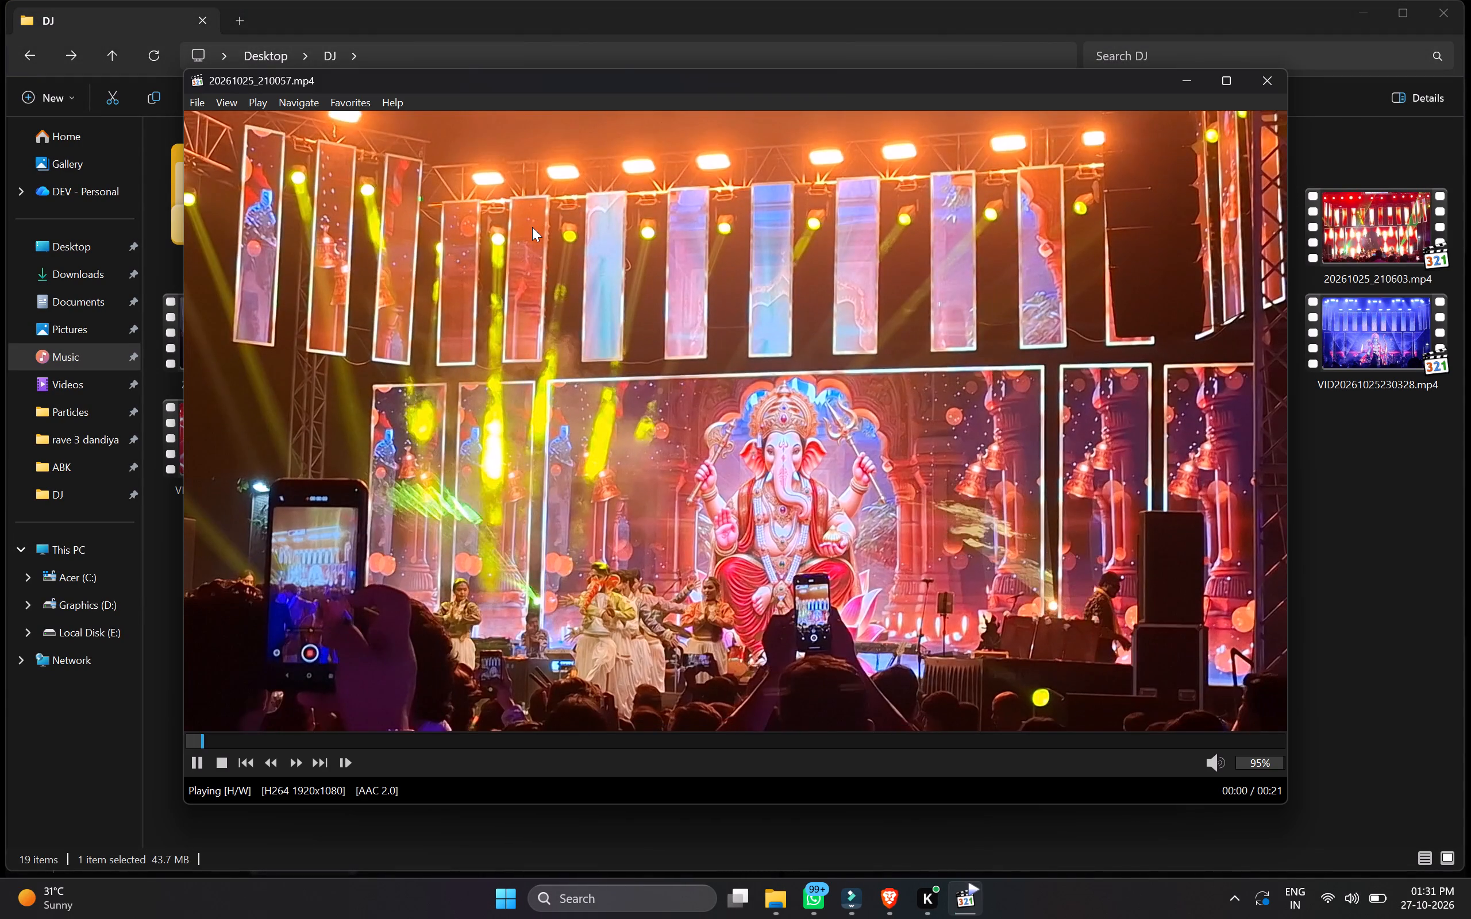
{"action": "key", "text": "Right"}
{"action": "key", "text": "Right"}
{"action": "key", "text": "Right"}
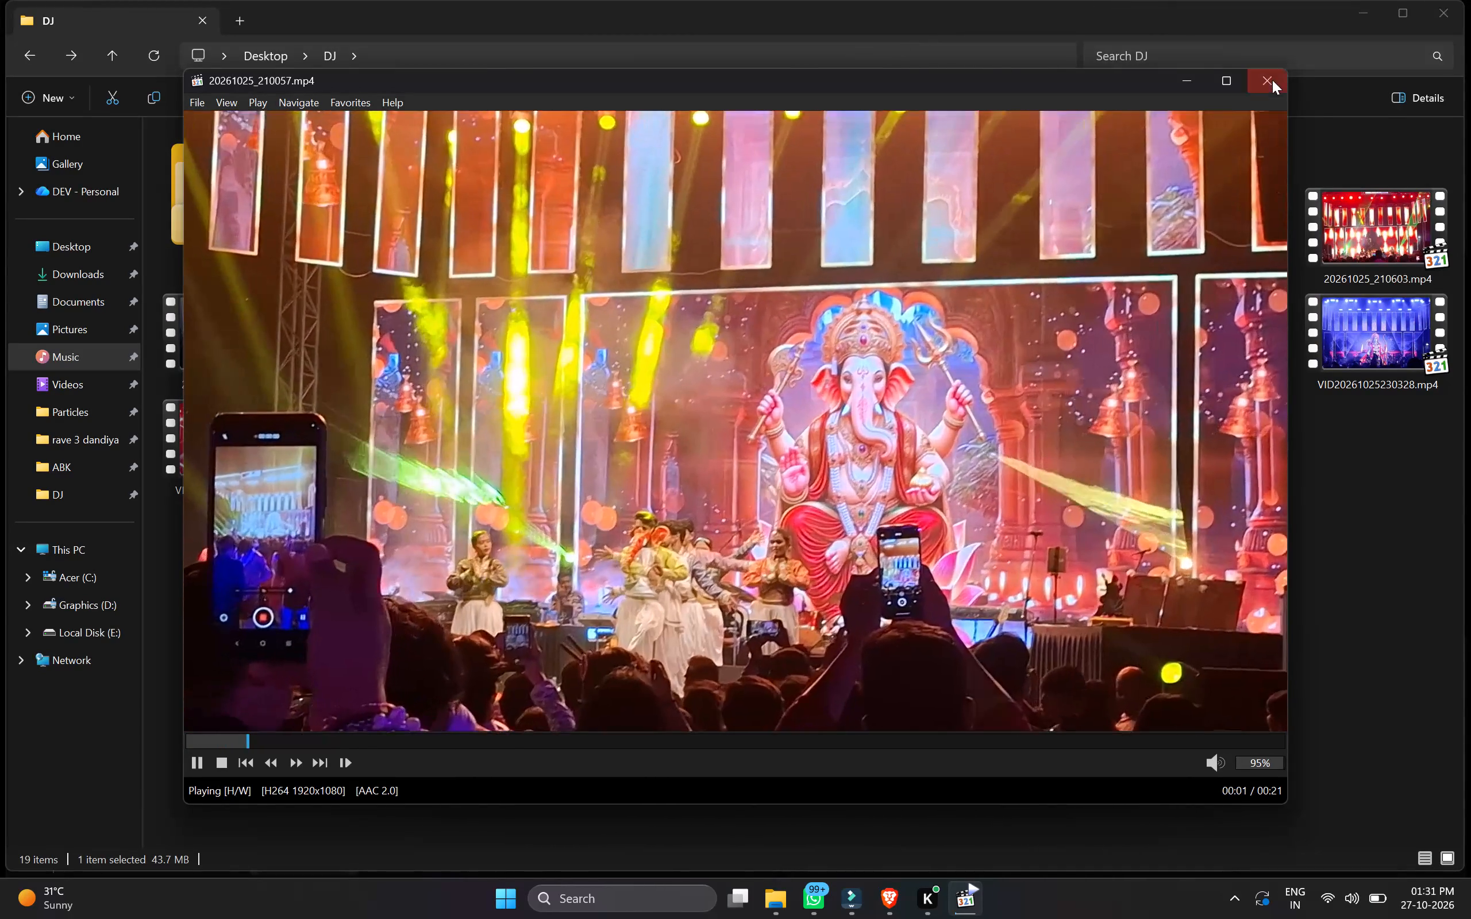
{"action": "left_click", "coordinate": [1273, 86]}
{"action": "left_click", "coordinate": [554, 222]}
{"action": "key", "text": "Delete"}
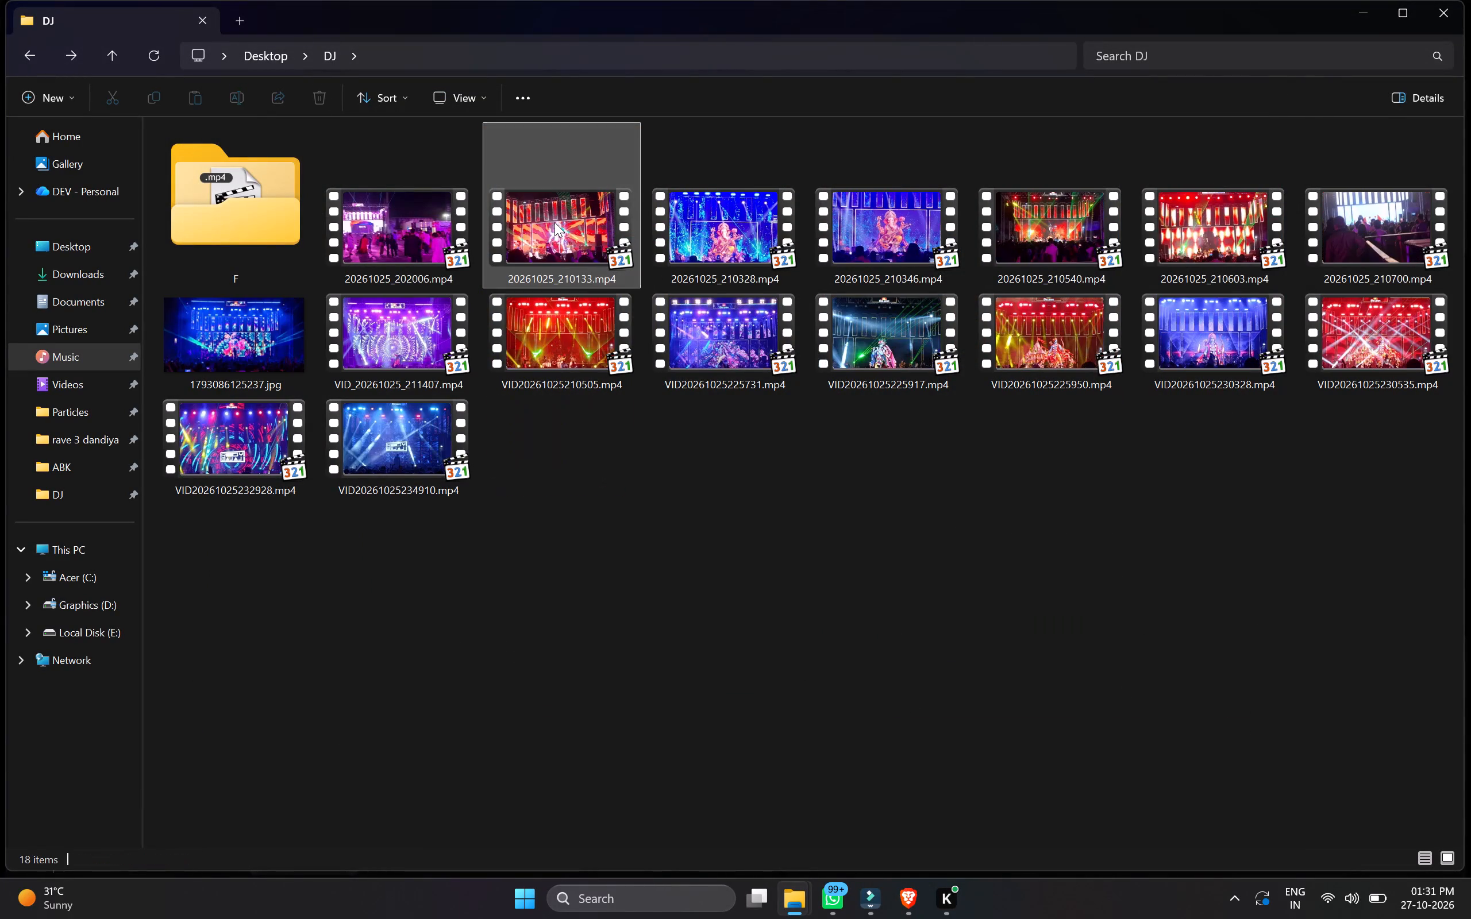
Preview 20261025_210133.mp4, 20261025_210328.mp4 and 20261025_210346.mp4 from the DJ folder in the media player, closing each one after viewing.
{"action": "double_click", "coordinate": [554, 222]}
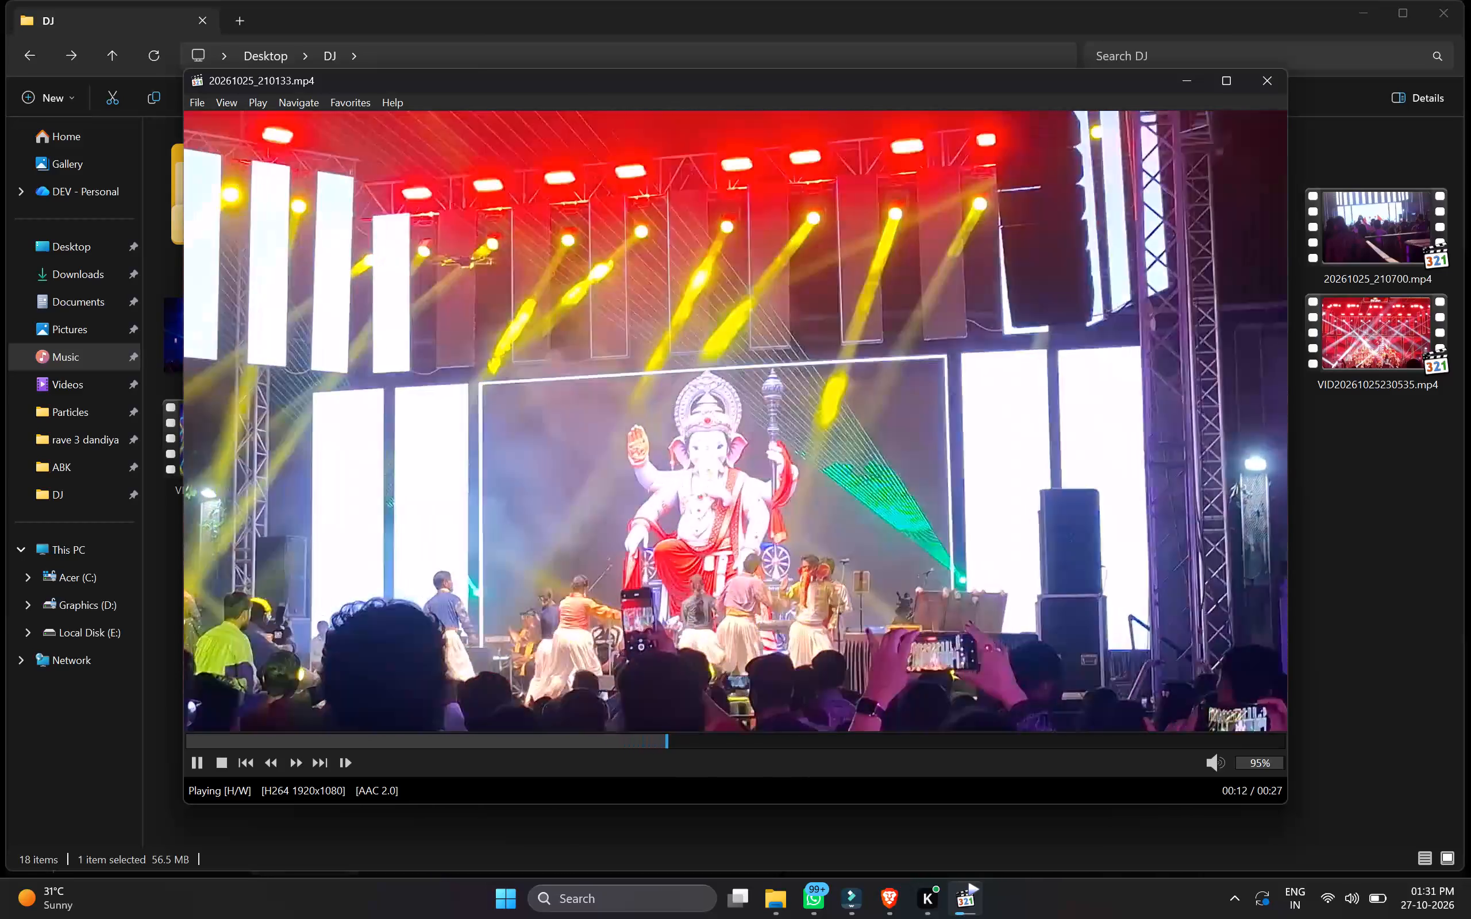
{"action": "key", "text": "Right"}
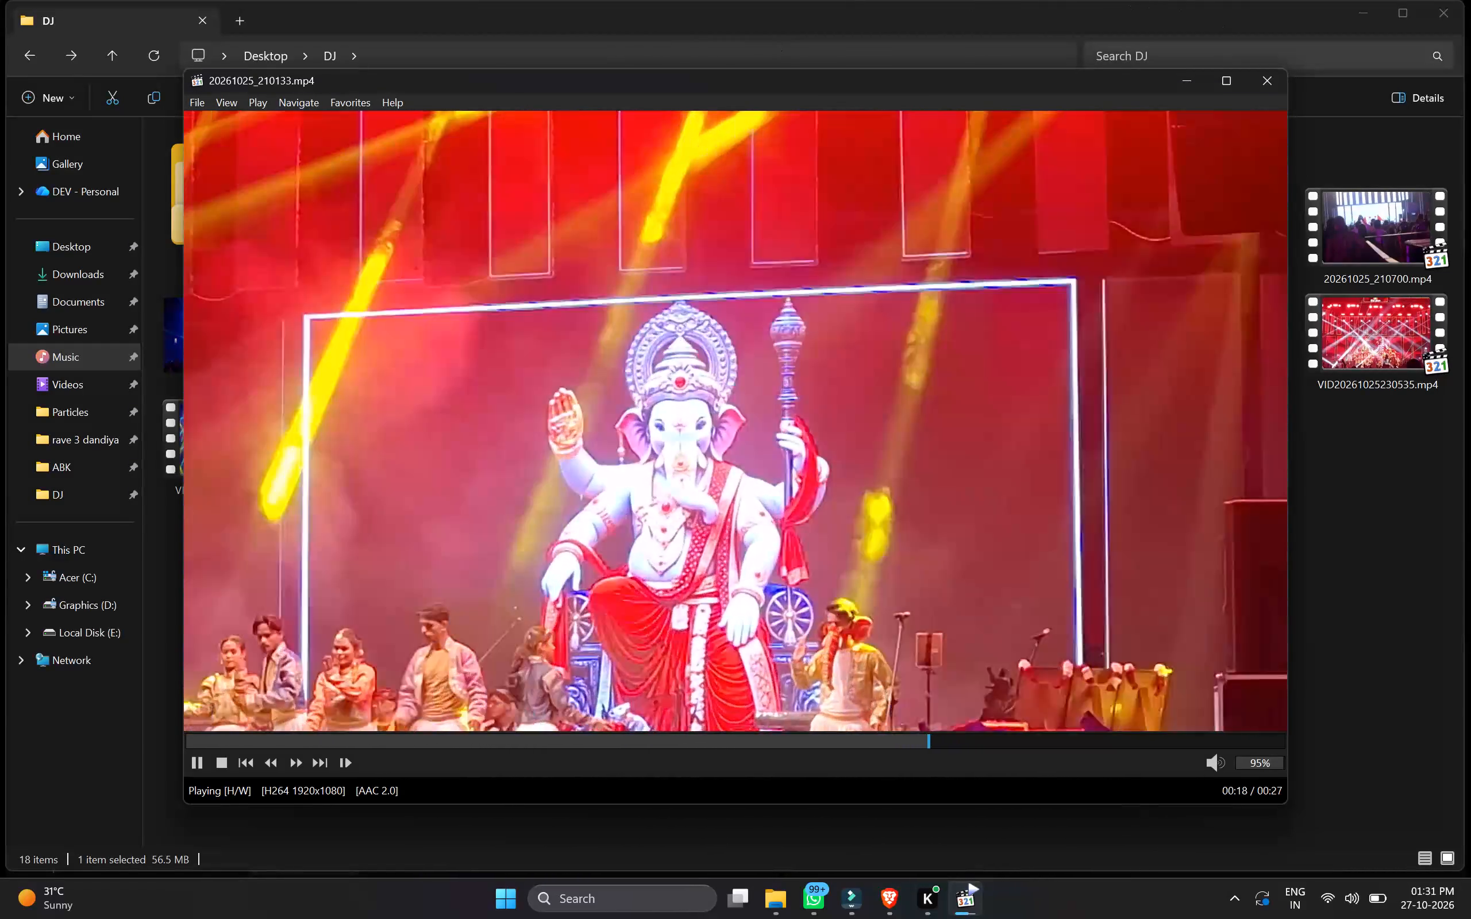
{"action": "left_click", "coordinate": [1269, 87]}
{"action": "double_click", "coordinate": [714, 241]}
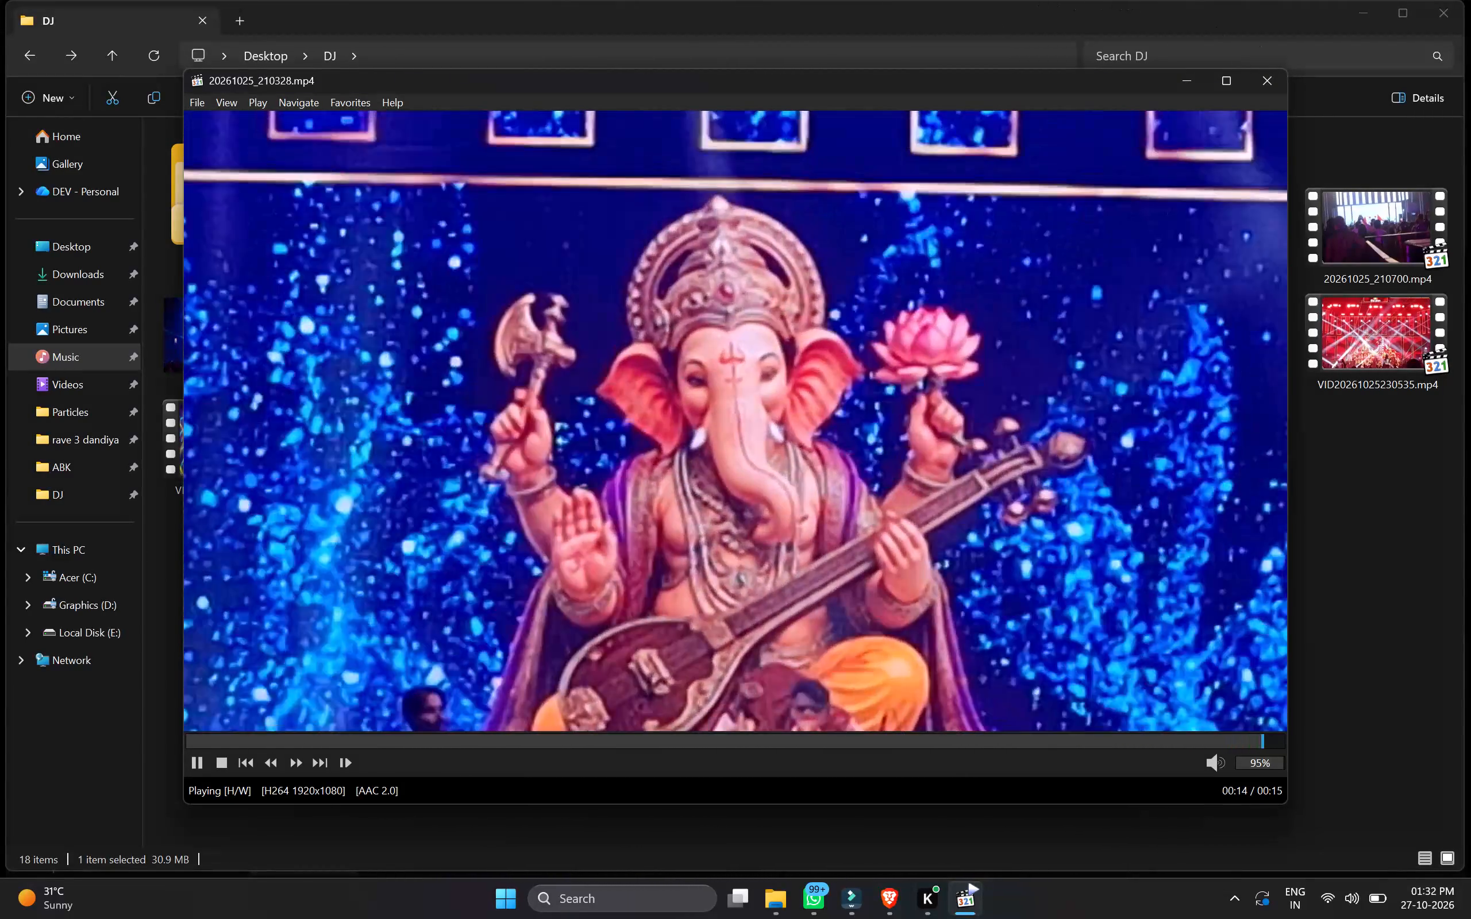
{"action": "left_click", "coordinate": [1270, 83]}
{"action": "double_click", "coordinate": [820, 250]}
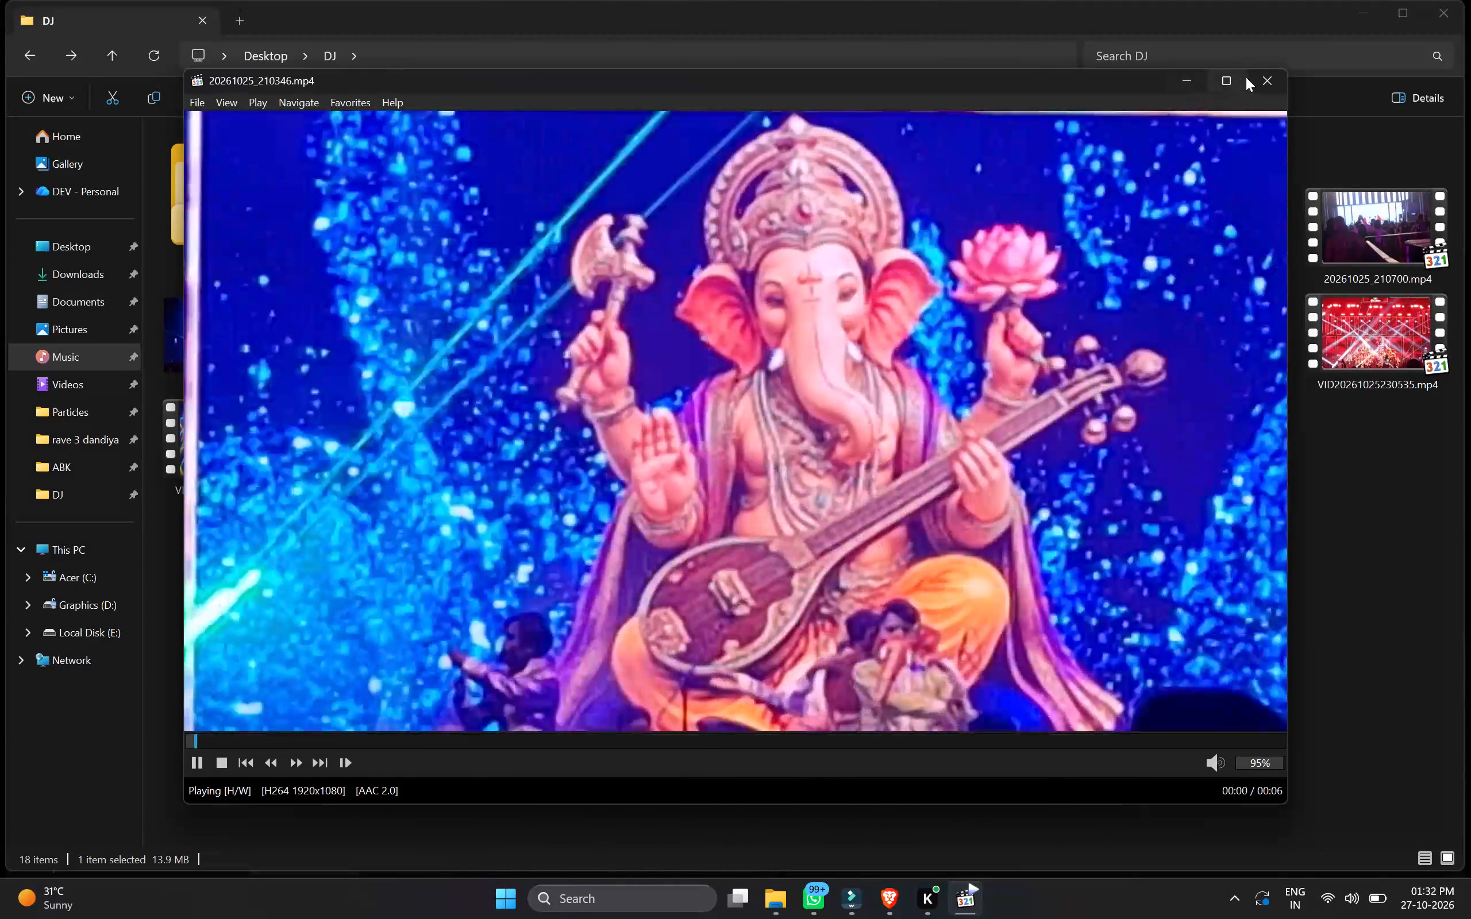
{"action": "left_click", "coordinate": [1274, 81]}
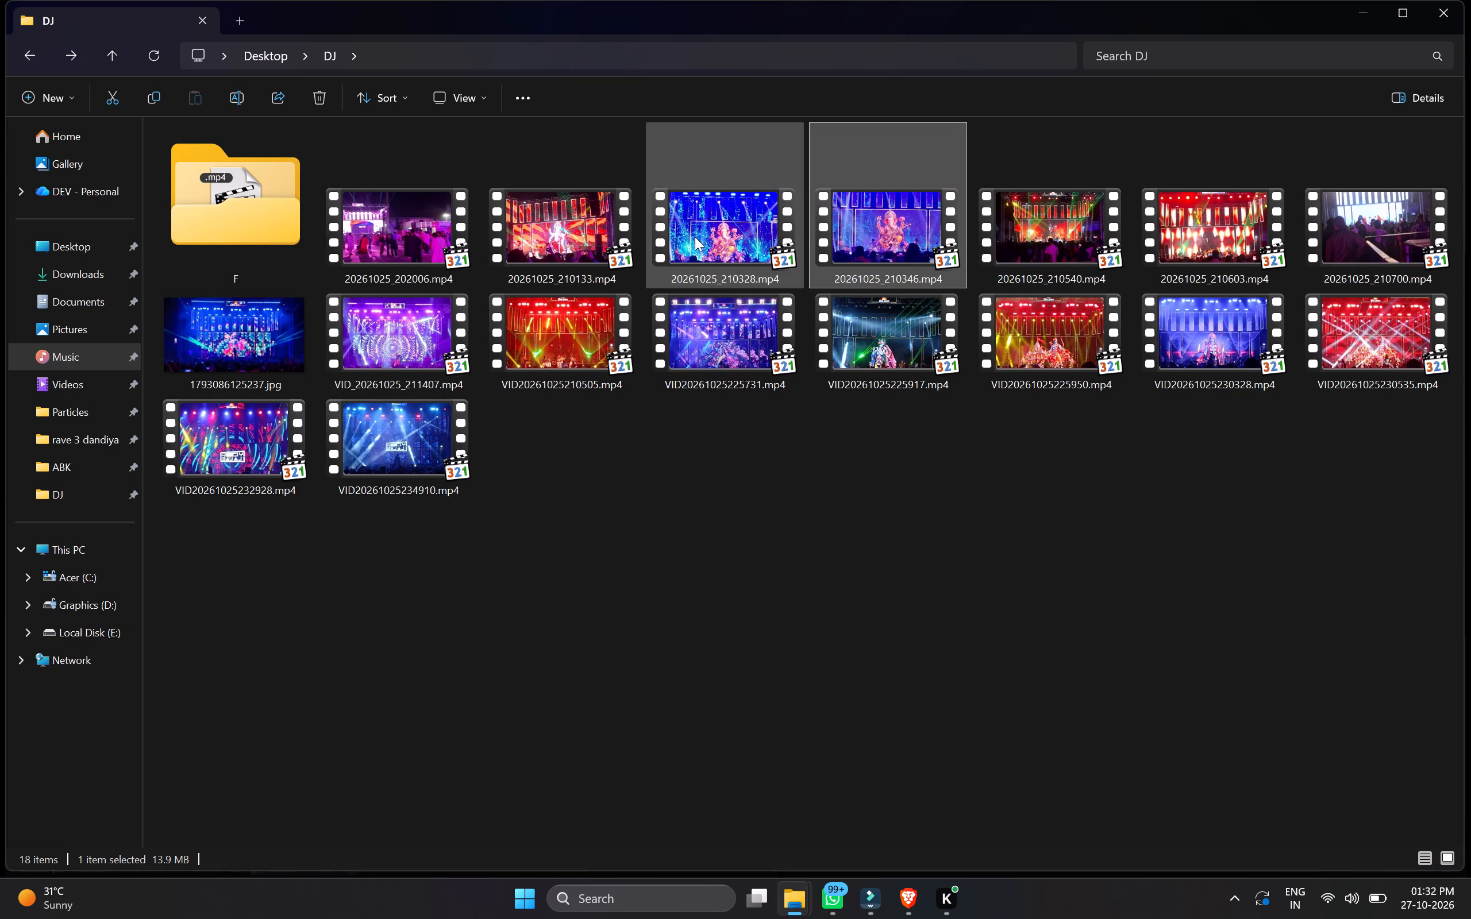
Close Filmora's finished export window, add 20261025_210328.mp4 to Video 1 after the existing edit, and match the project to 1920x1080 29.97fps.
{"action": "left_click_drag", "start_coordinate": [695, 237], "coordinate": [876, 917]}
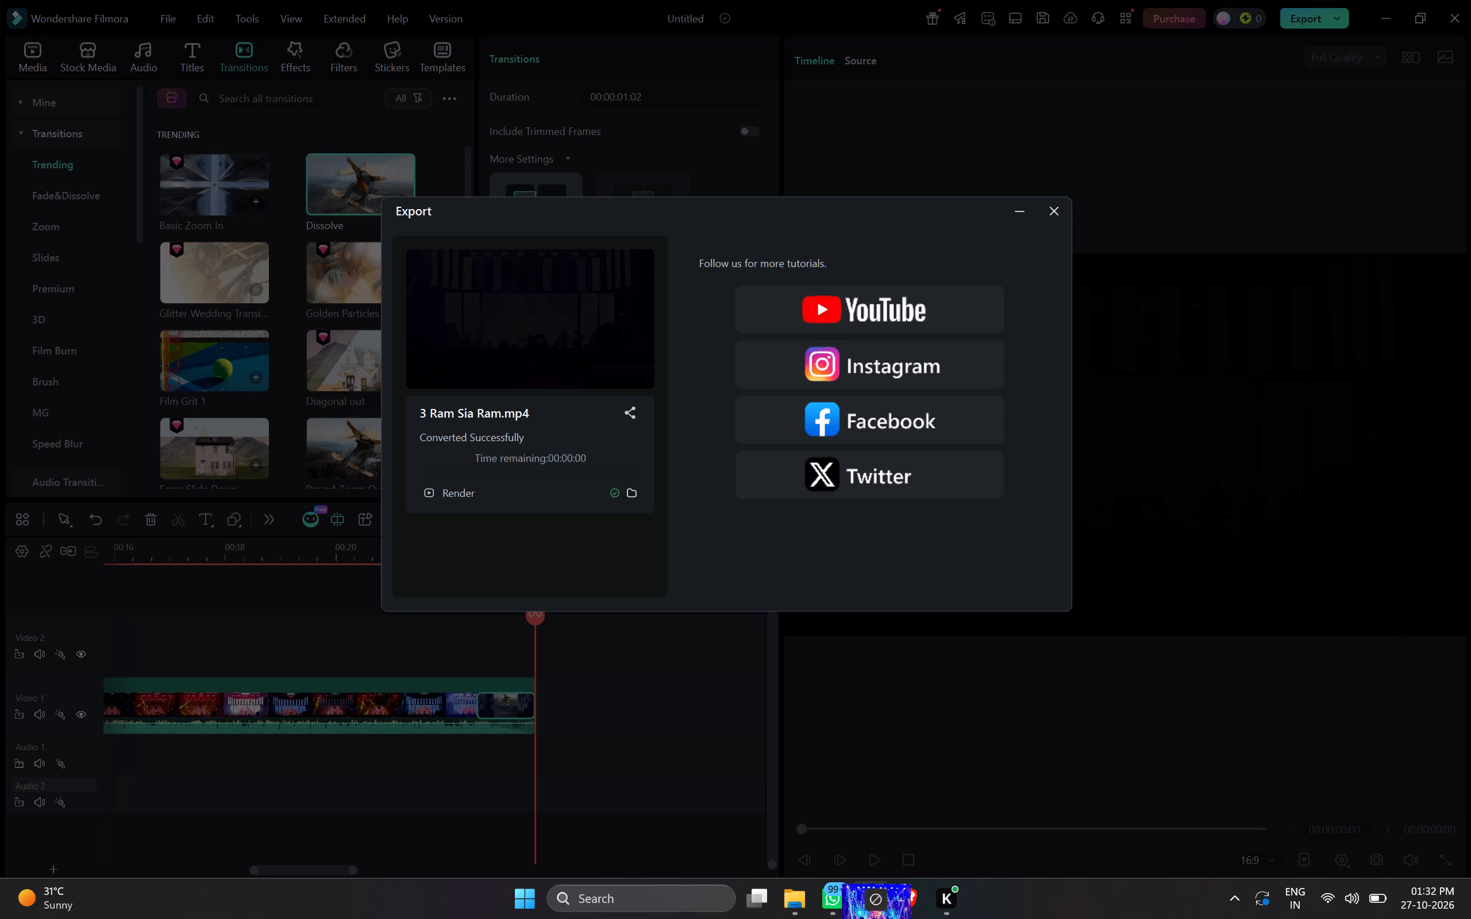
{"action": "left_click_drag", "start_coordinate": [876, 917], "coordinate": [876, 917]}
{"action": "left_click", "coordinate": [1049, 210]}
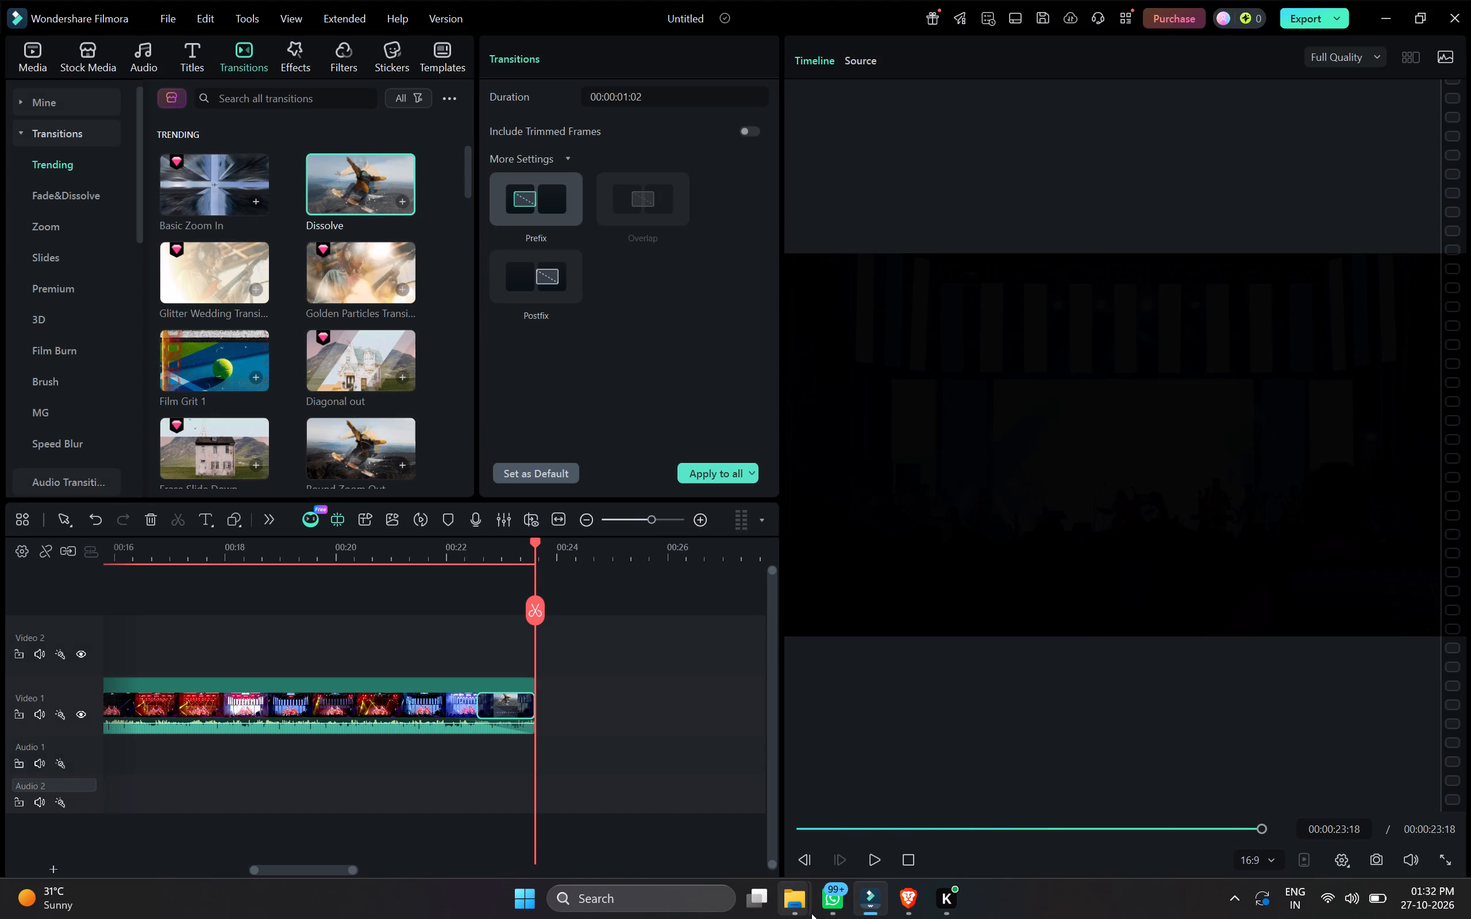
{"action": "left_click", "coordinate": [810, 913]}
{"action": "left_click", "coordinate": [726, 829]}
{"action": "left_click_drag", "start_coordinate": [710, 233], "coordinate": [876, 899]}
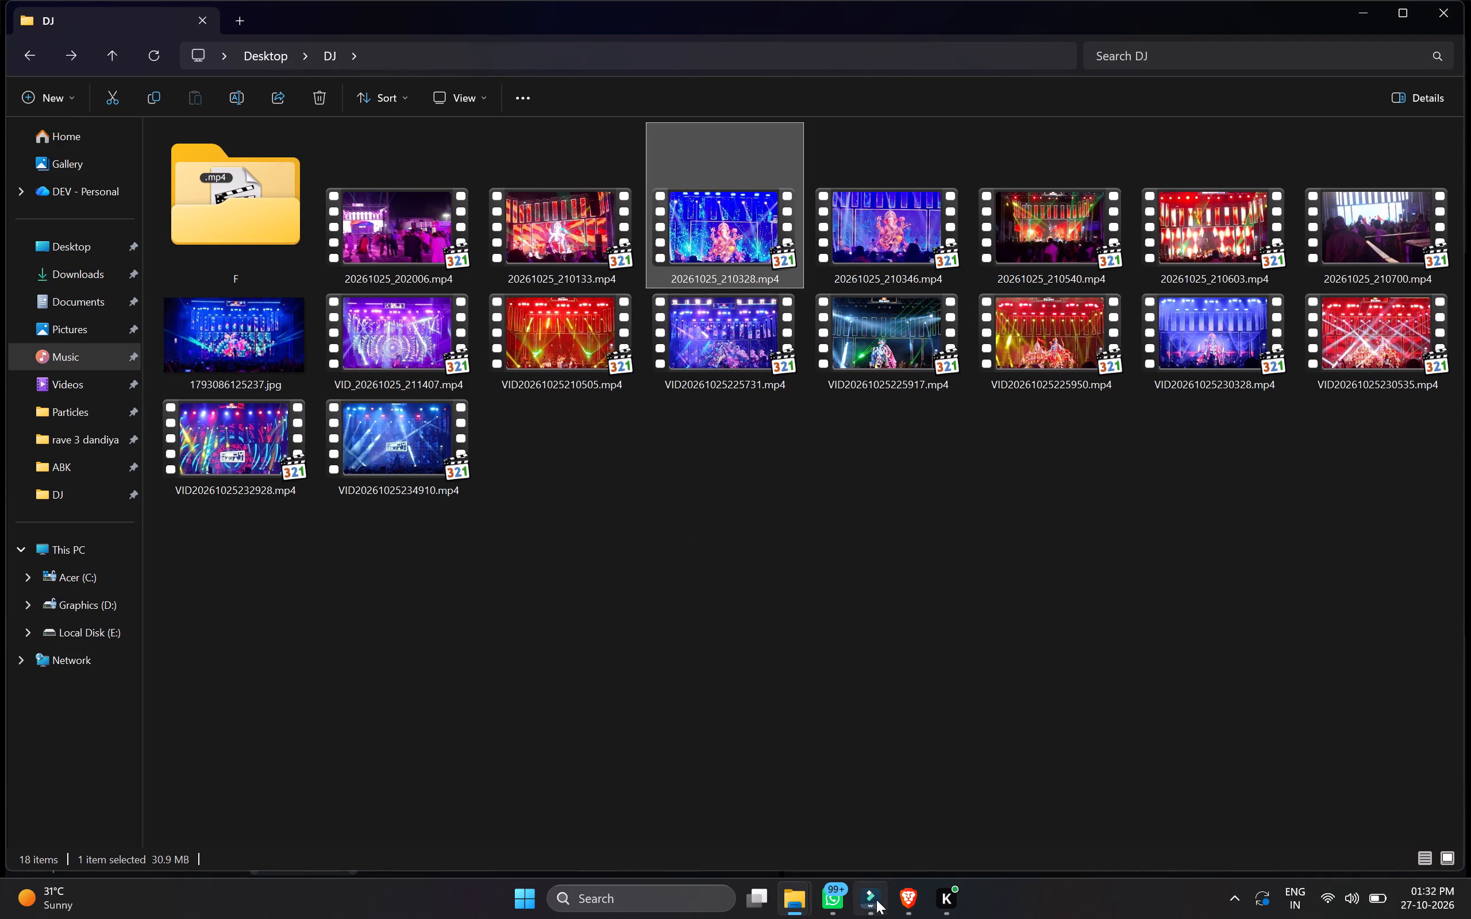
{"action": "left_click_drag", "start_coordinate": [876, 899], "coordinate": [641, 725]}
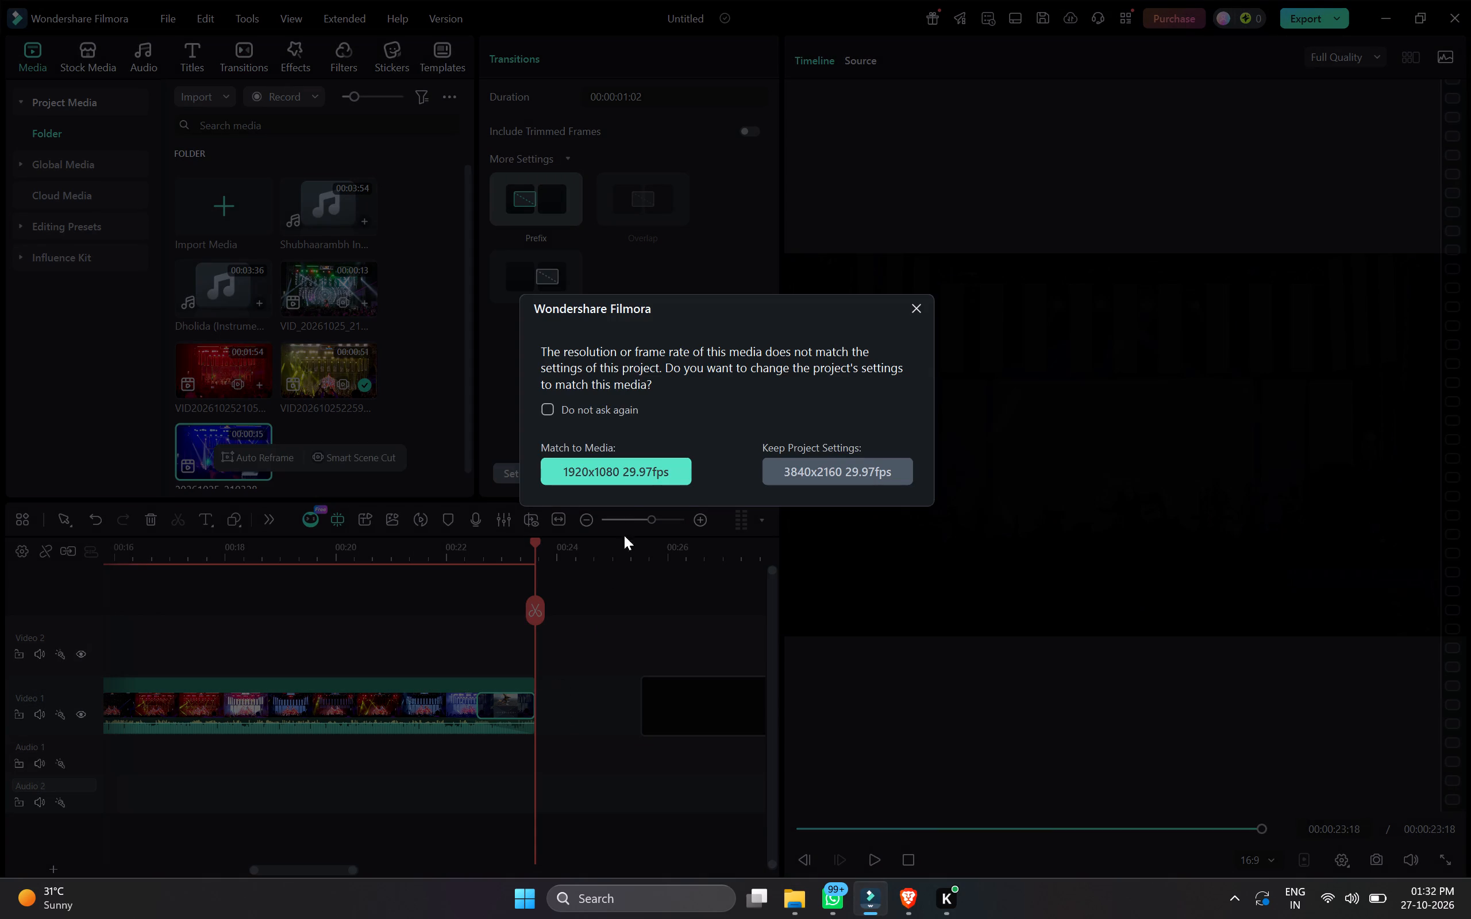
{"action": "left_click", "coordinate": [622, 480]}
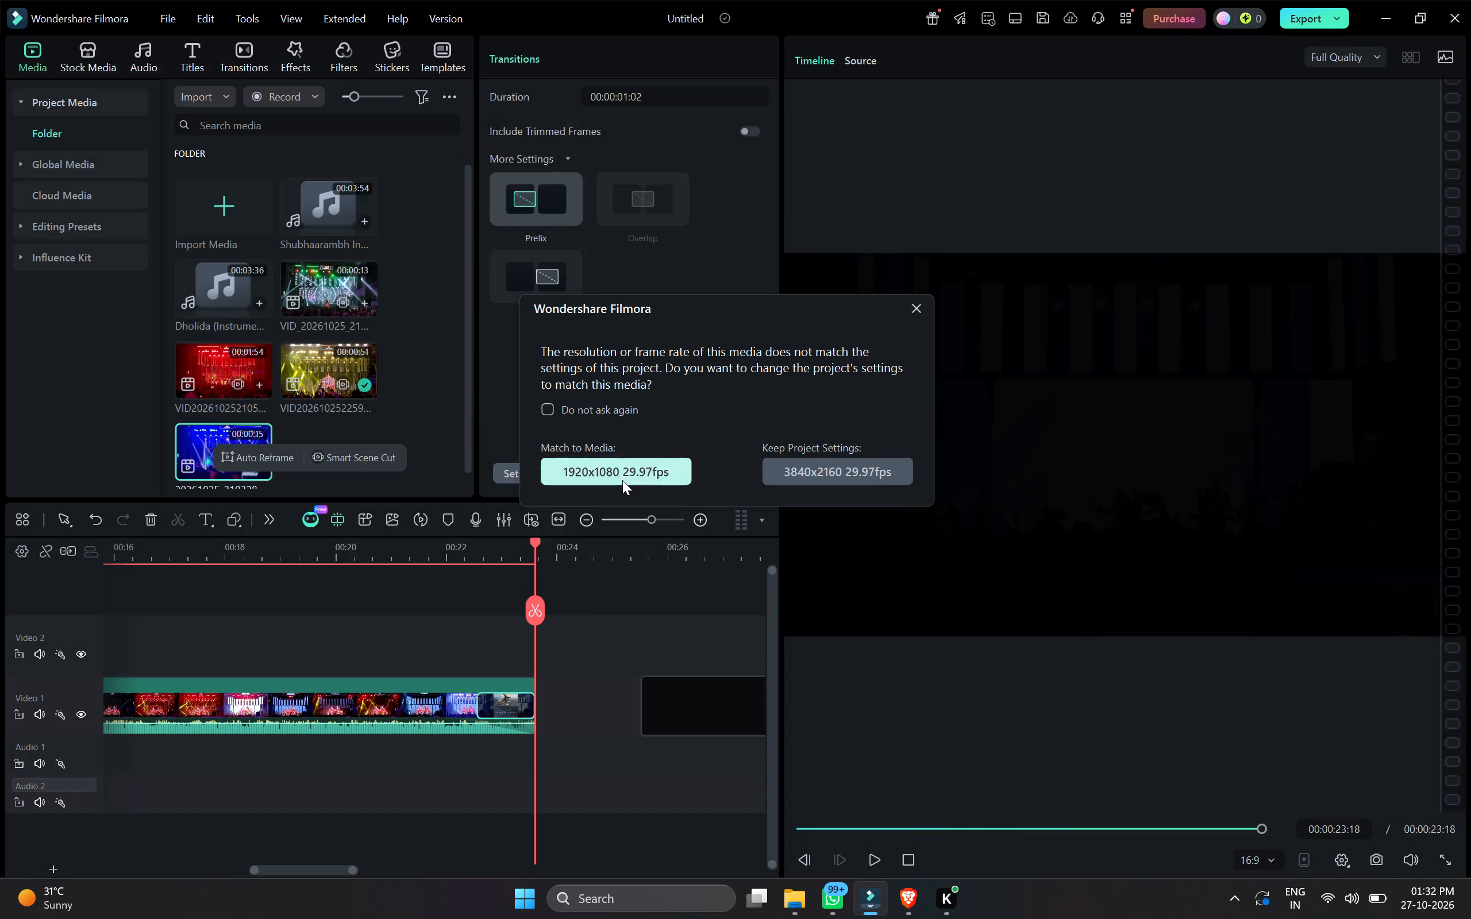
Delete the previously exported edit from Video 1 and move the 20261025_210328 clip to the start of the timeline.
{"action": "left_click_drag", "start_coordinate": [563, 675], "coordinate": [365, 739]}
{"action": "key", "text": "Delete"}
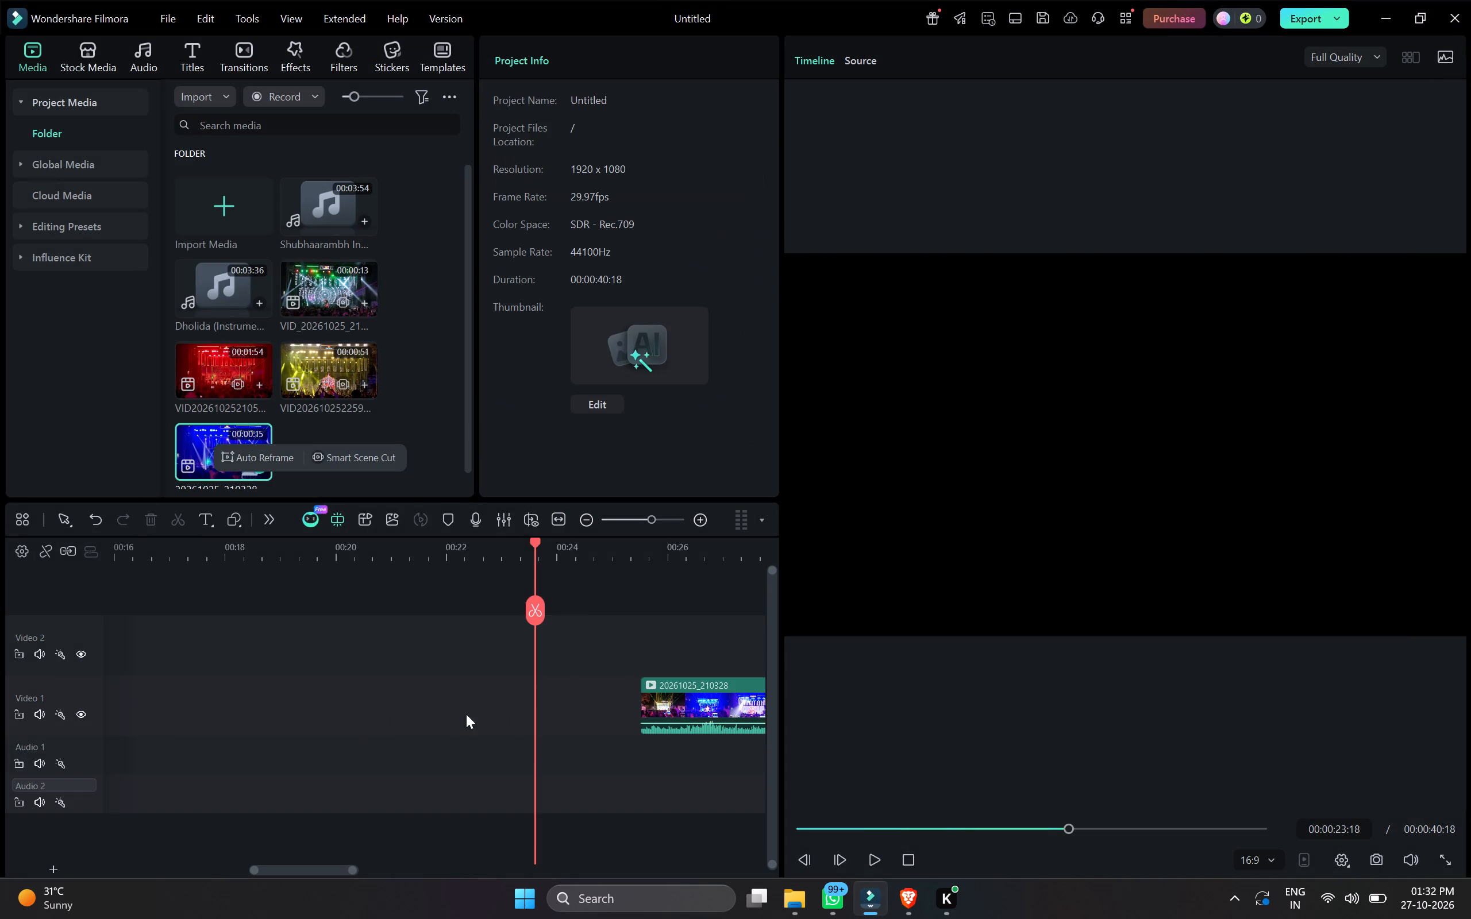
{"action": "left_click_drag", "start_coordinate": [668, 709], "coordinate": [44, 697]}
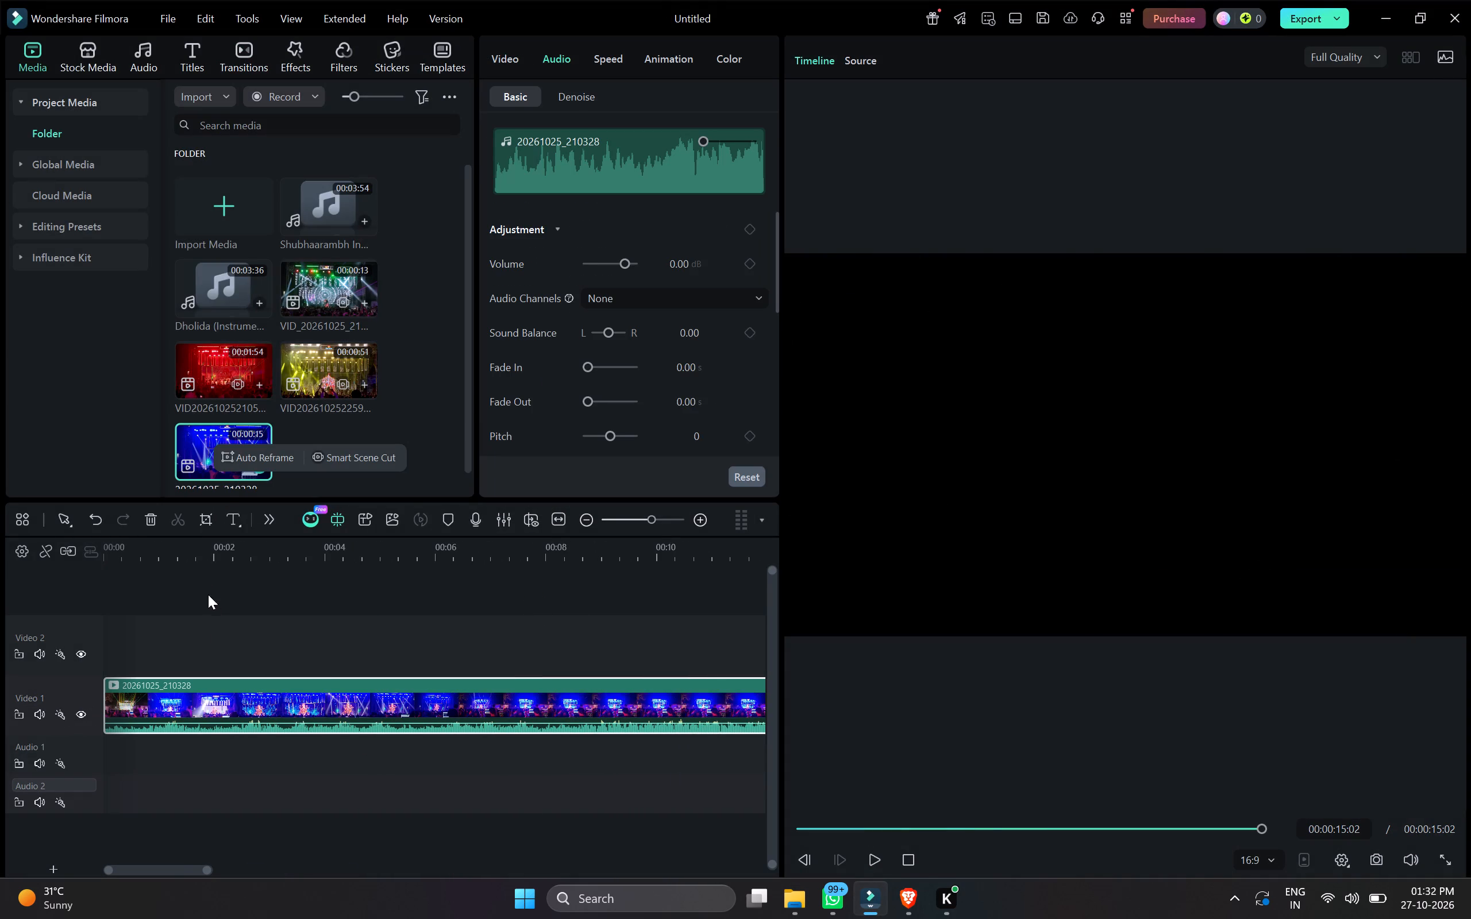
Play the 20261025_210328 clip from its start, then trim its end back to about 12 seconds.
{"action": "left_click", "coordinate": [187, 566]}
{"action": "left_click", "coordinate": [183, 549]}
{"action": "left_click_drag", "start_coordinate": [180, 542], "coordinate": [20, 531]}
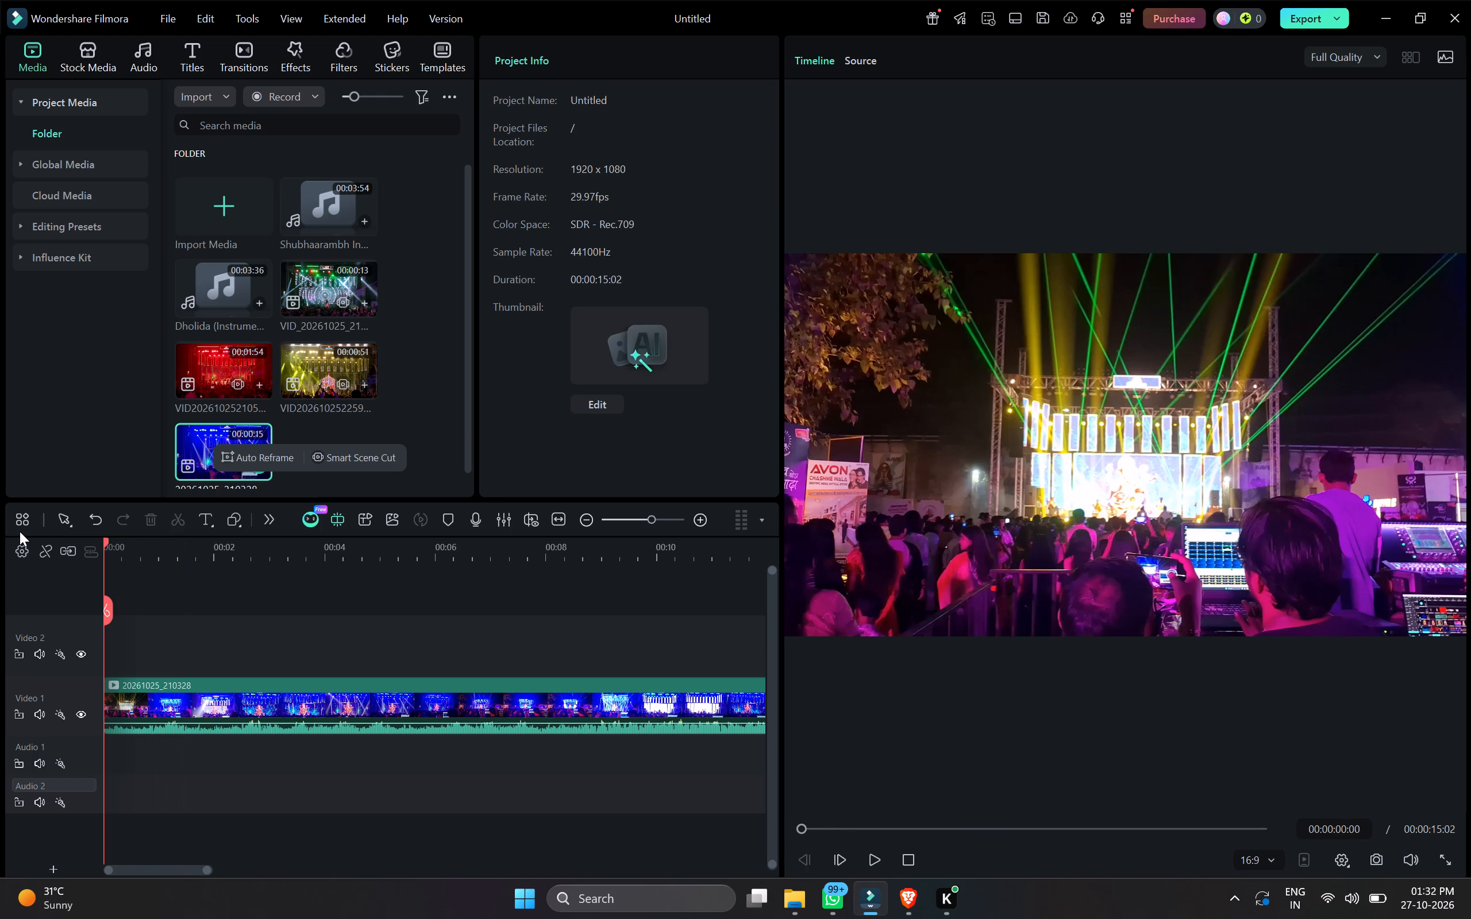
{"action": "key", "text": "space"}
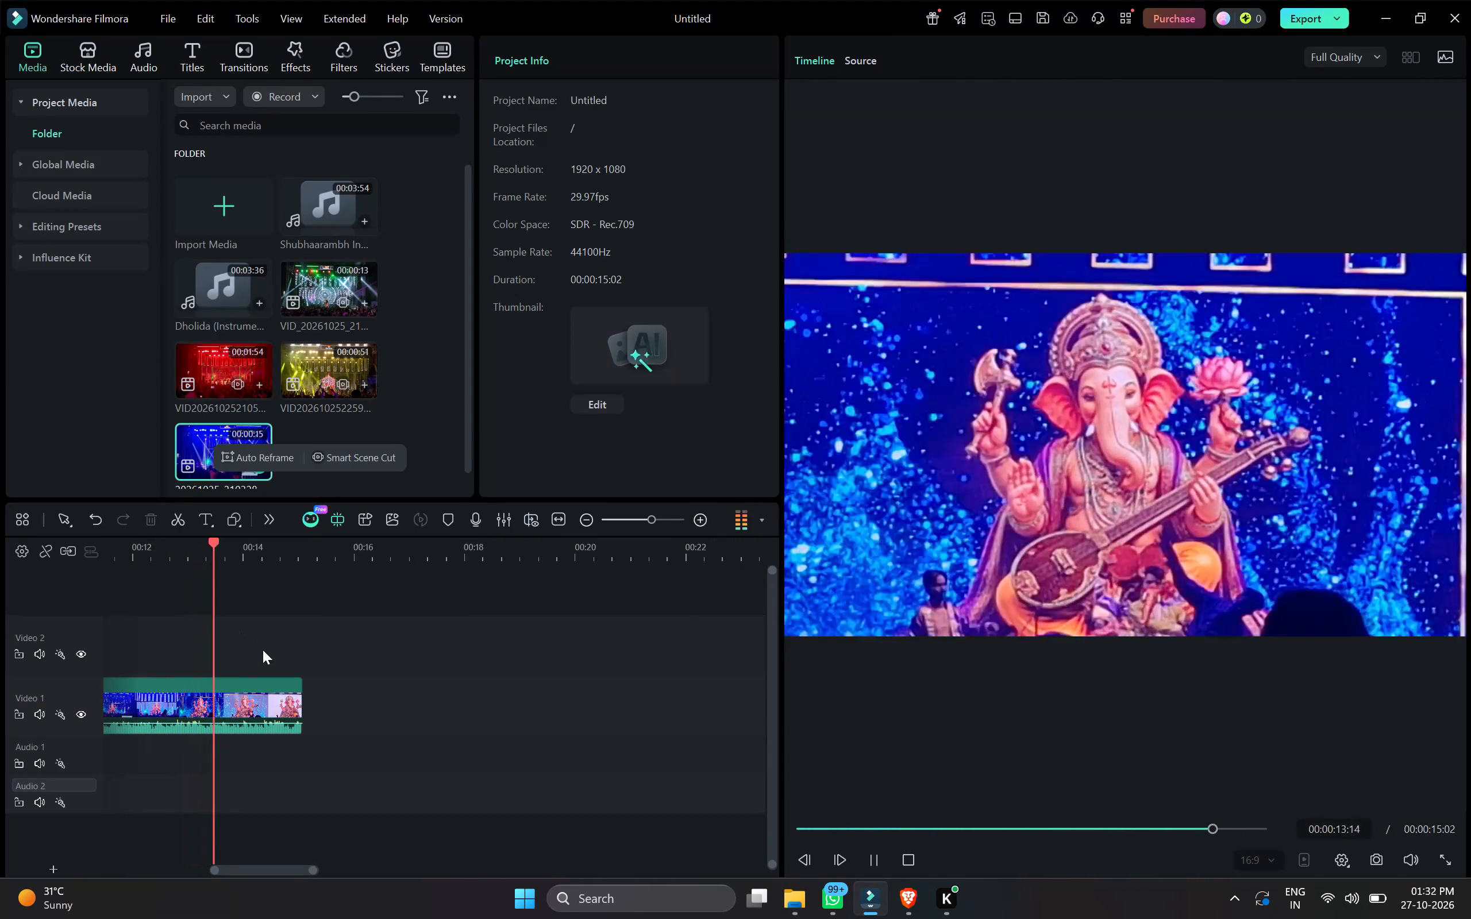
{"action": "key", "text": "space"}
{"action": "left_click", "coordinate": [184, 554]}
{"action": "left_click", "coordinate": [157, 569]}
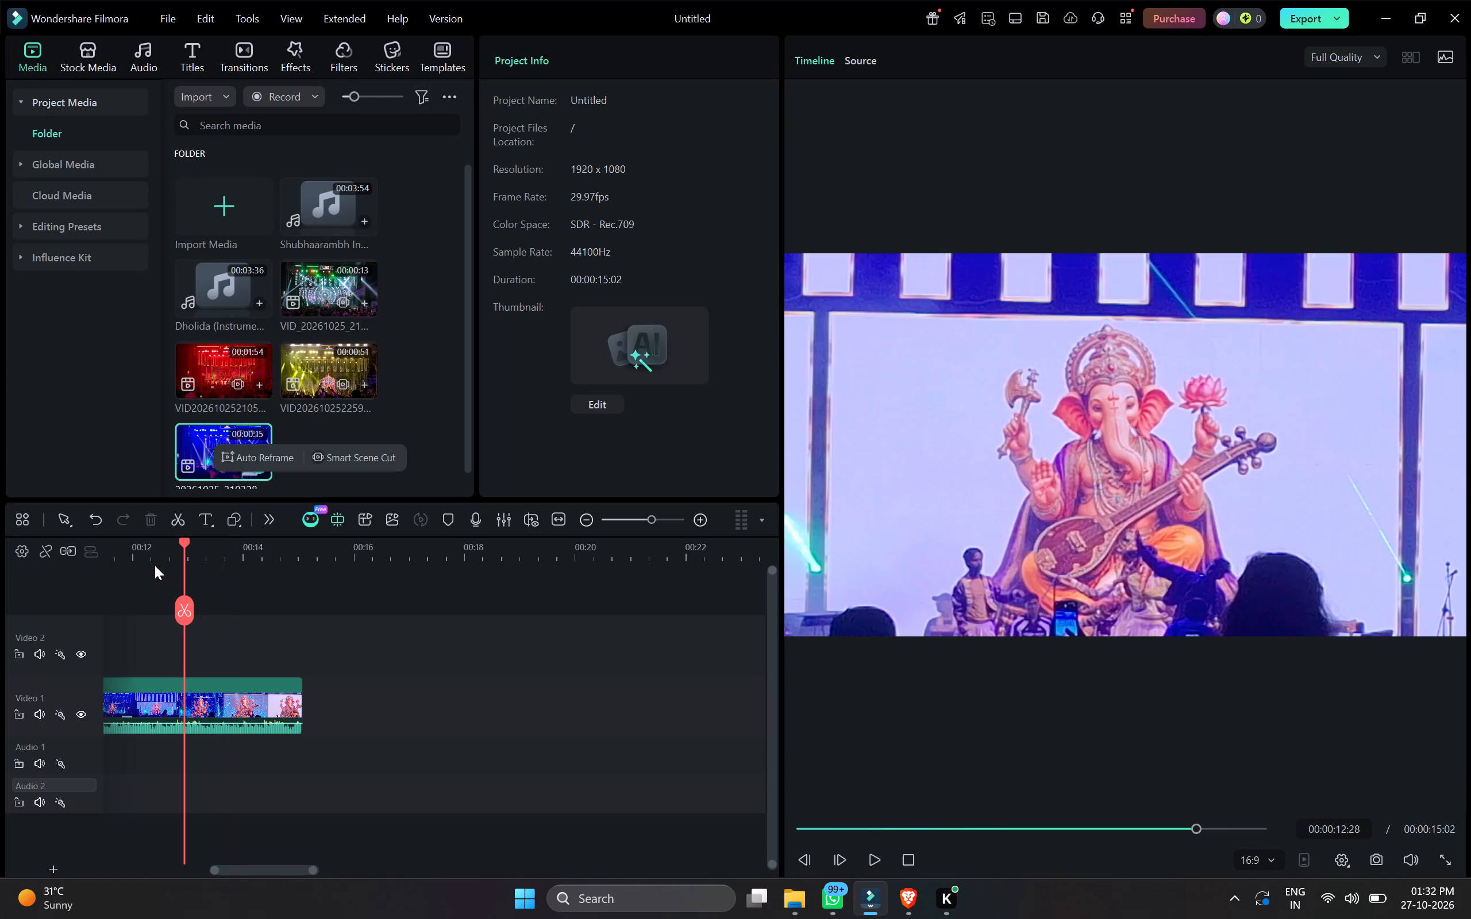
{"action": "left_click", "coordinate": [143, 554]}
{"action": "left_click_drag", "start_coordinate": [296, 704], "coordinate": [143, 701]}
Add a Dissolve transition at the end of the 20261025_210328 clip and shorten its duration to 00:00:00:25.
{"action": "scroll", "coordinate": [238, 705], "scroll_direction": "right", "scroll_amount": 1}
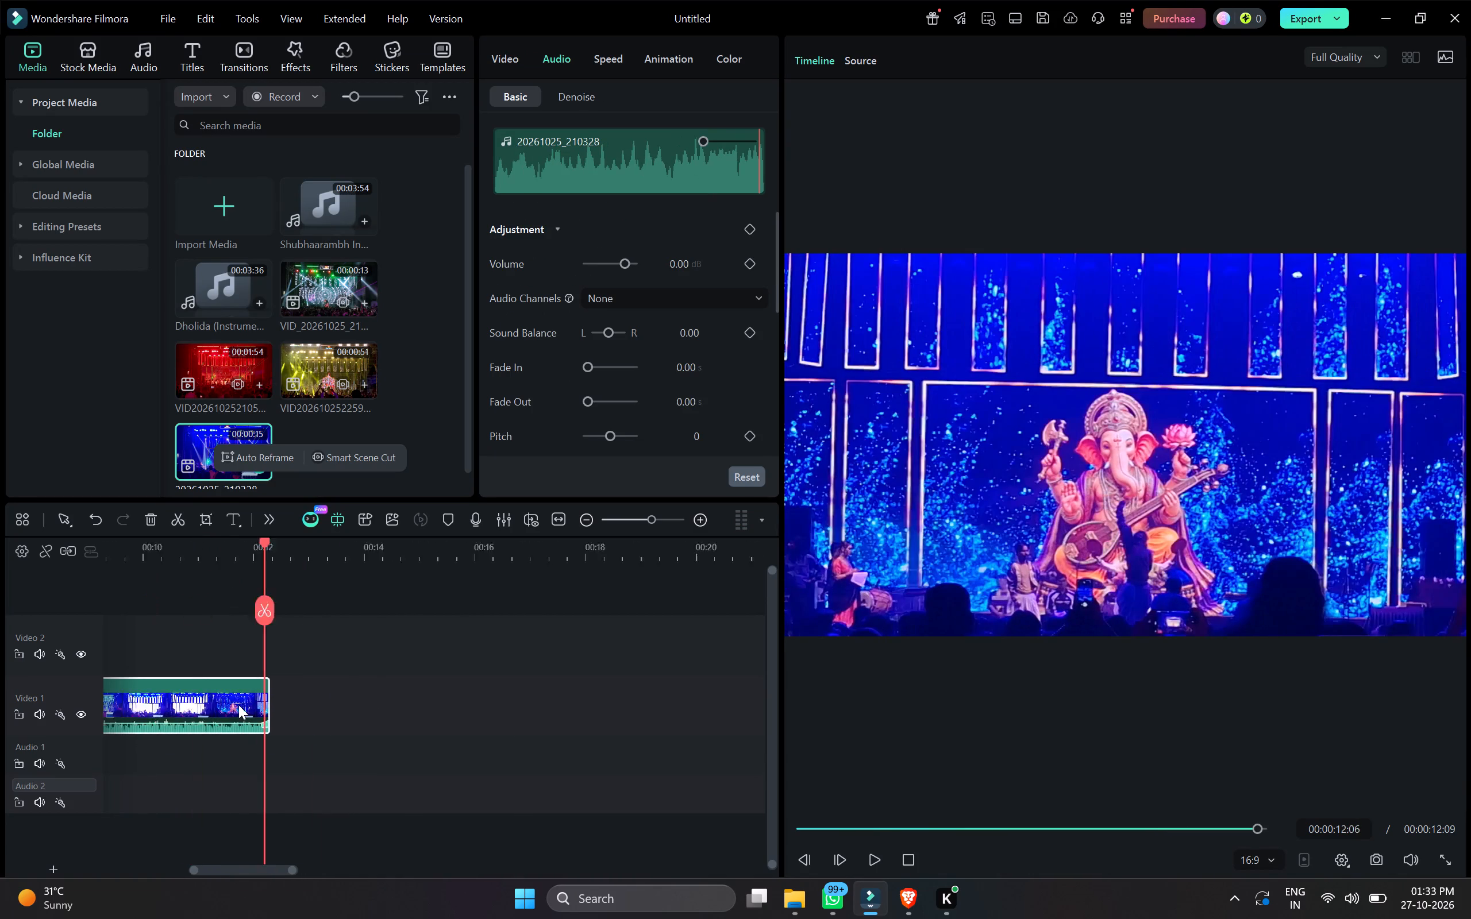
{"action": "scroll", "coordinate": [238, 705], "scroll_direction": "right", "scroll_amount": 1}
{"action": "left_click", "coordinate": [249, 67]}
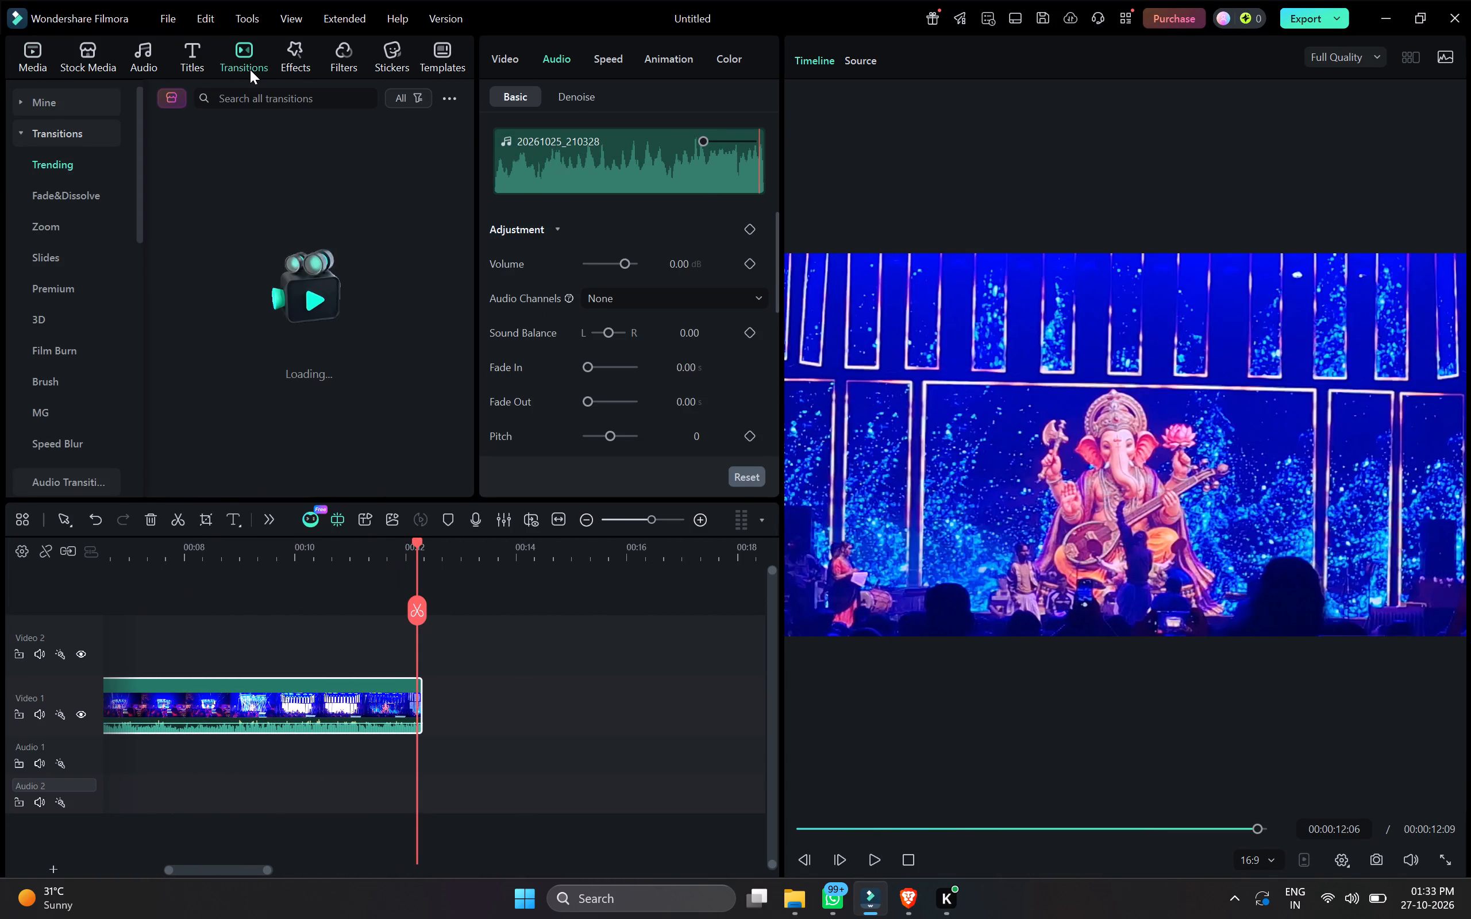
{"action": "left_click_drag", "start_coordinate": [341, 186], "coordinate": [387, 693]}
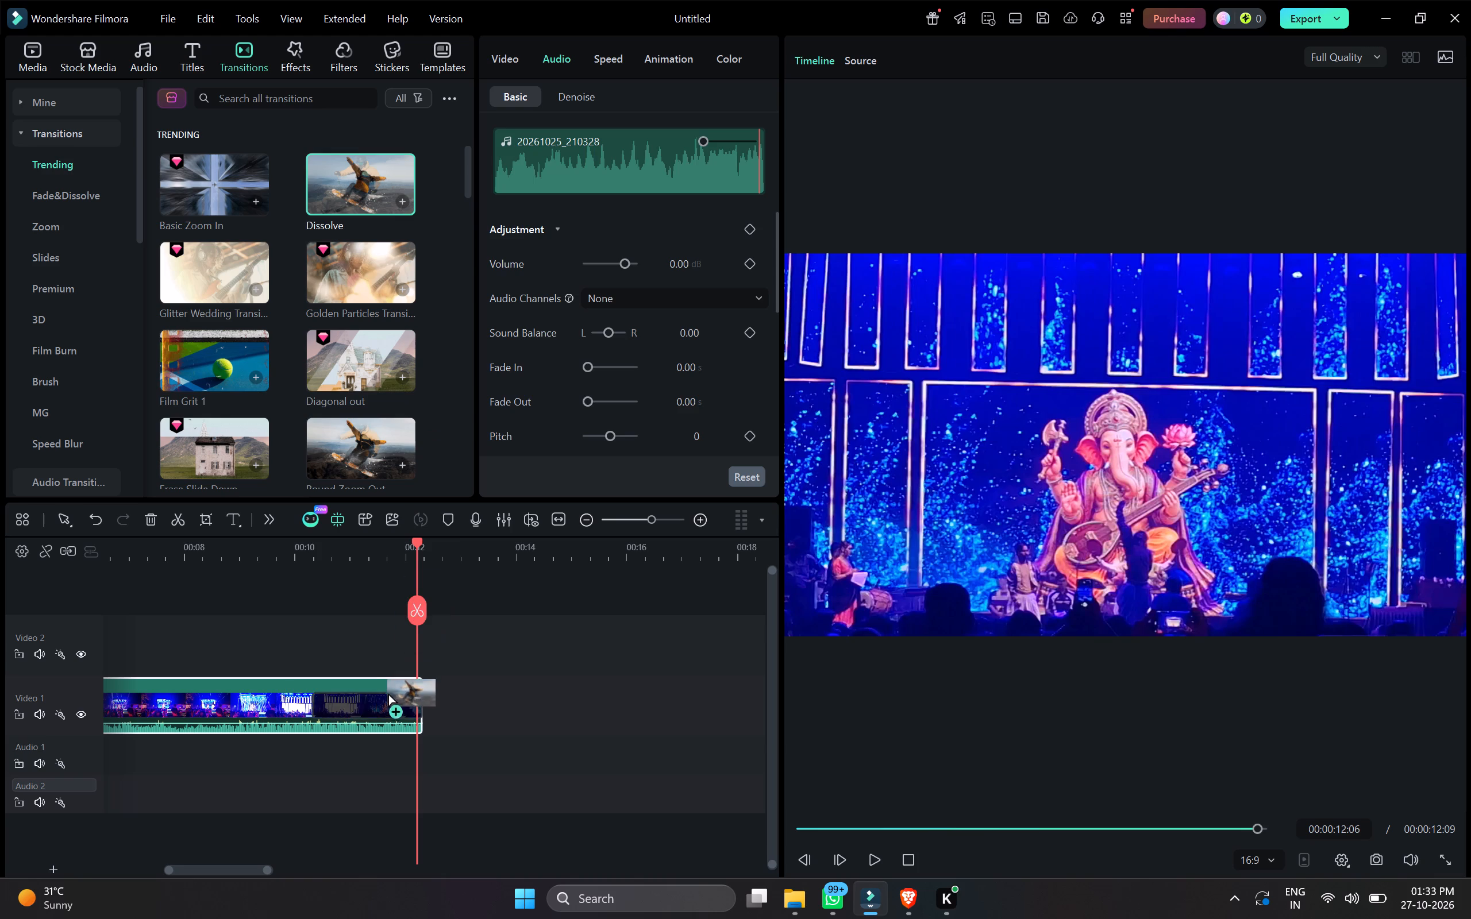
{"action": "left_click_drag", "start_coordinate": [387, 693], "coordinate": [390, 694]}
{"action": "left_click_drag", "start_coordinate": [311, 703], "coordinate": [349, 709]}
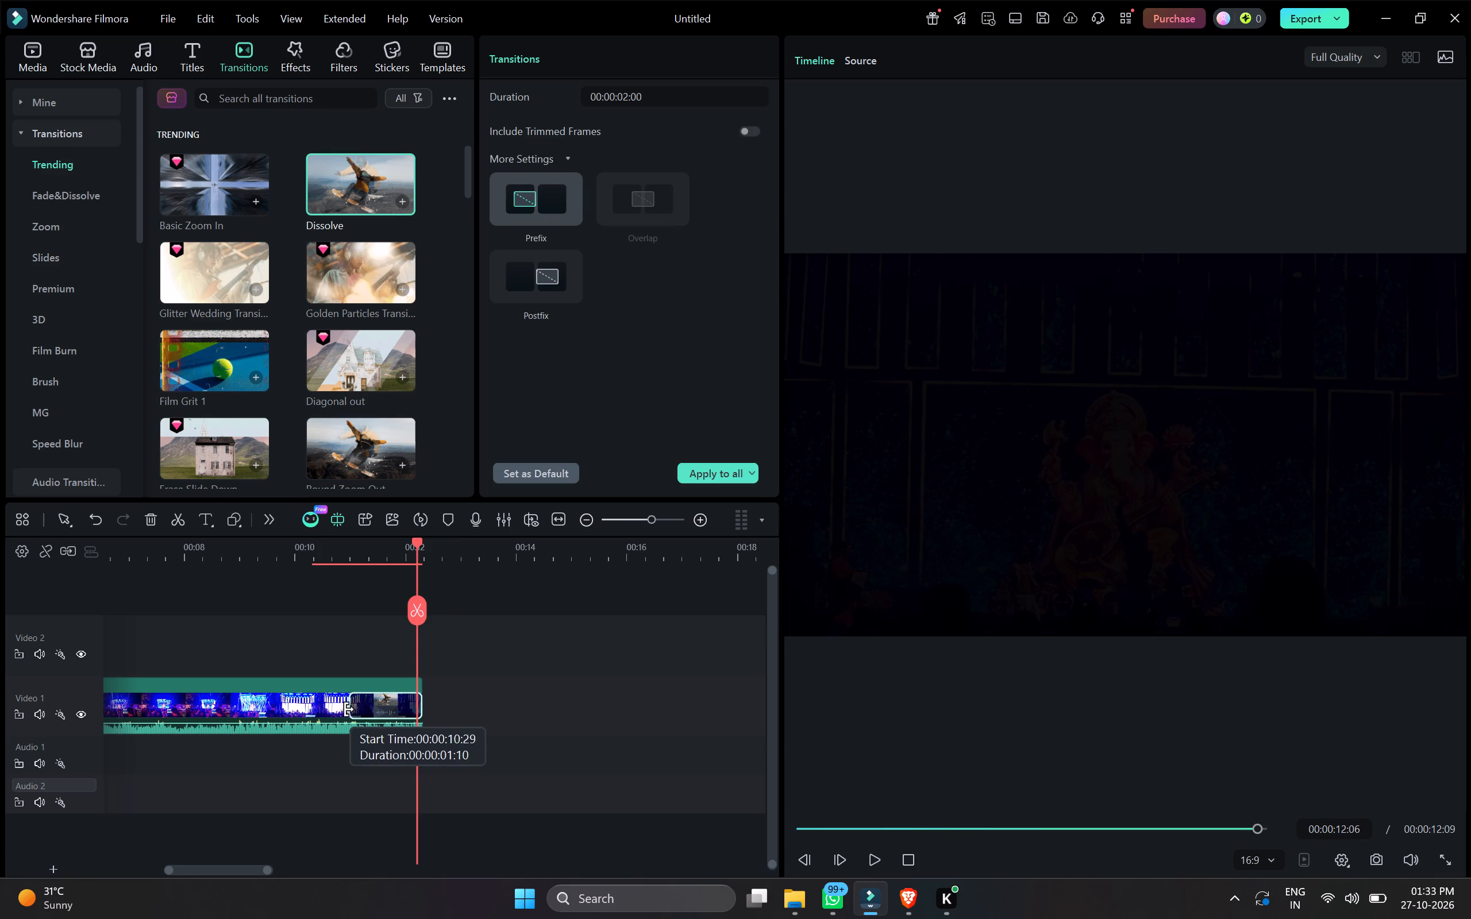
{"action": "left_click_drag", "start_coordinate": [349, 709], "coordinate": [376, 716]}
Play the trimmed Ganesh clip from the beginning in full screen to check it, then exit full screen.
{"action": "left_click", "coordinate": [1450, 856]}
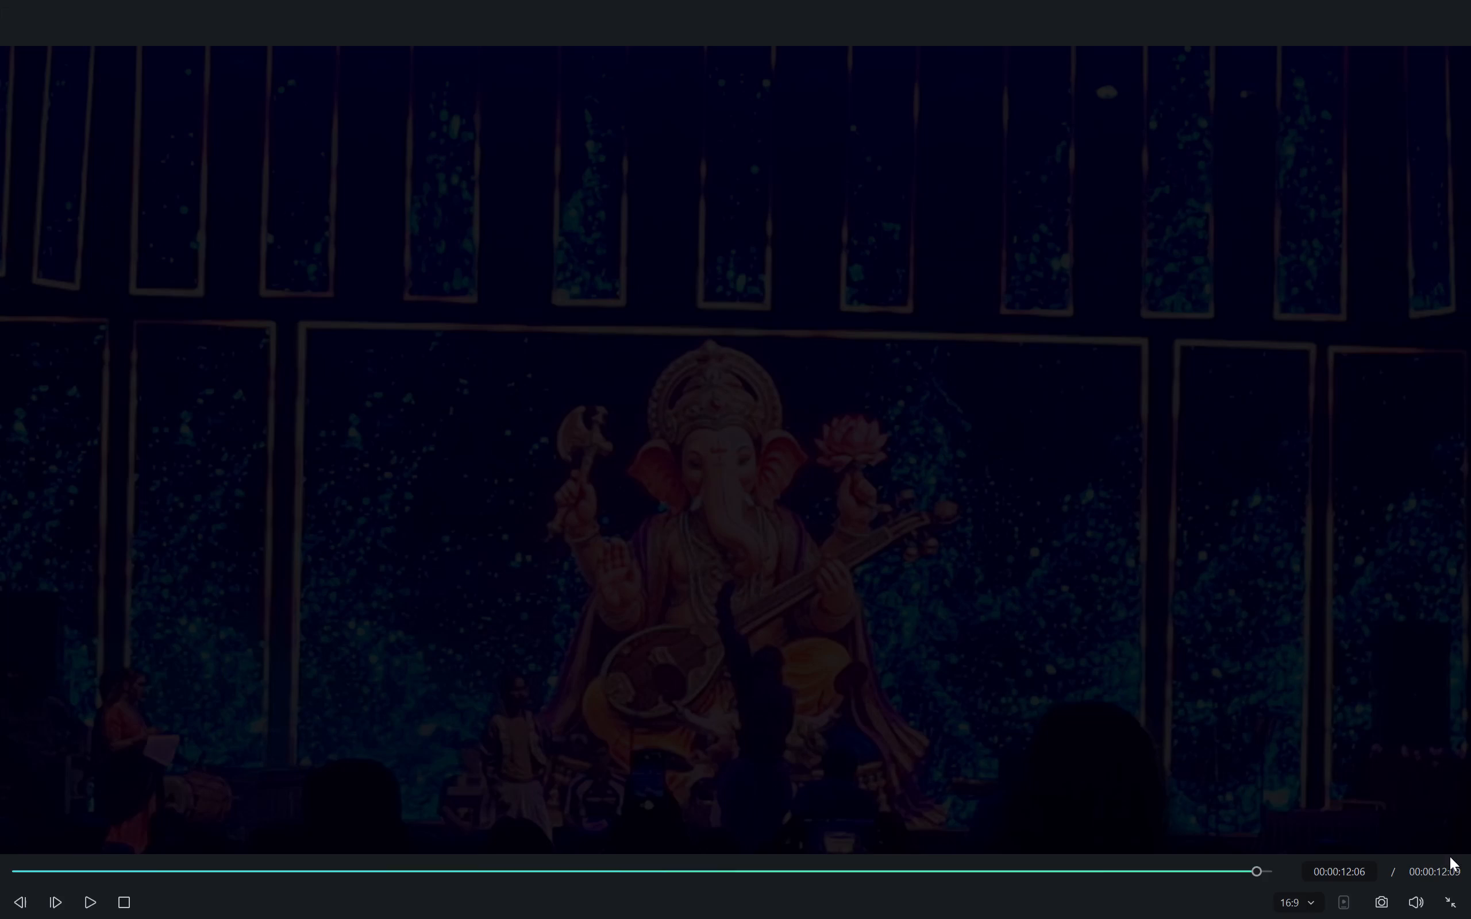
{"action": "left_click", "coordinate": [620, 871]}
{"action": "left_click_drag", "start_coordinate": [620, 871], "coordinate": [78, 891]}
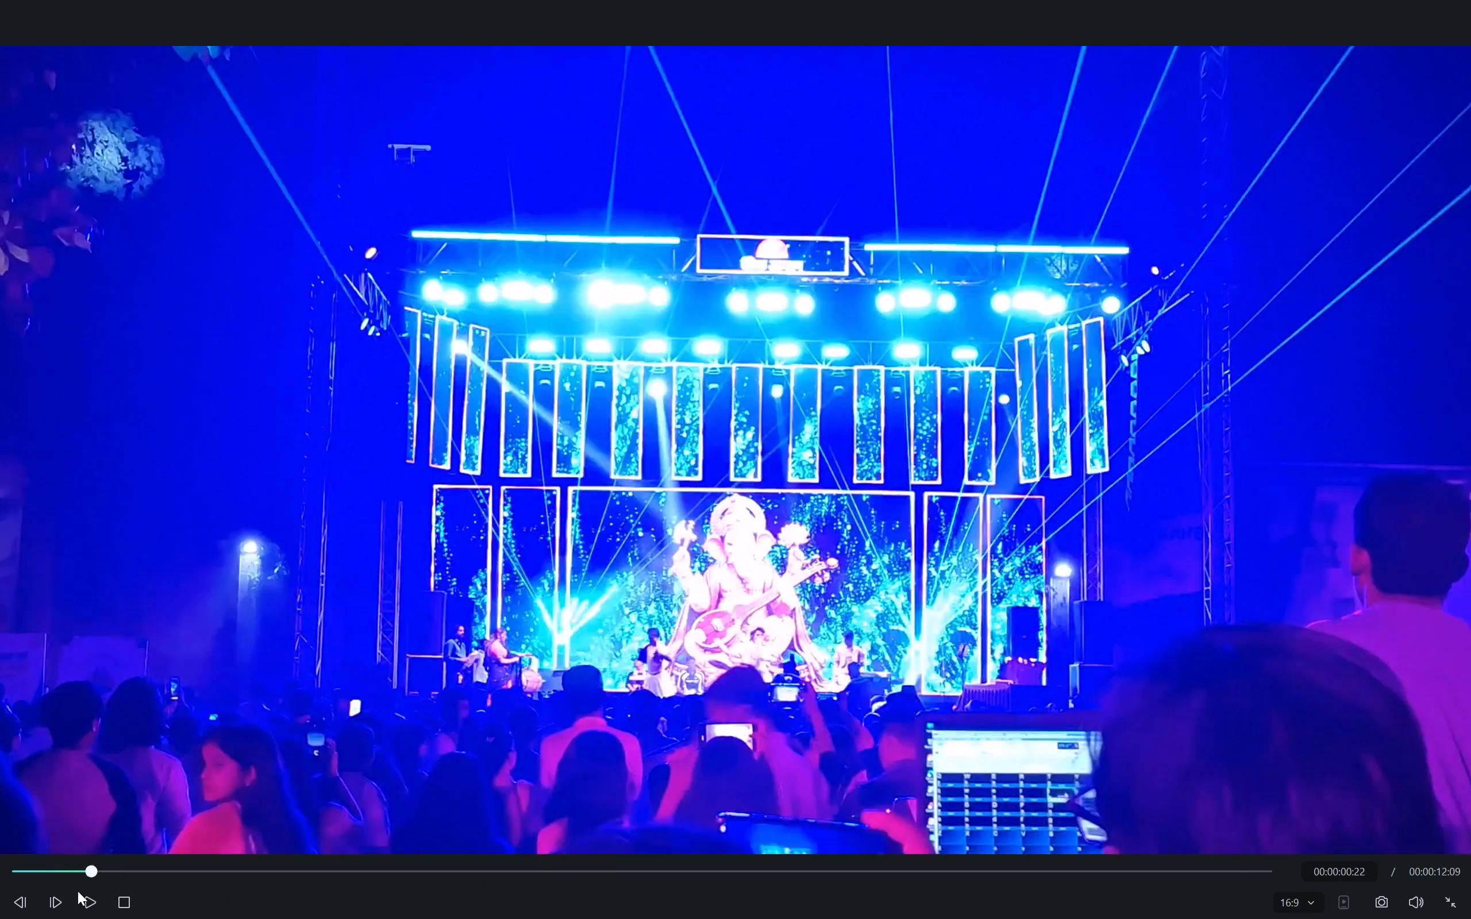
{"action": "left_click_drag", "start_coordinate": [78, 891], "coordinate": [19, 879]}
{"action": "key", "text": "space"}
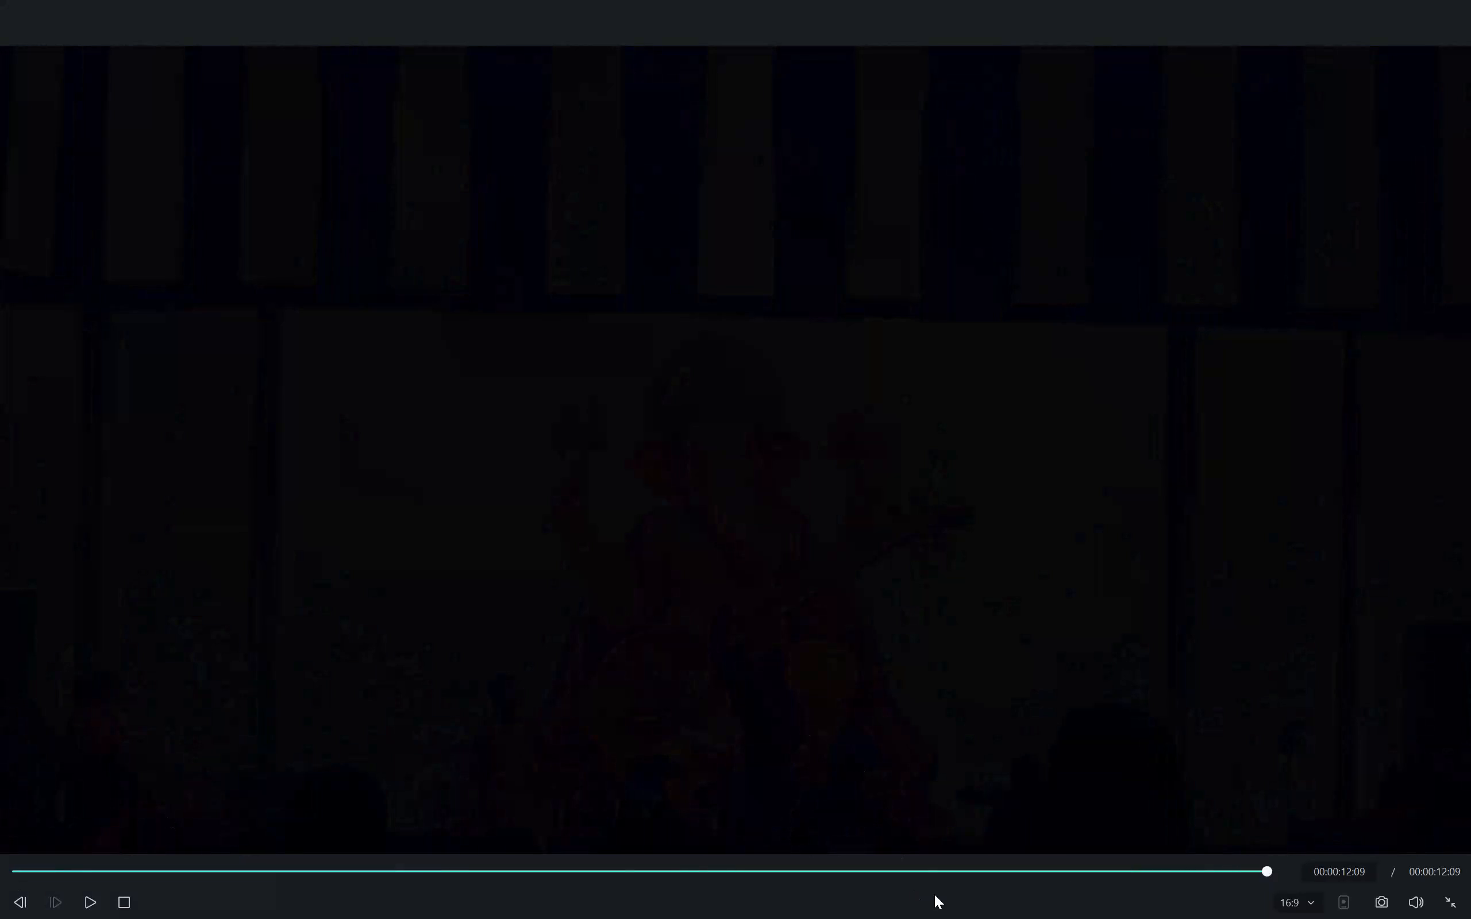
{"action": "left_click", "coordinate": [1462, 905]}
{"action": "left_click", "coordinate": [1450, 905]}
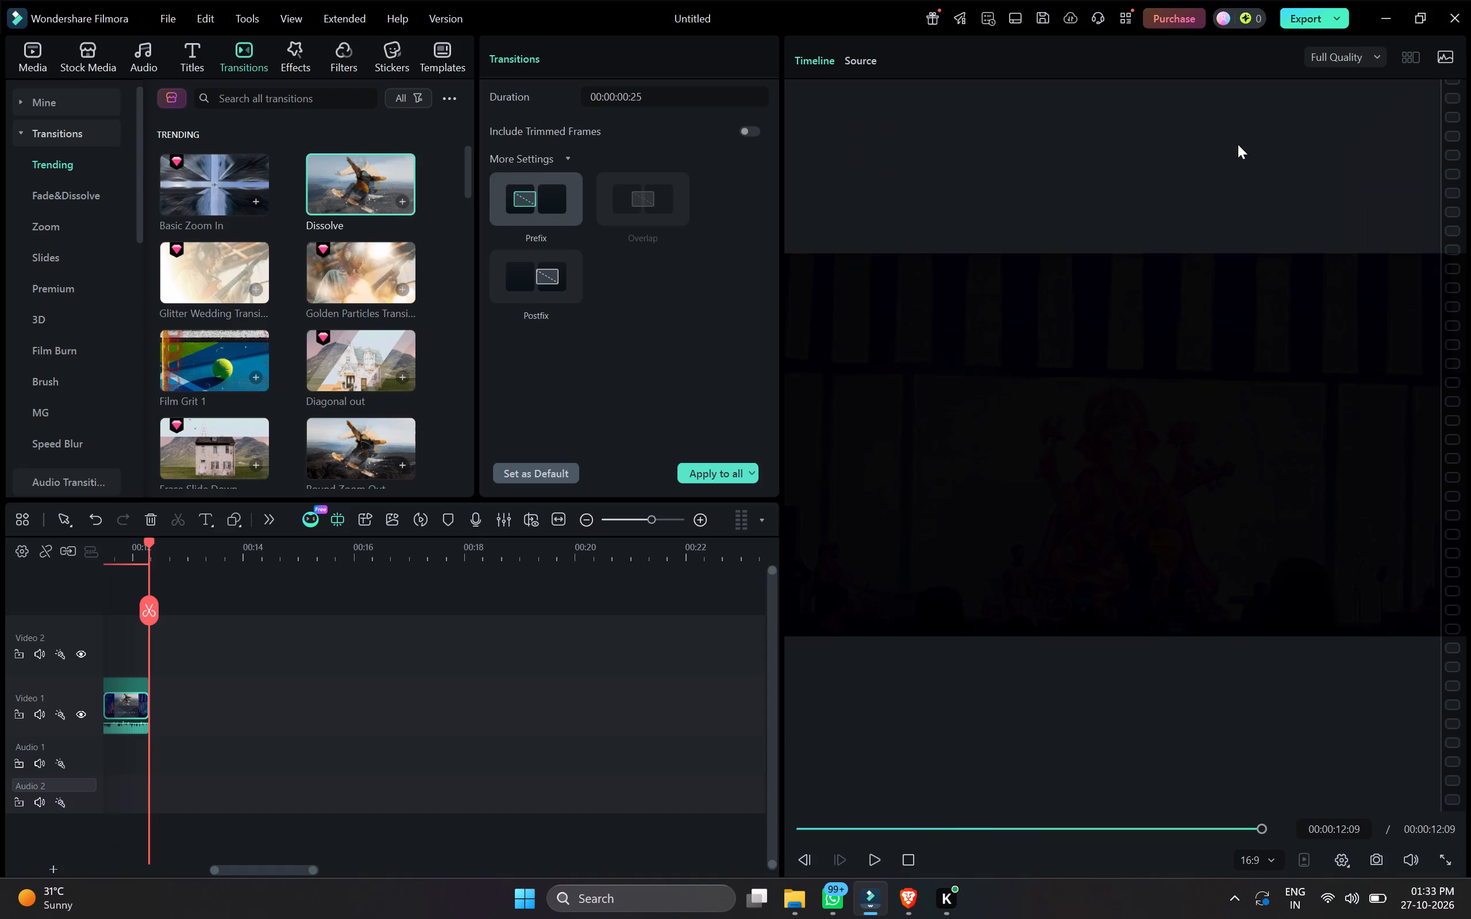
Export the video as "4 Ganesh v" using the Match to project settings preset with High quality, and close the export window.
{"action": "left_click", "coordinate": [1301, 21]}
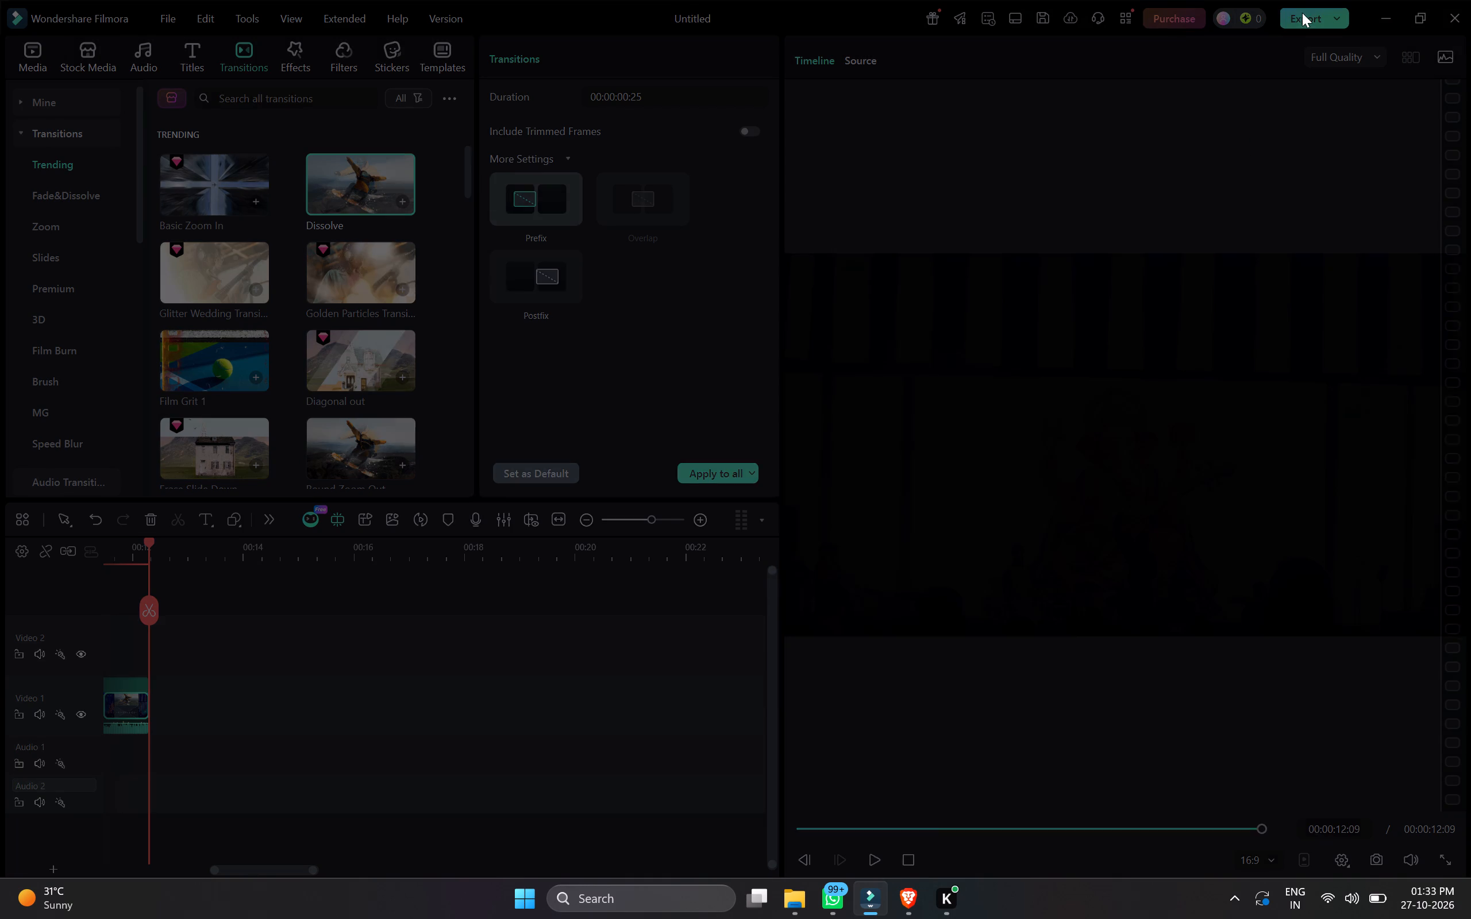
{"action": "left_click_drag", "start_coordinate": [764, 238], "coordinate": [554, 229]}
{"action": "type", "text": "4 Ganesh"}
{"action": "key", "text": "space"}
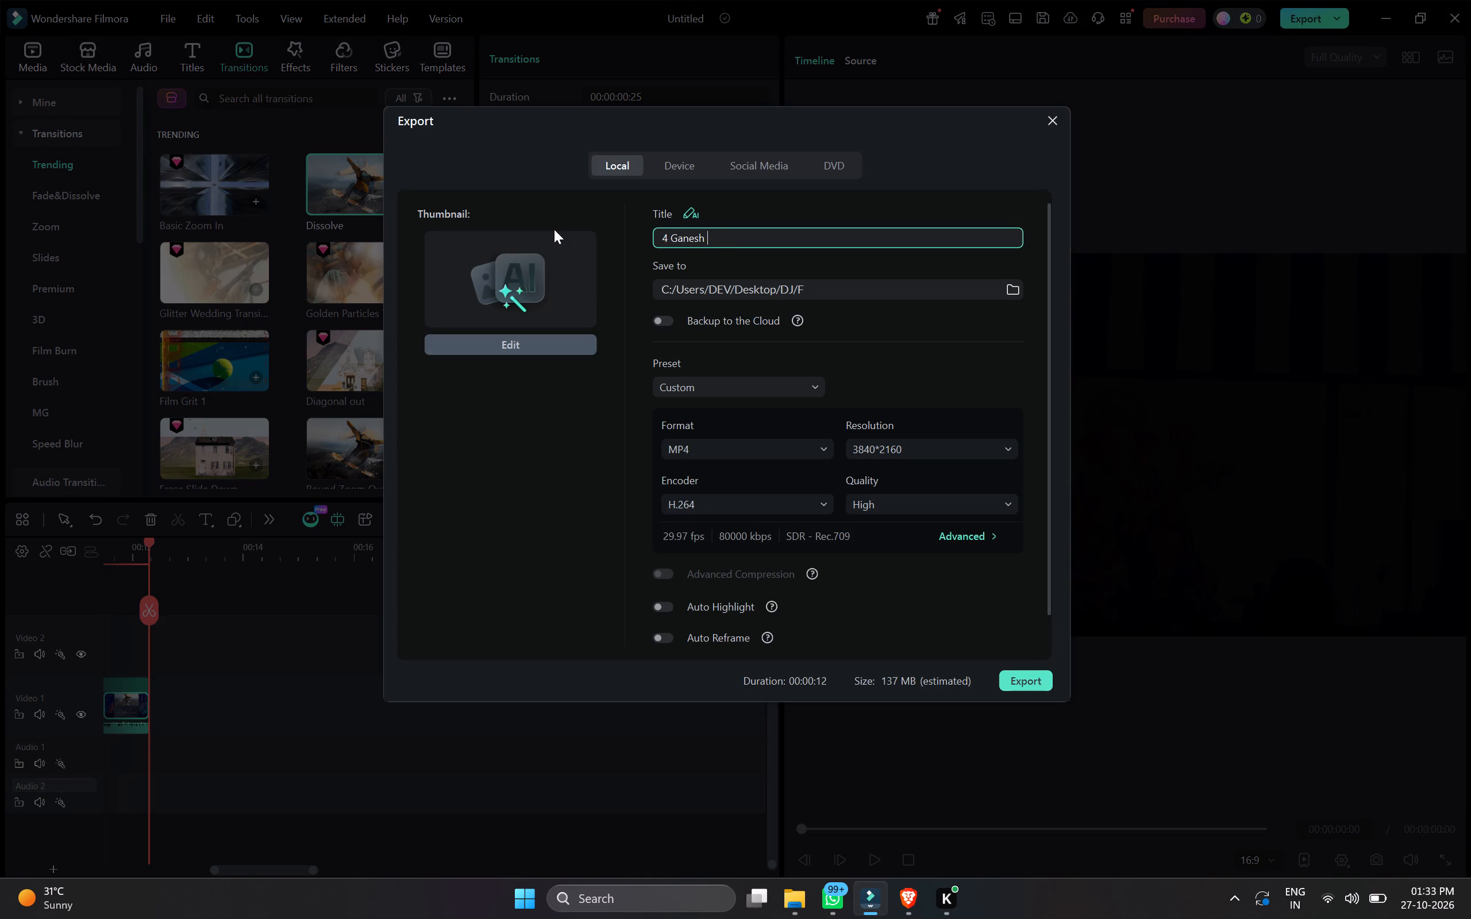
{"action": "key", "text": "v"}
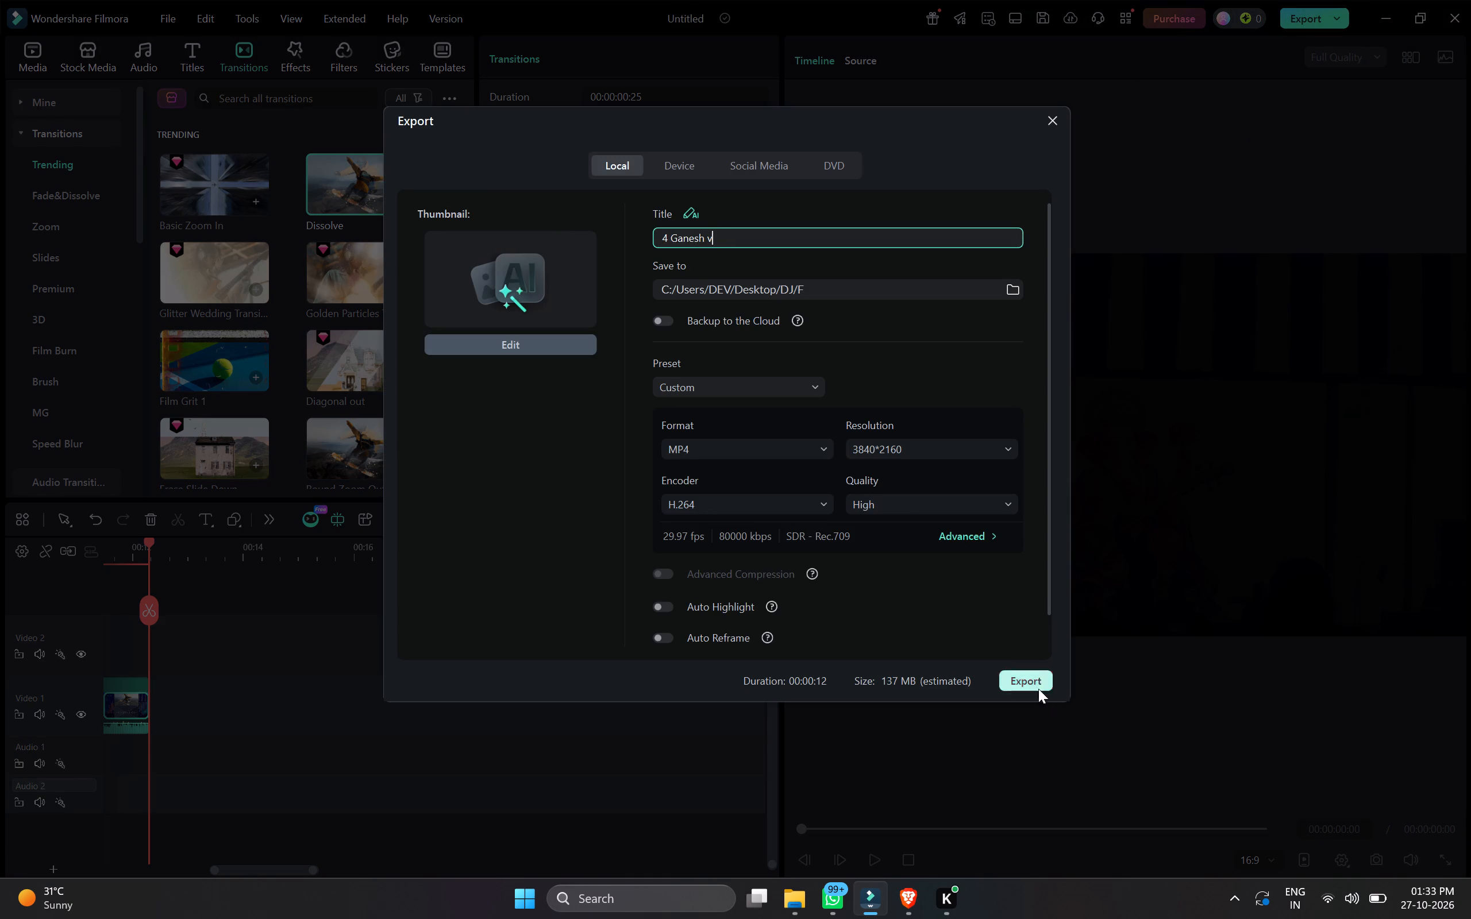
{"action": "left_click", "coordinate": [761, 392]}
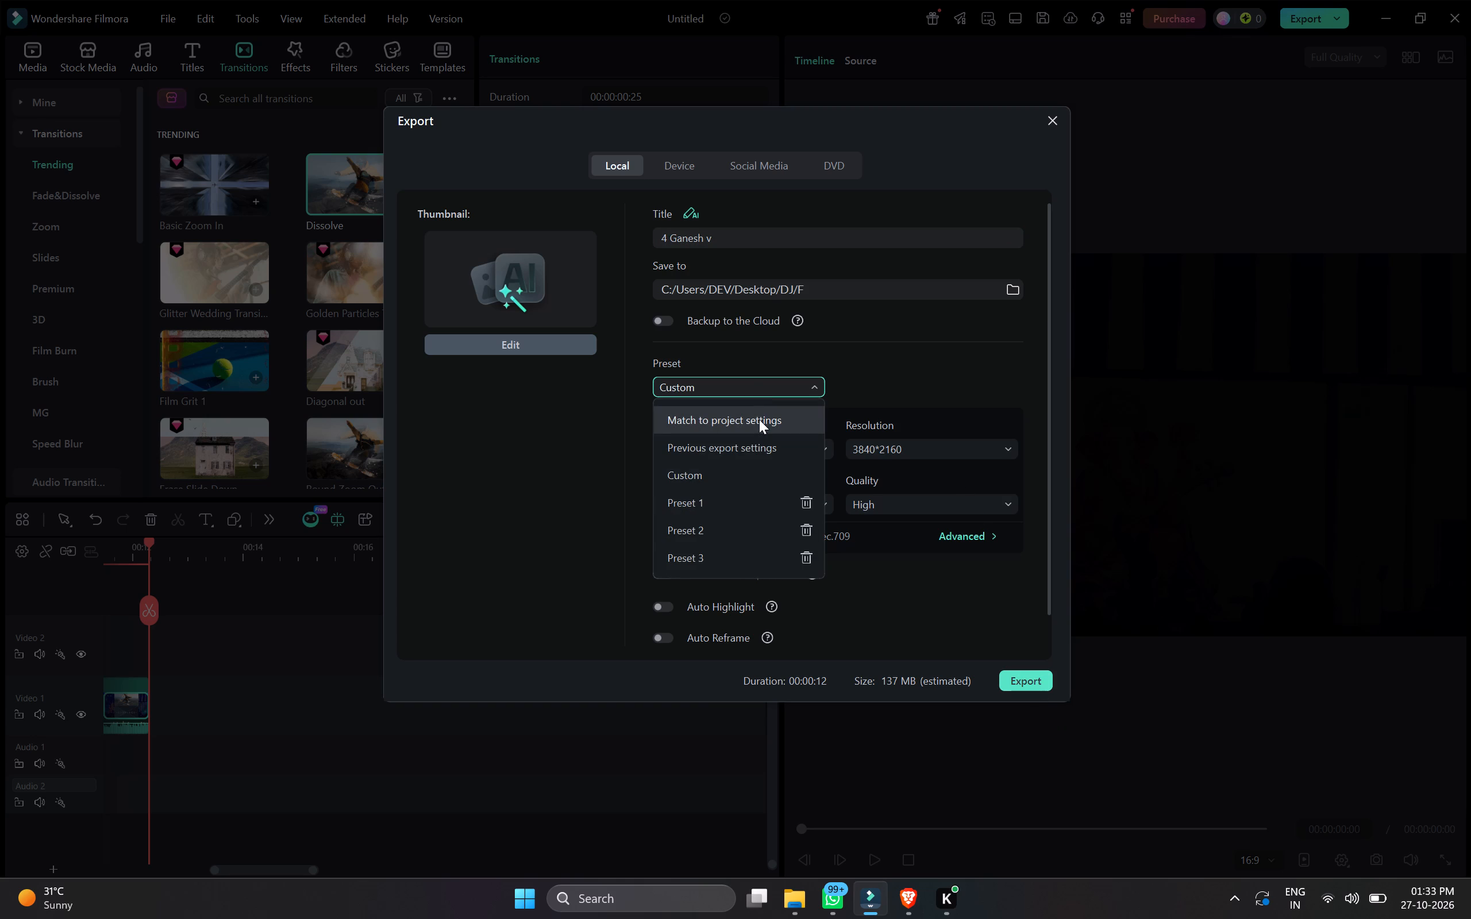
{"action": "left_click", "coordinate": [759, 420]}
{"action": "left_click", "coordinate": [921, 503]}
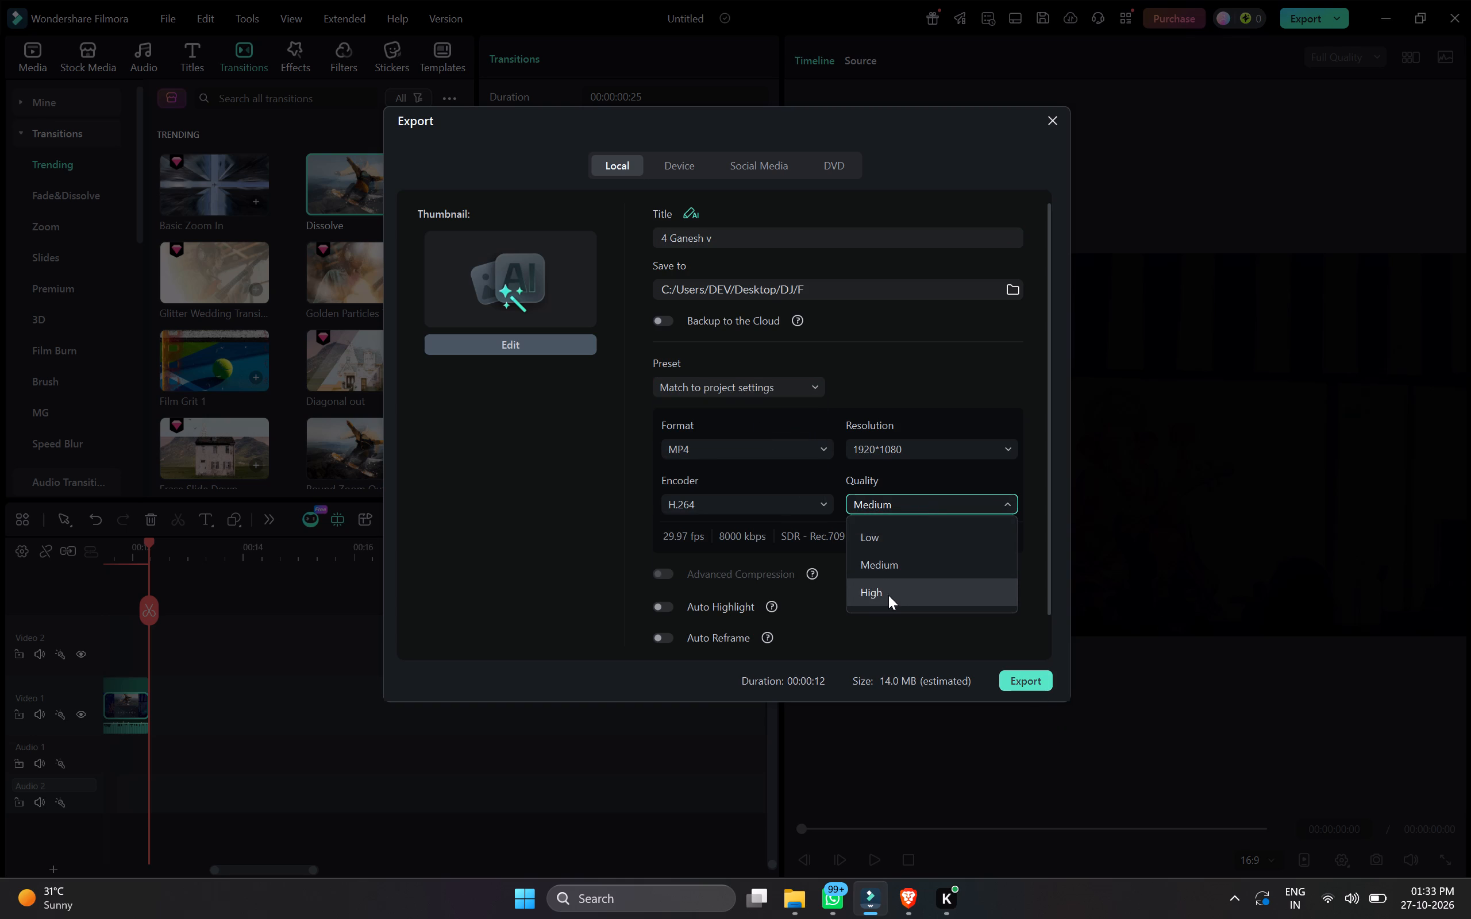
{"action": "left_click", "coordinate": [888, 594]}
{"action": "left_click", "coordinate": [1033, 676]}
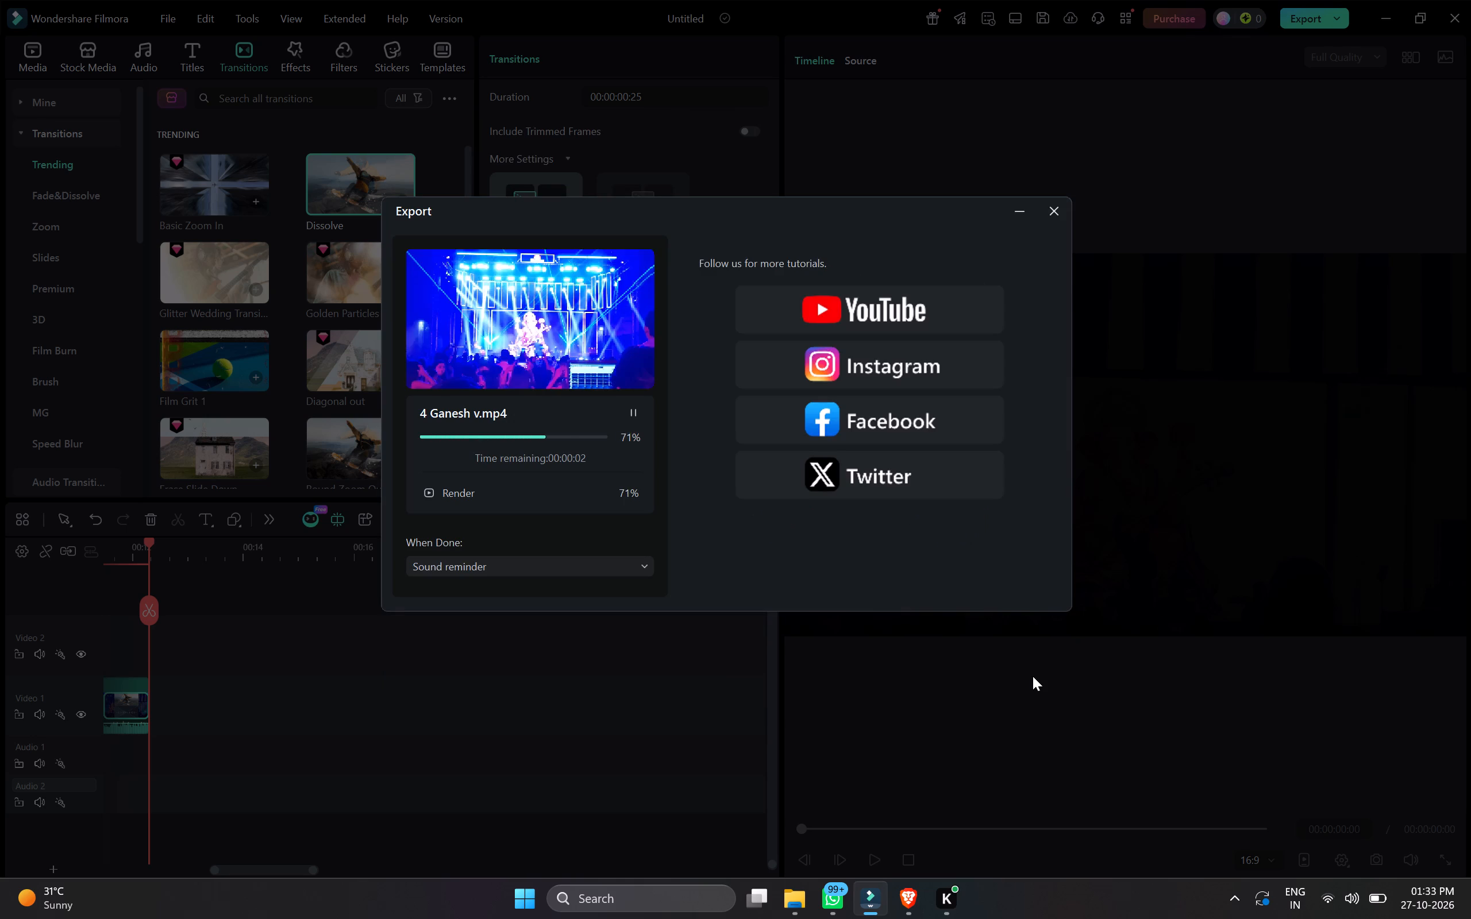
{"action": "left_click", "coordinate": [1053, 213]}
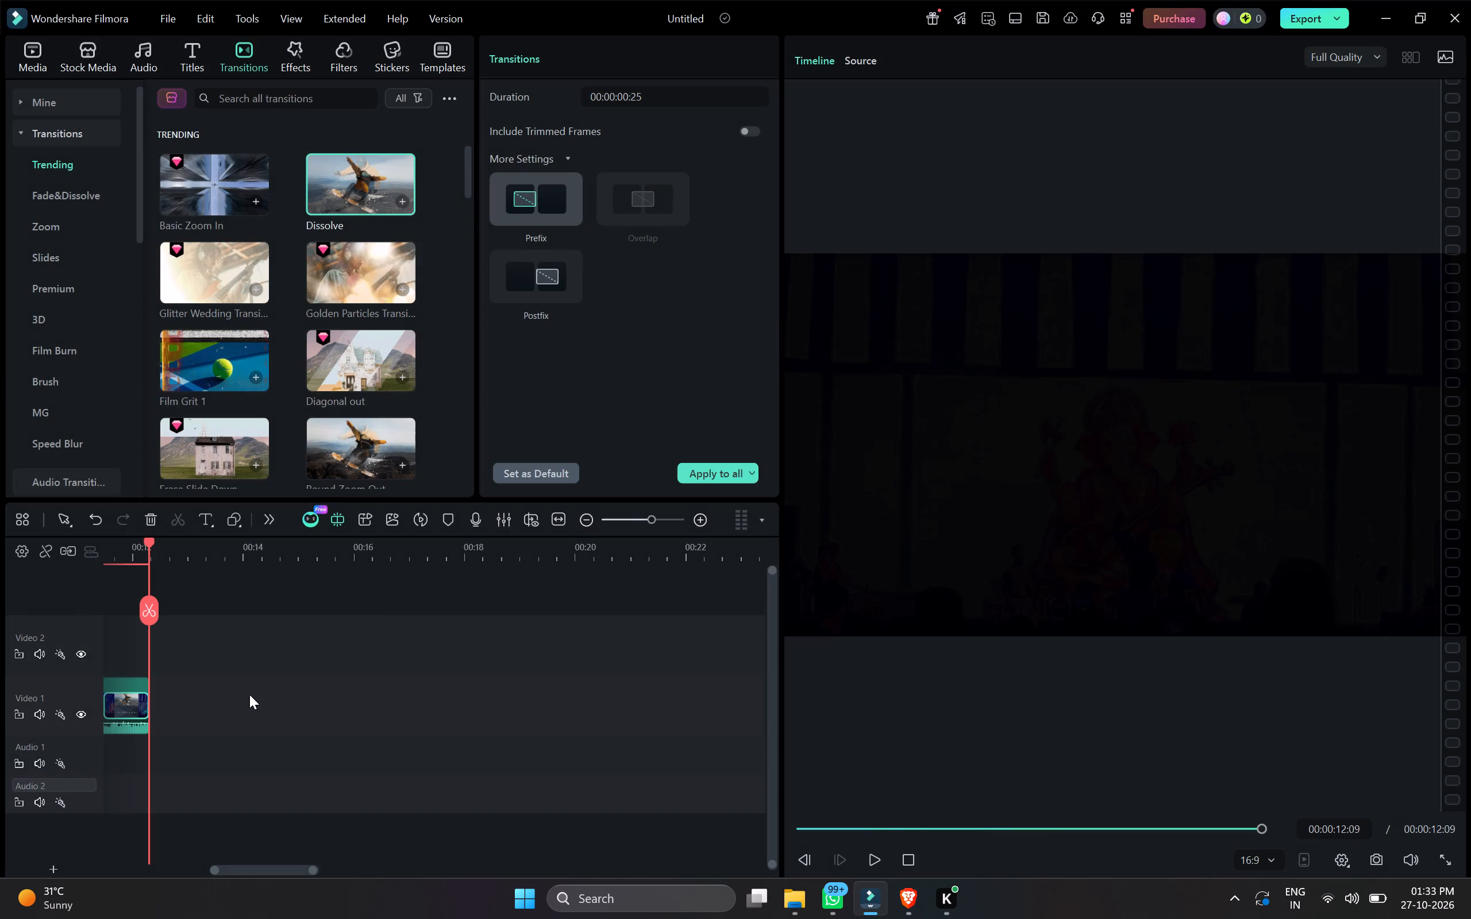
Delete the exported Ganesh clip from the Video 1 track to empty the timeline.
{"action": "left_click_drag", "start_coordinate": [198, 656], "coordinate": [97, 740]}
{"action": "key", "text": "Delete"}
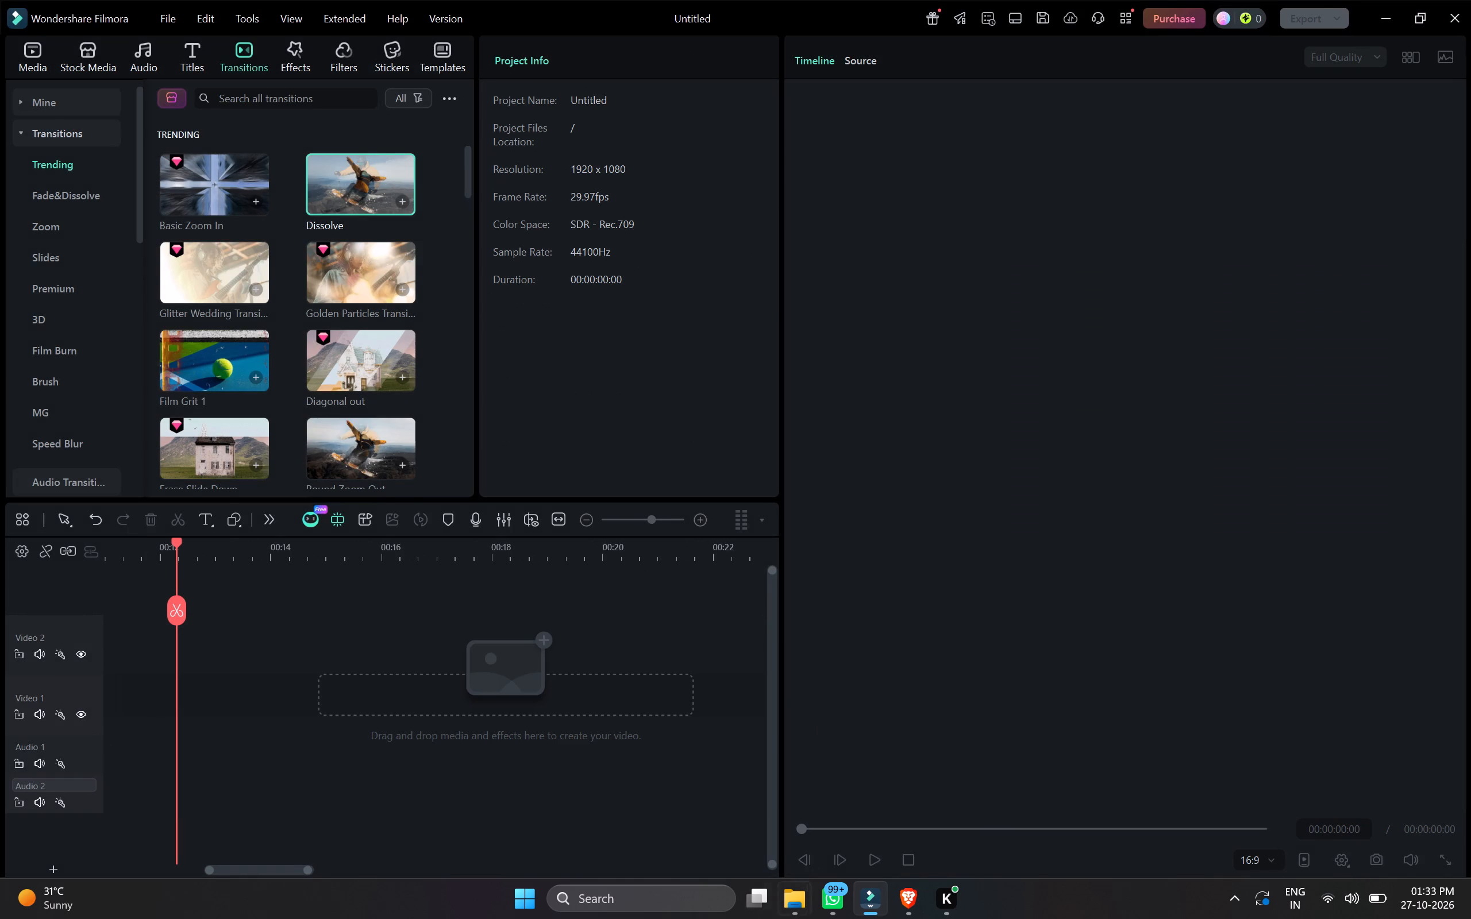
Switch to the DJ folder and review 20261025_210133.mp4 in the video player, skipping ahead, then close the player.
{"action": "left_click", "coordinate": [798, 902]}
{"action": "left_click", "coordinate": [761, 862]}
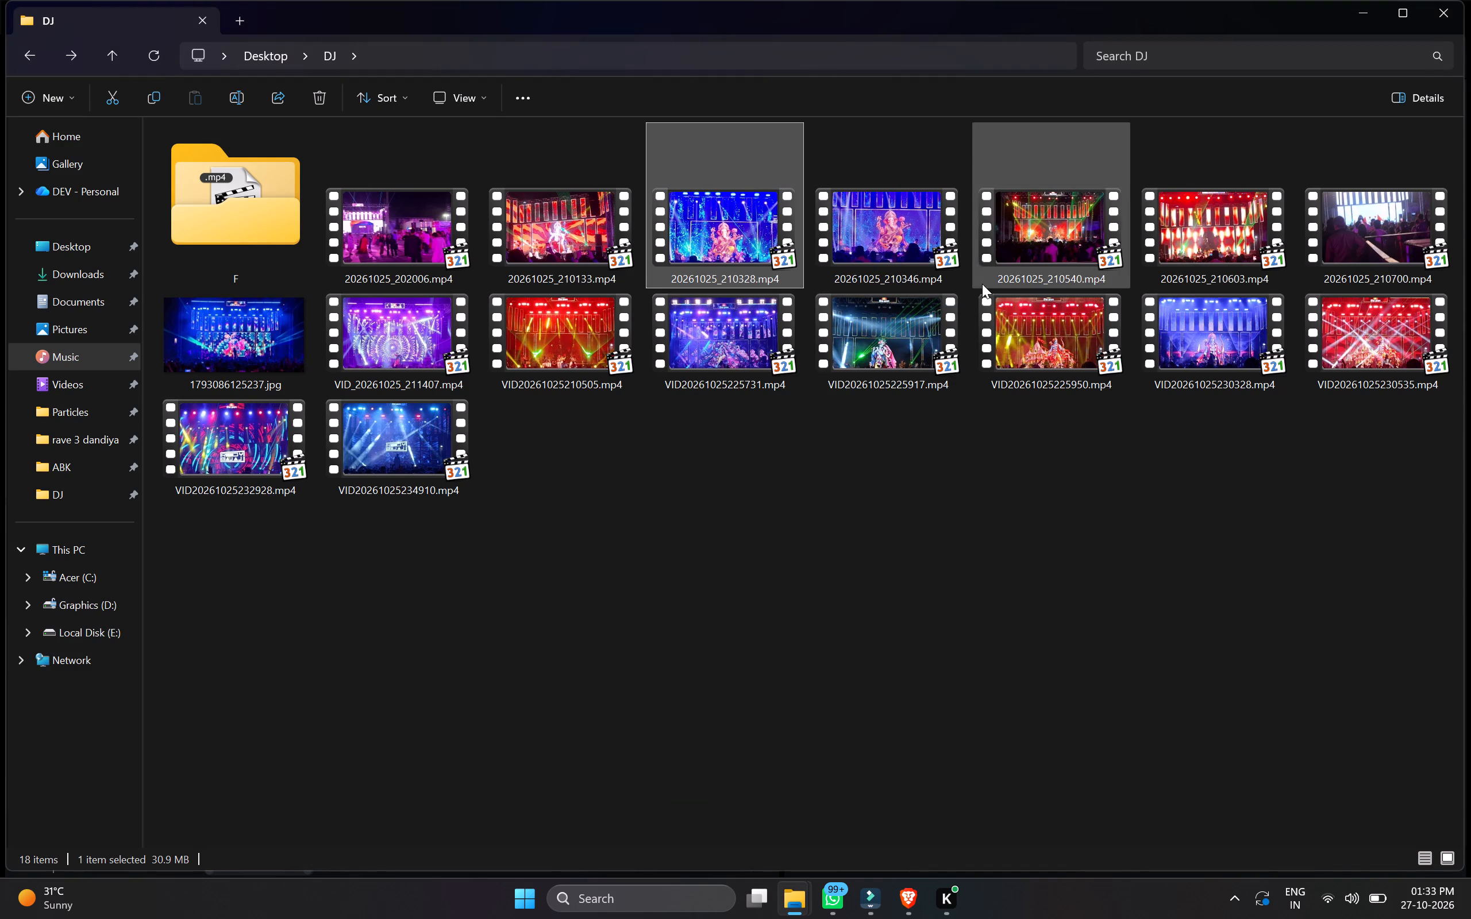
{"action": "double_click", "coordinate": [604, 237]}
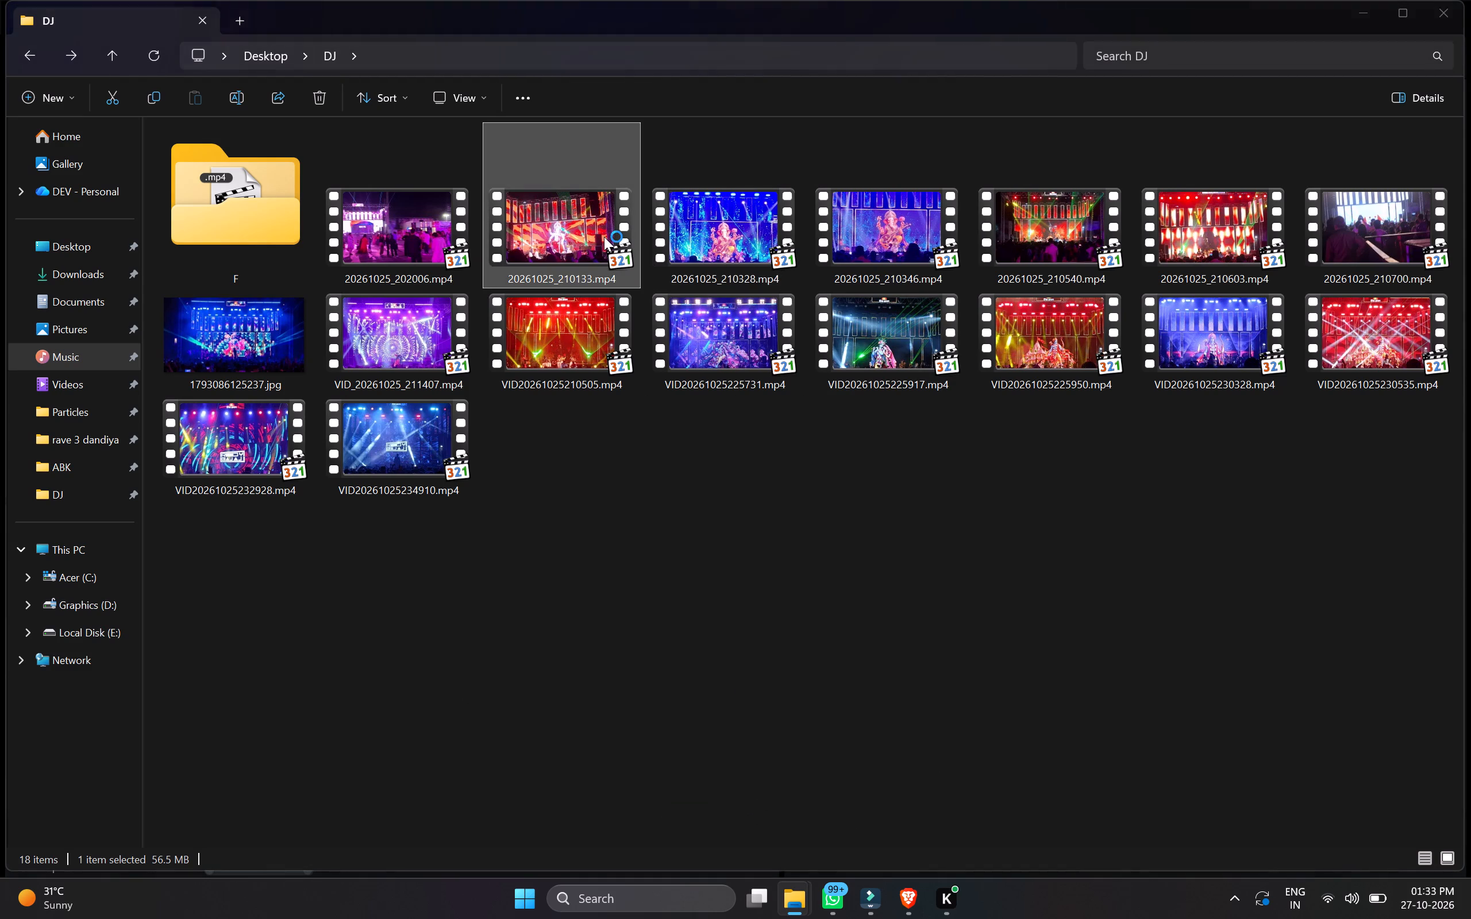
{"action": "key", "text": "Right"}
{"action": "key", "text": "Right"}
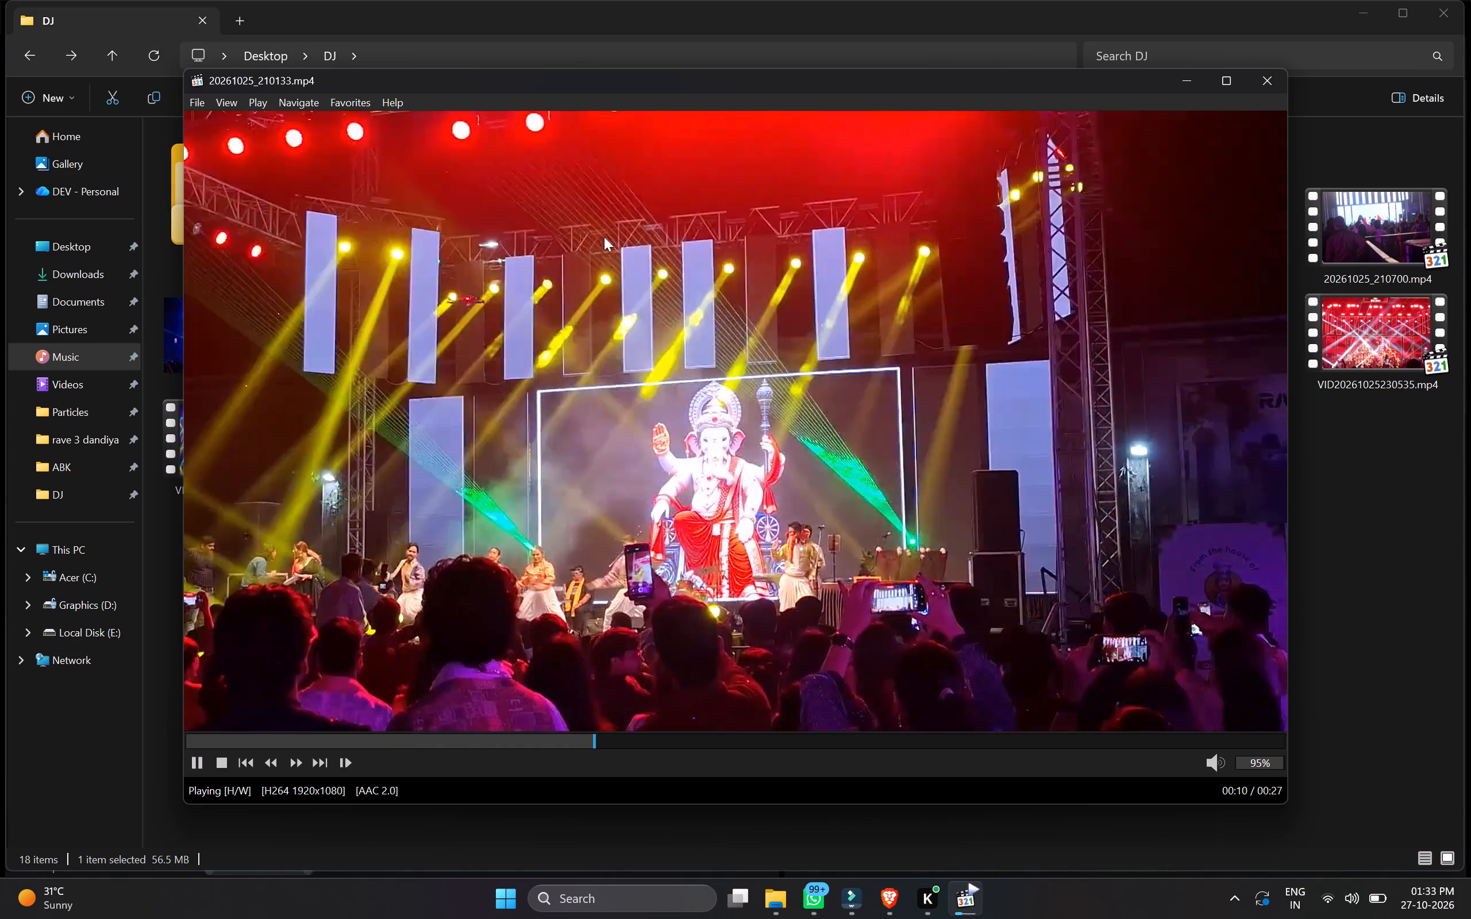
{"action": "key", "text": "Right"}
{"action": "key", "text": "Right"}
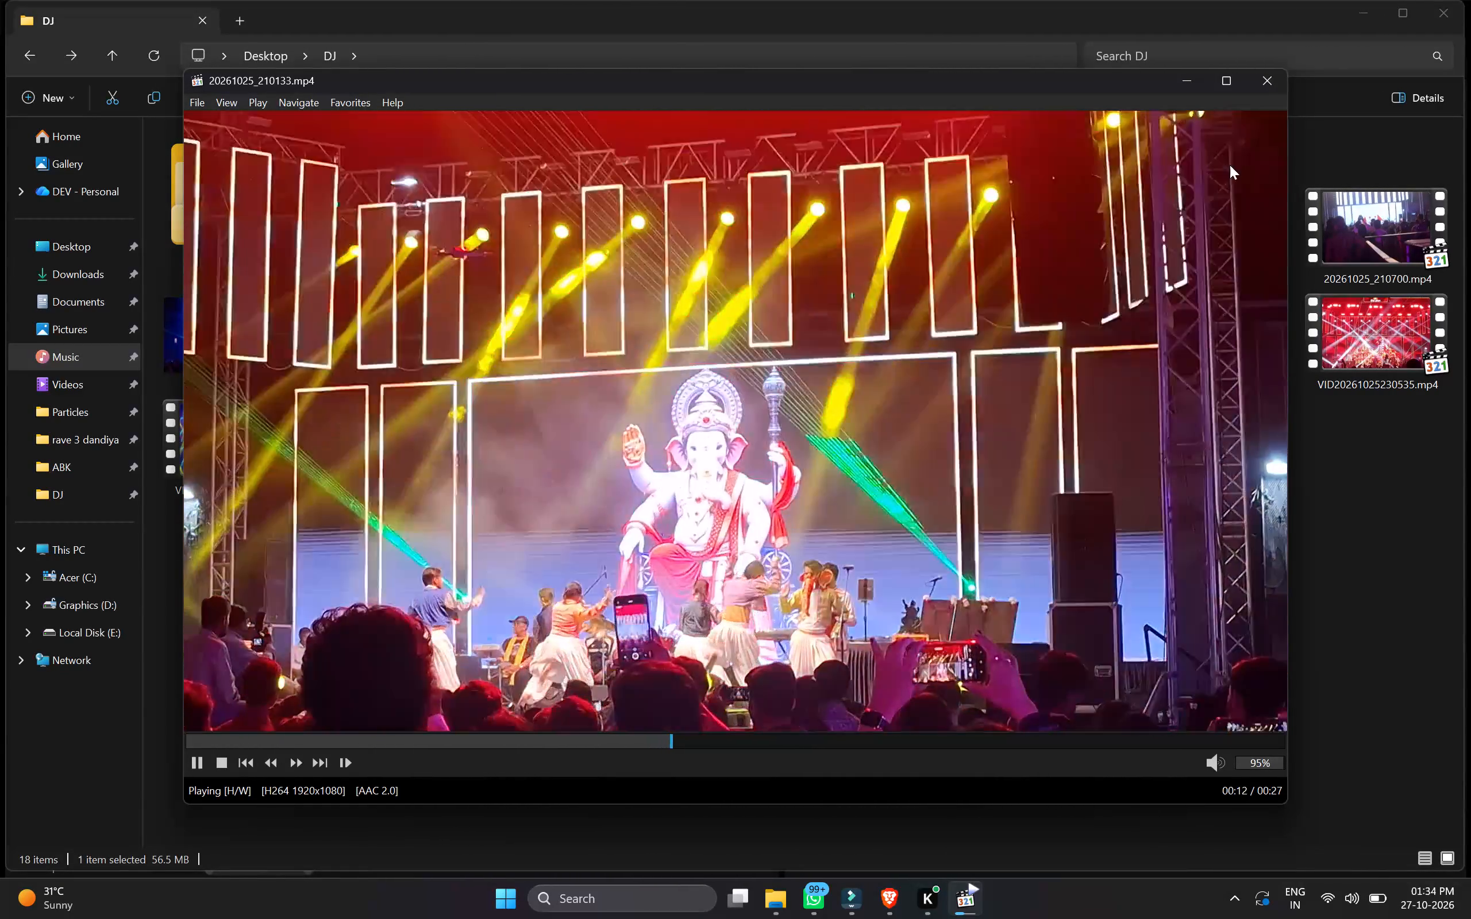
{"action": "left_click", "coordinate": [1269, 79]}
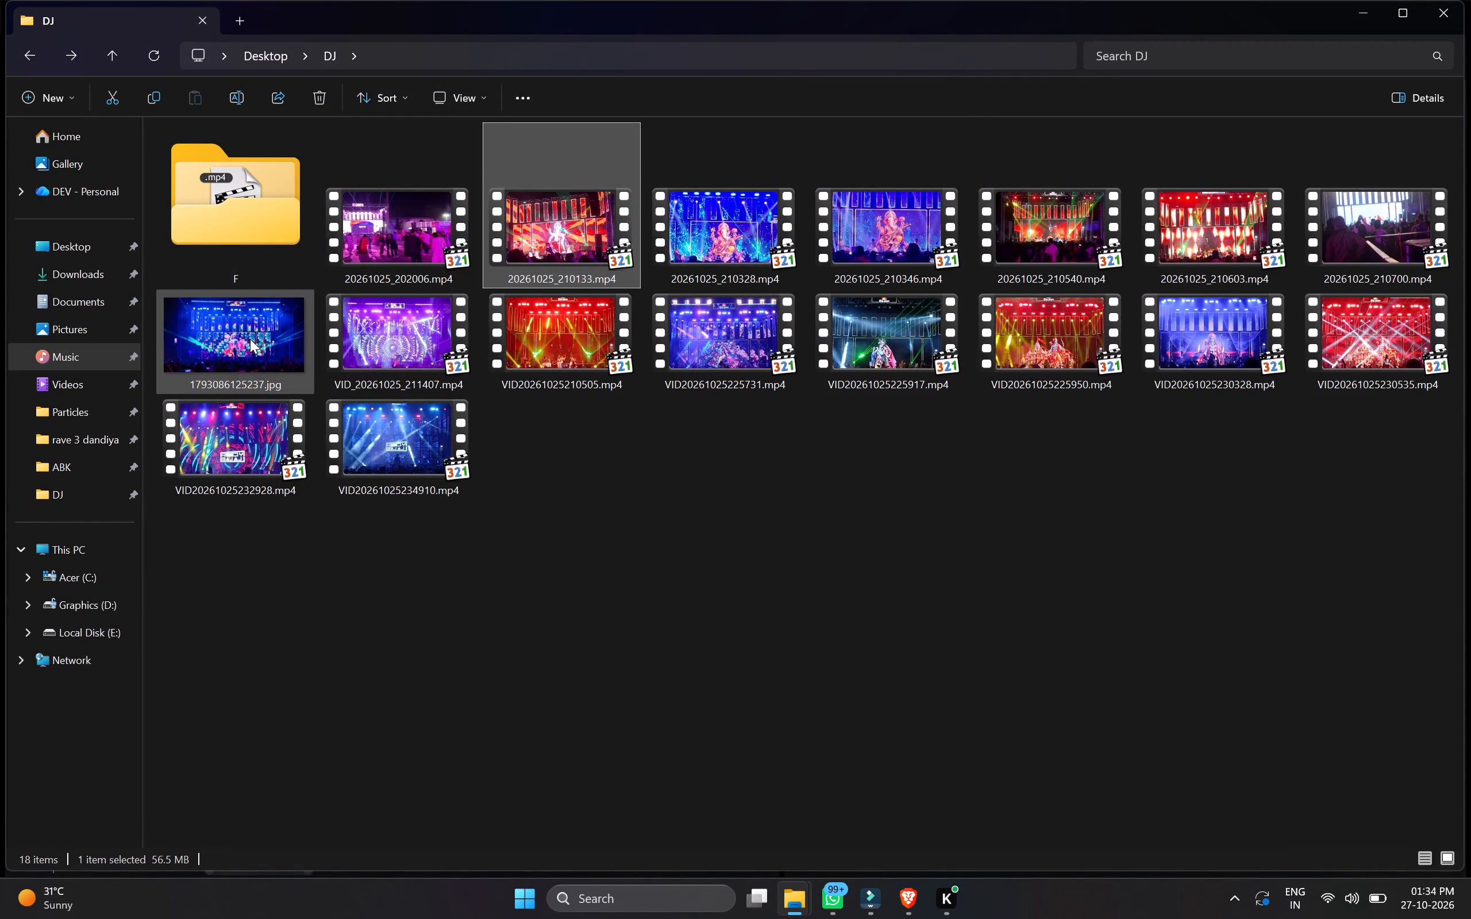
Move the image 1793086125237.jpg into the F folder.
{"action": "left_click_drag", "start_coordinate": [248, 339], "coordinate": [233, 274]}
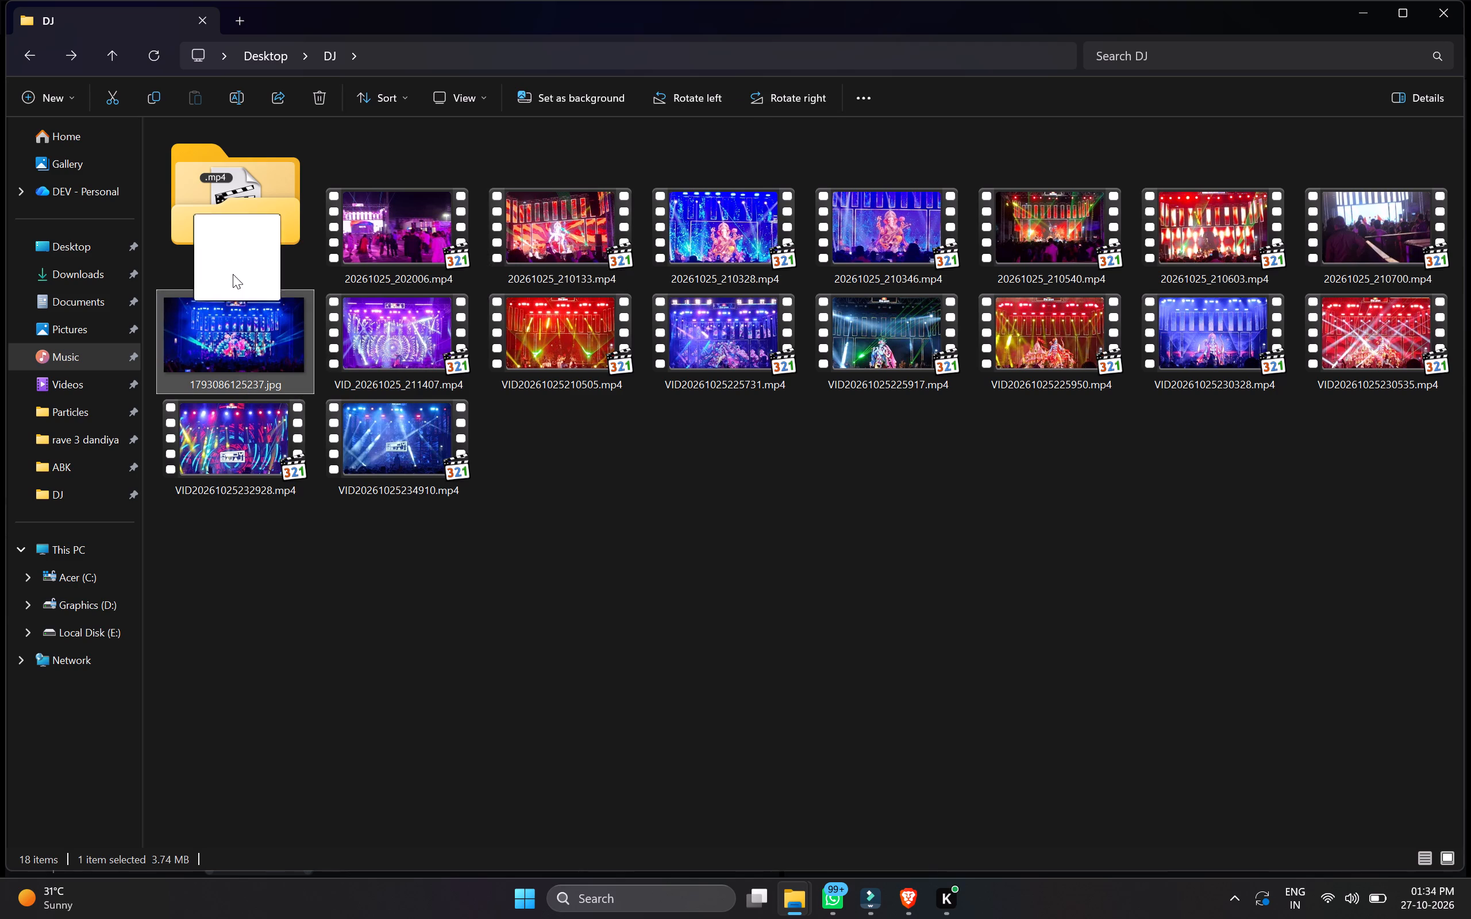
{"action": "left_click_drag", "start_coordinate": [233, 274], "coordinate": [224, 212]}
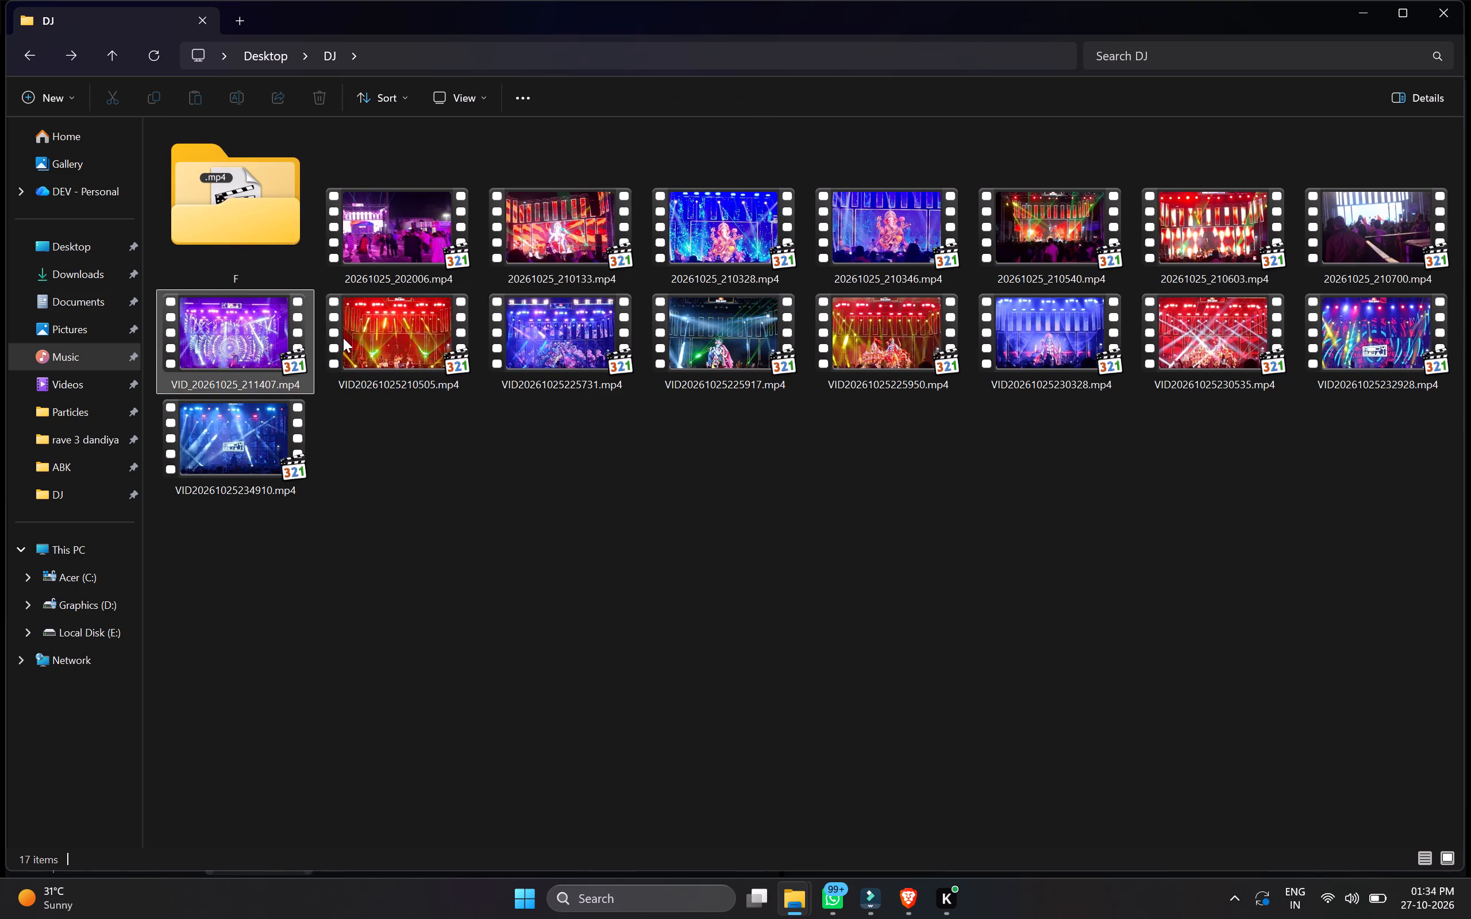
Briefly preview VID20261025210505.mp4, 20261025_210540.mp4 and 20261025_210603.mp4 in the video player, closing each one.
{"action": "double_click", "coordinate": [414, 345]}
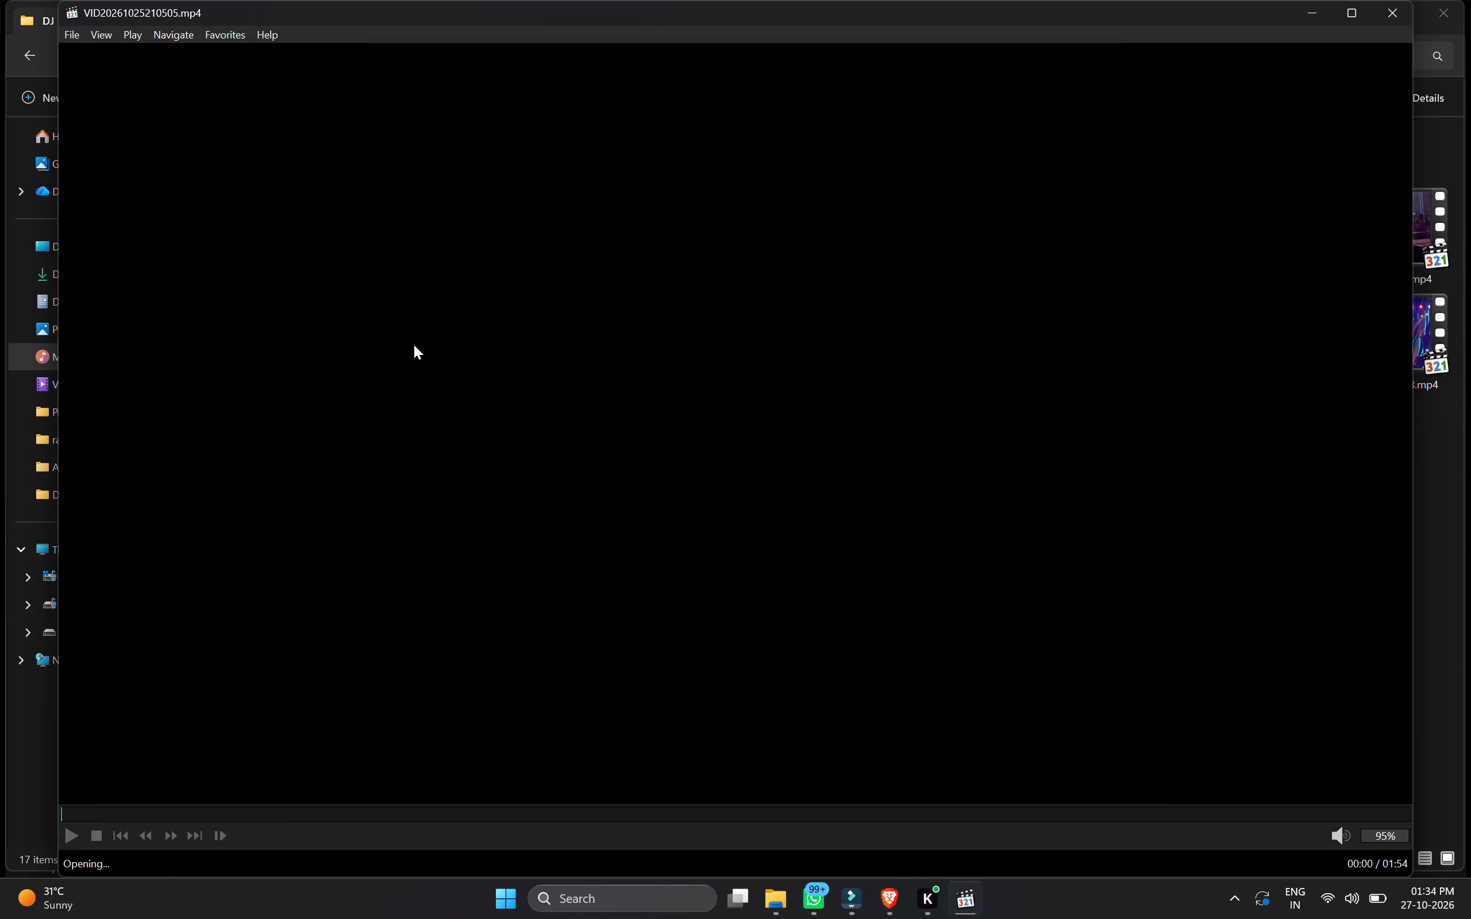
{"action": "left_click", "coordinate": [1392, 25]}
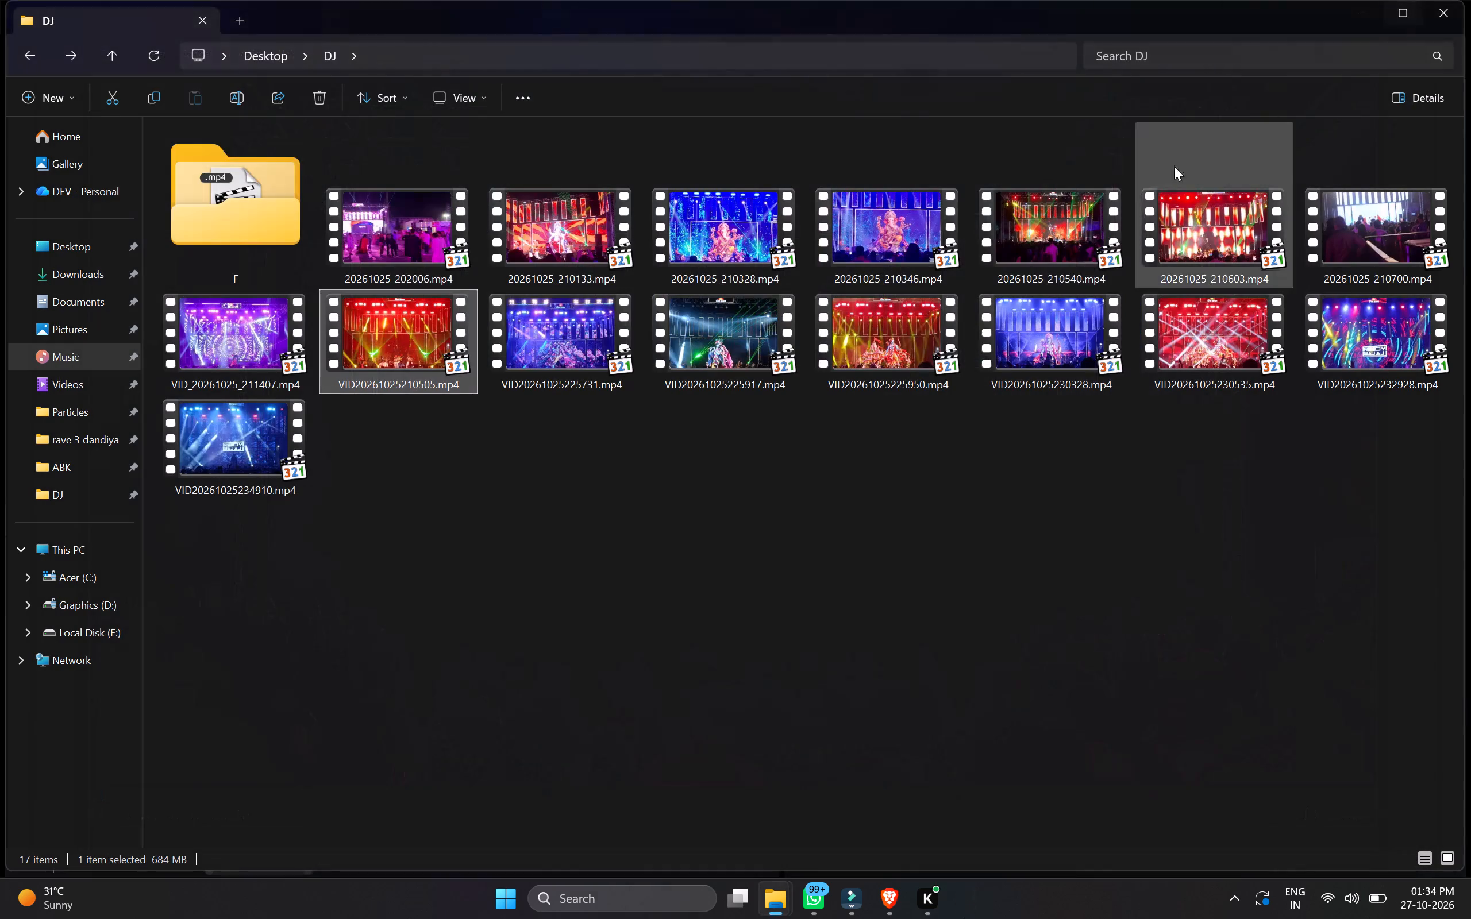
{"action": "double_click", "coordinate": [1096, 207]}
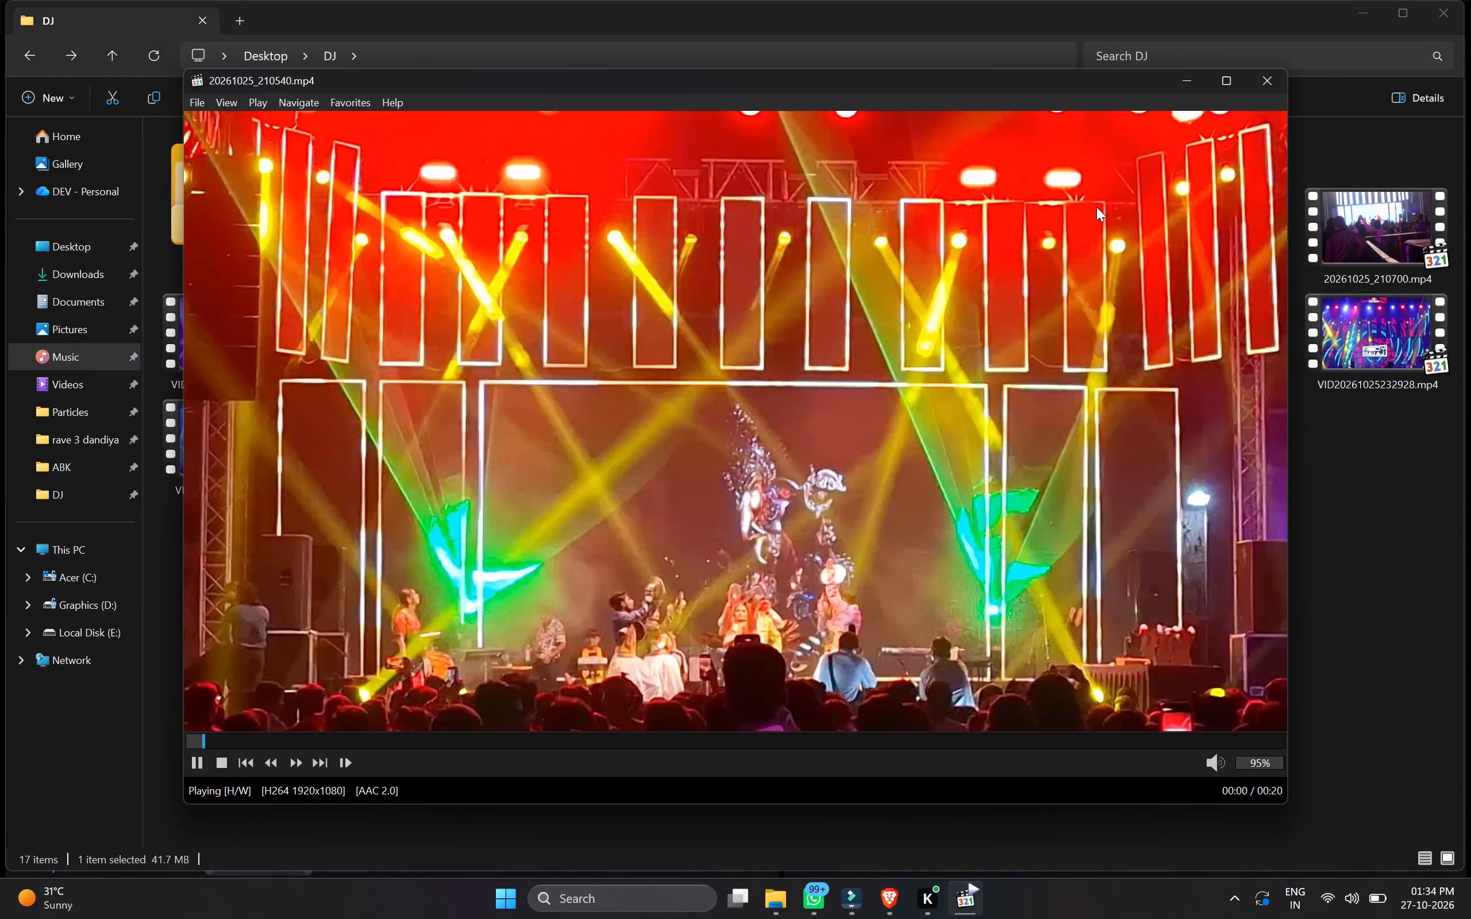
{"action": "key", "text": "Right"}
{"action": "key", "text": "Right"}
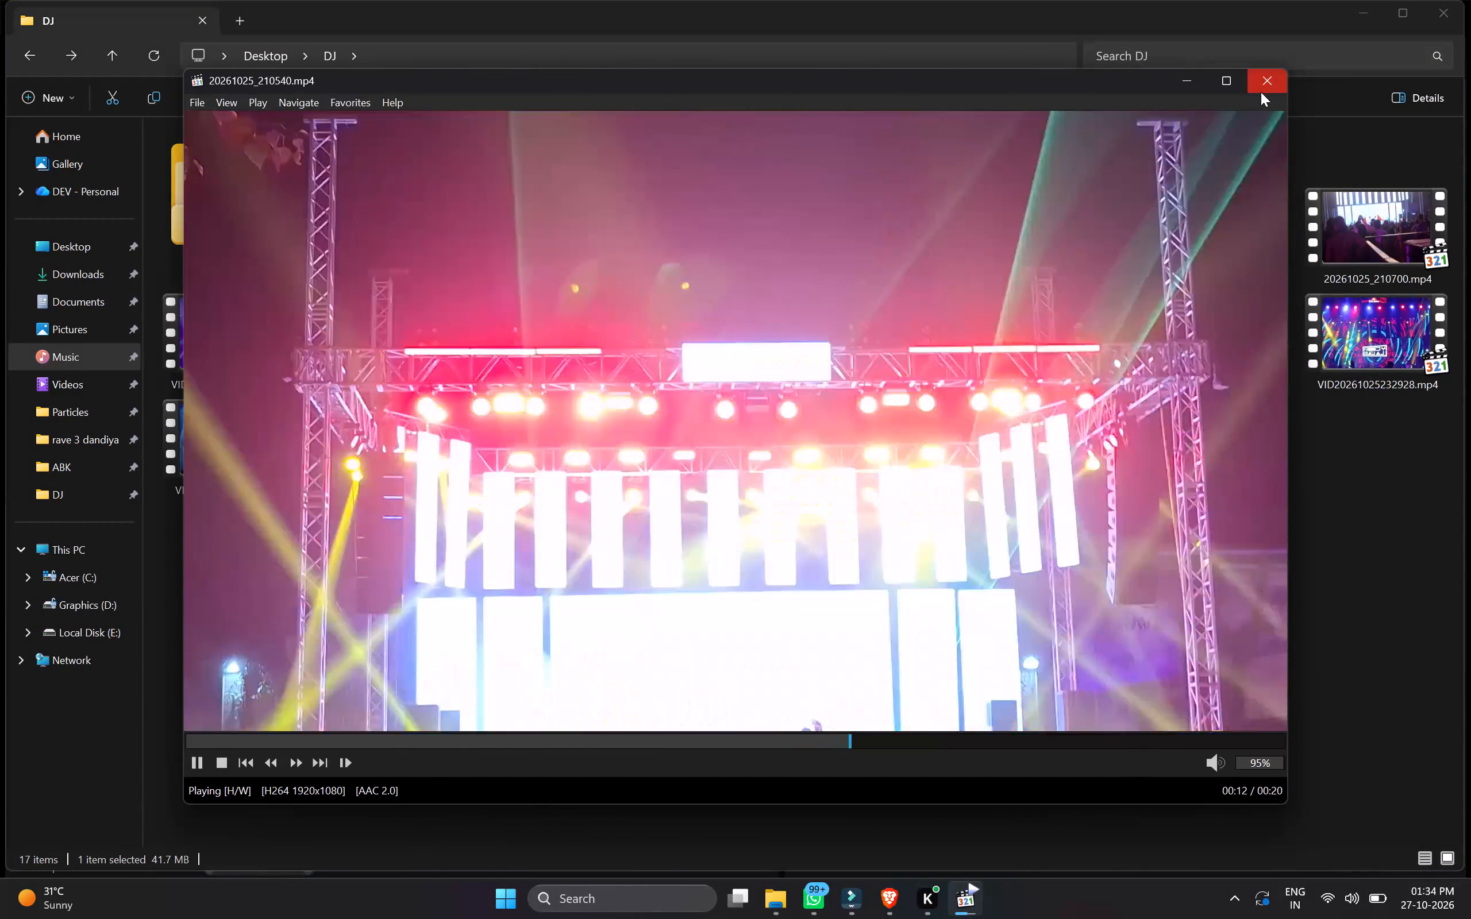
{"action": "left_click", "coordinate": [1261, 90]}
{"action": "double_click", "coordinate": [1189, 239]}
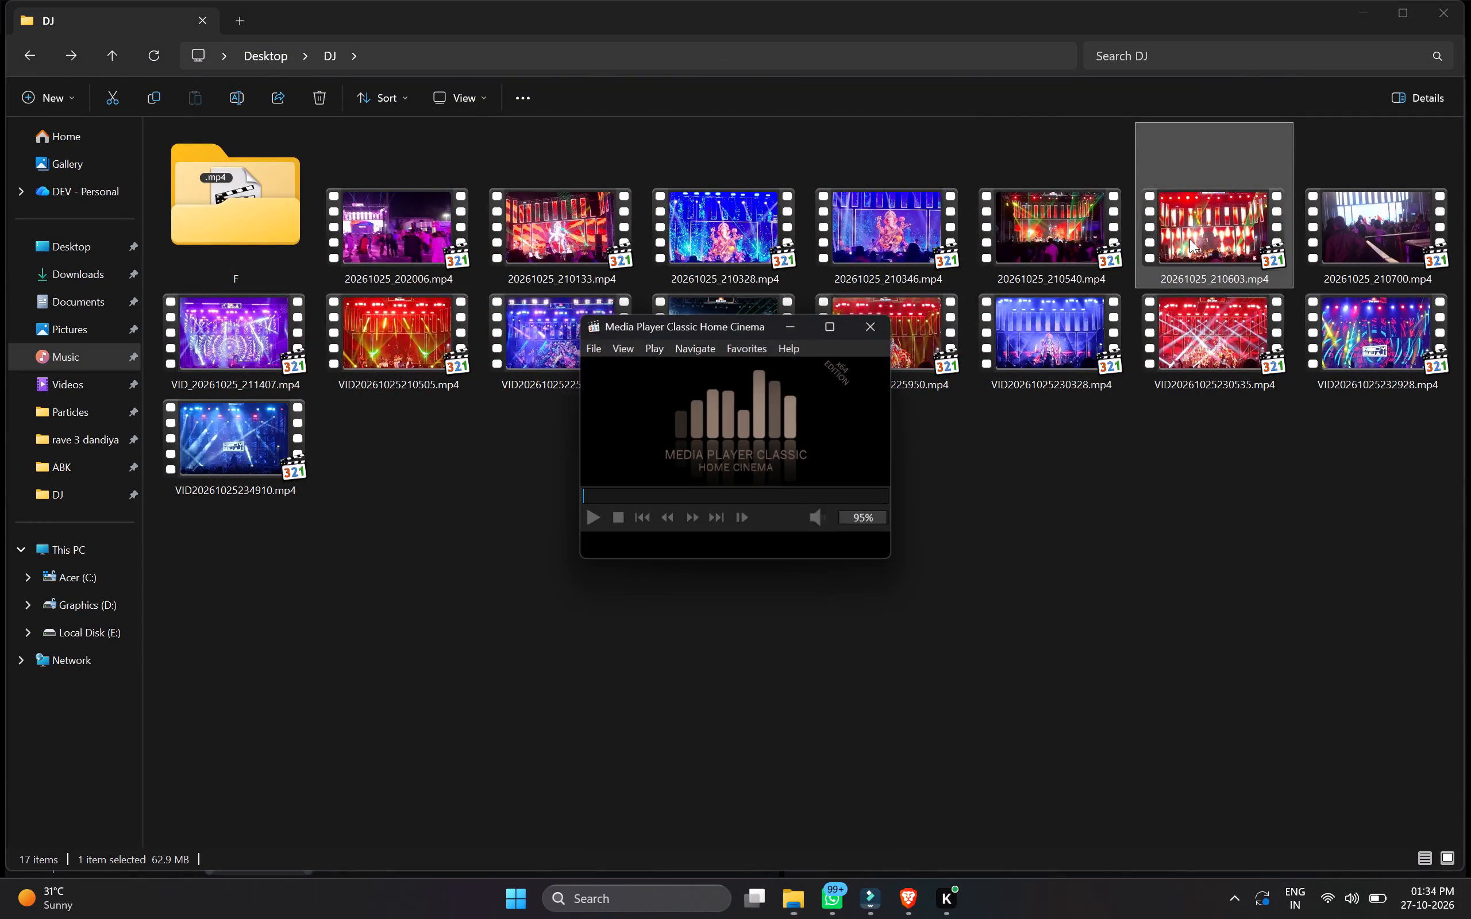
{"action": "left_click", "coordinate": [1270, 84]}
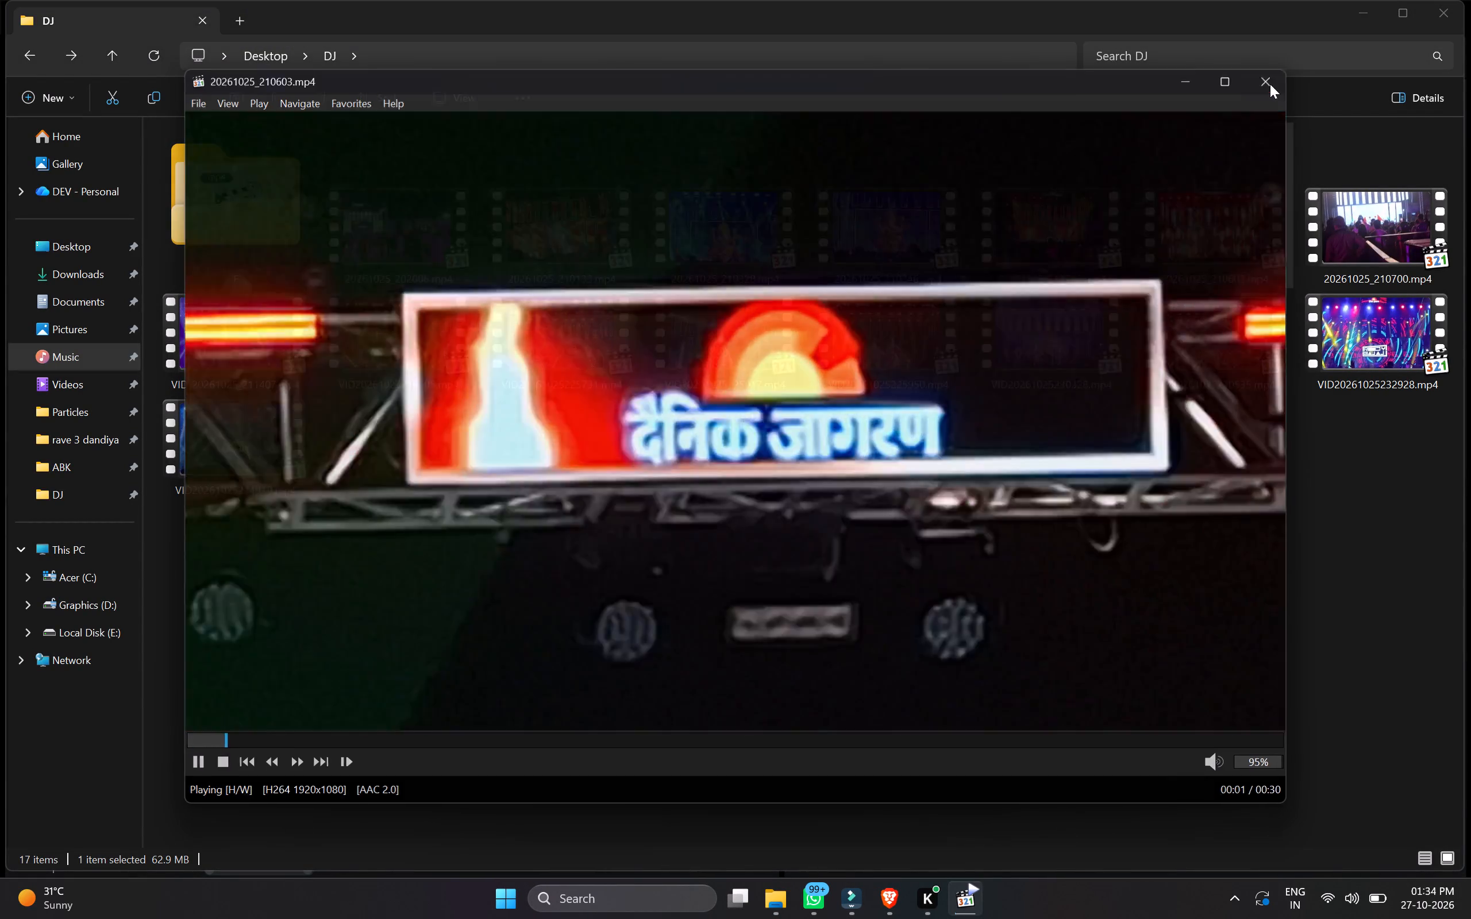
Check 20261025_210700.mp4 in the video player and delete it from the DJ folder.
{"action": "double_click", "coordinate": [1350, 234]}
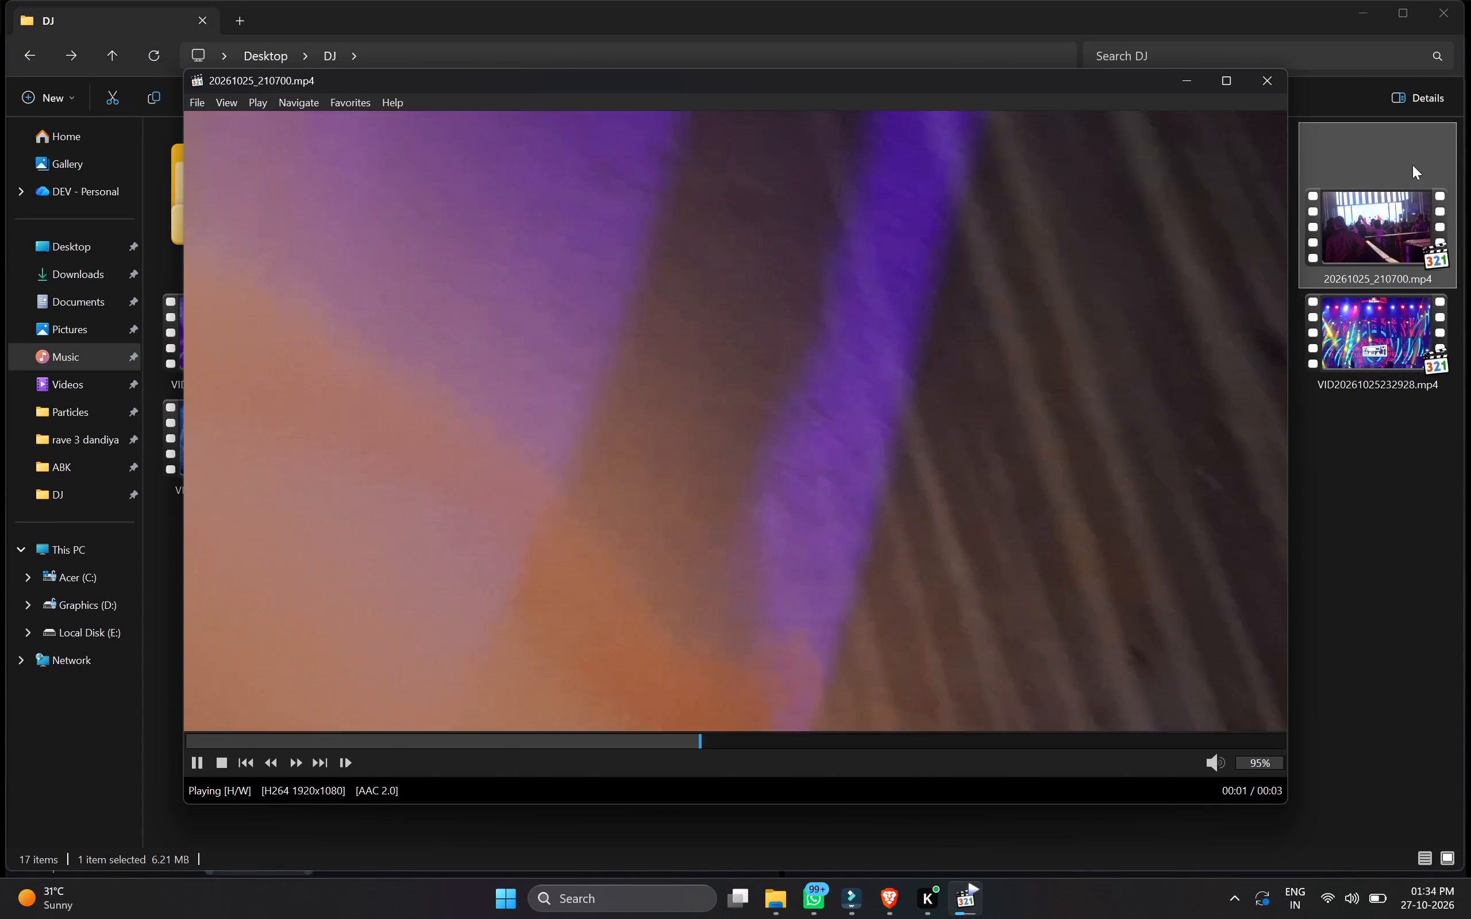
{"action": "left_click", "coordinate": [1268, 83]}
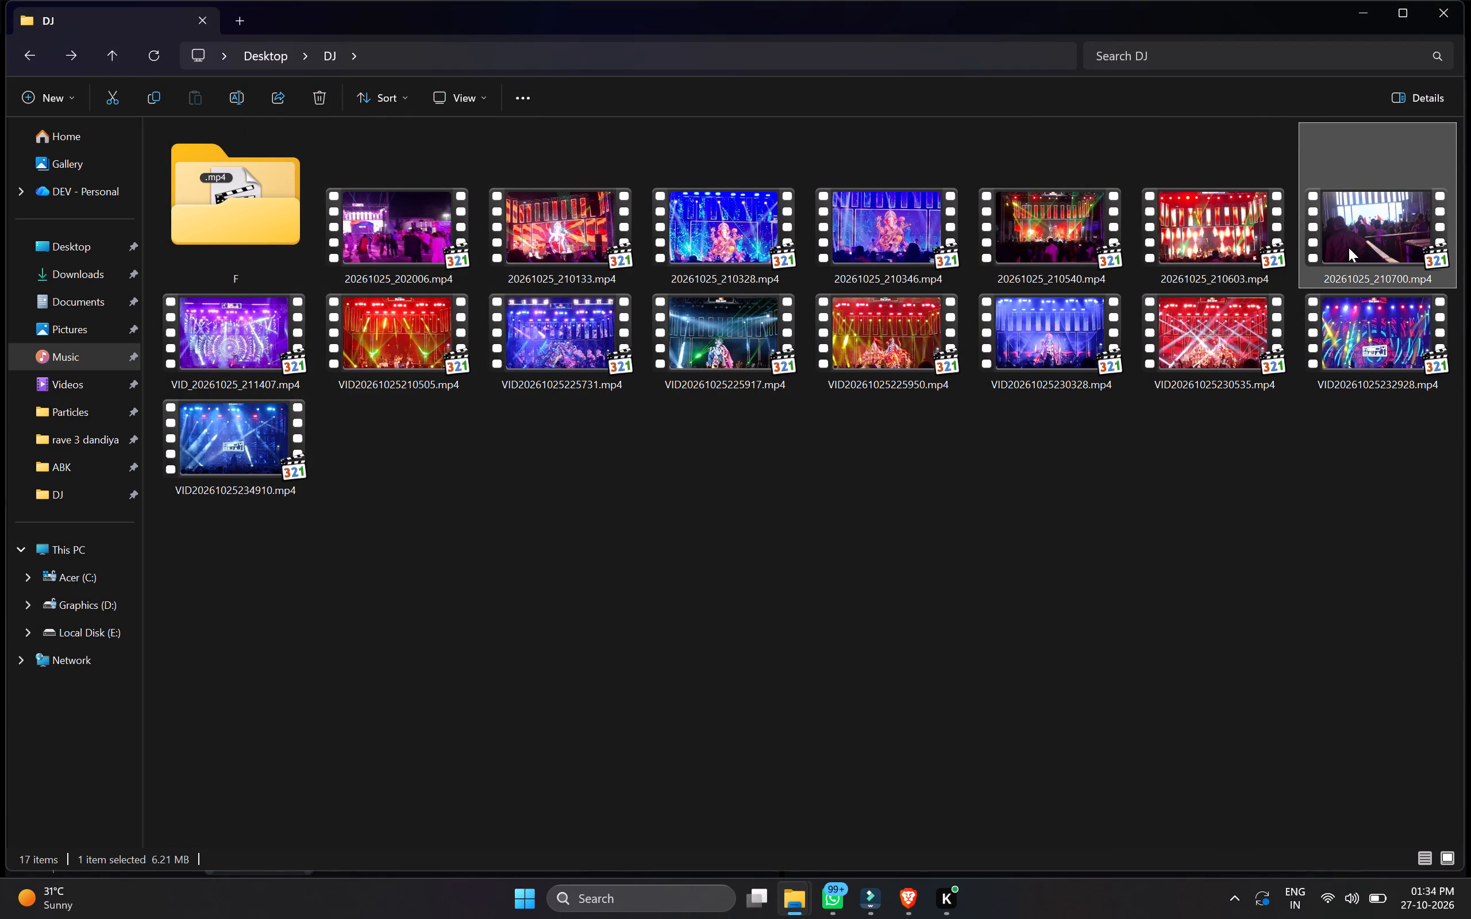
{"action": "key", "text": "Delete"}
Preview VID20261025230535.mp4, bring it into the Filmora timeline and place it at the start of the Video 1 track.
{"action": "double_click", "coordinate": [1089, 370]}
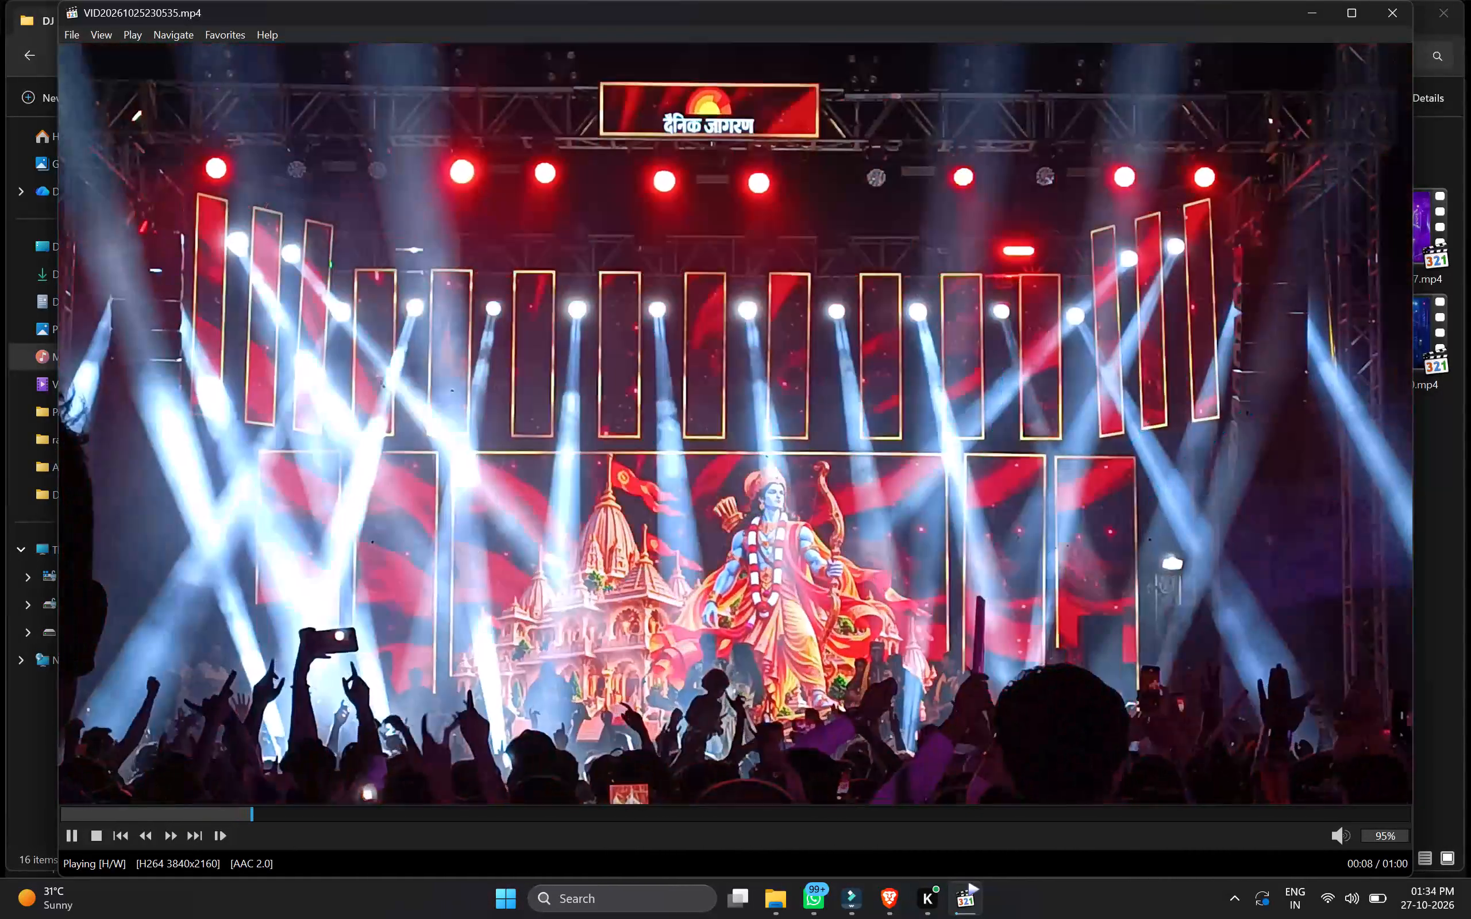
{"action": "left_click", "coordinate": [1376, 21]}
{"action": "left_click_drag", "start_coordinate": [1048, 345], "coordinate": [541, 681]}
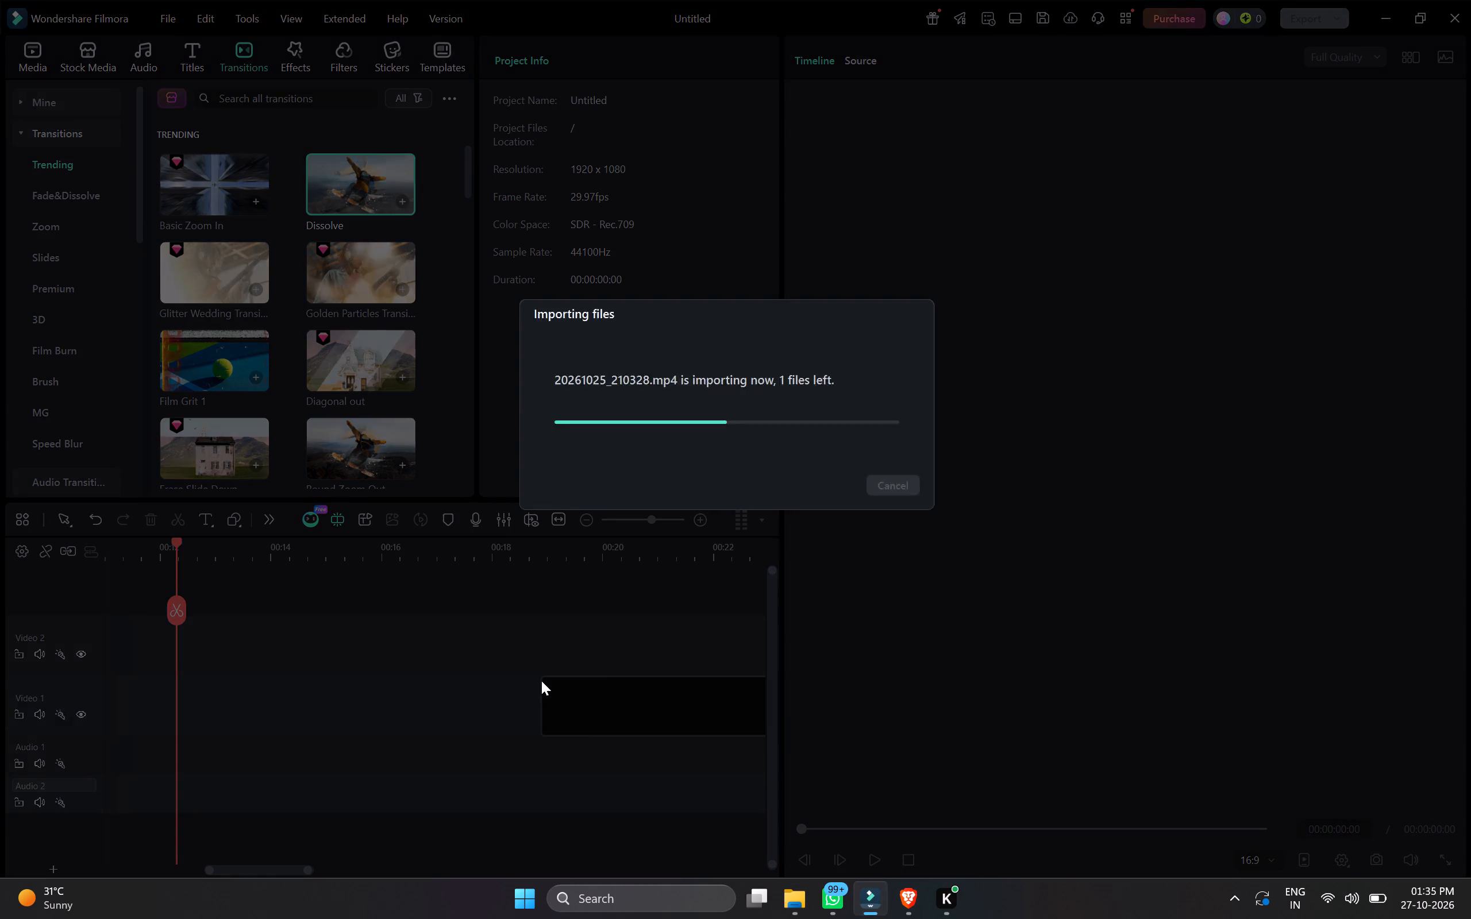
{"action": "left_click", "coordinate": [656, 477]}
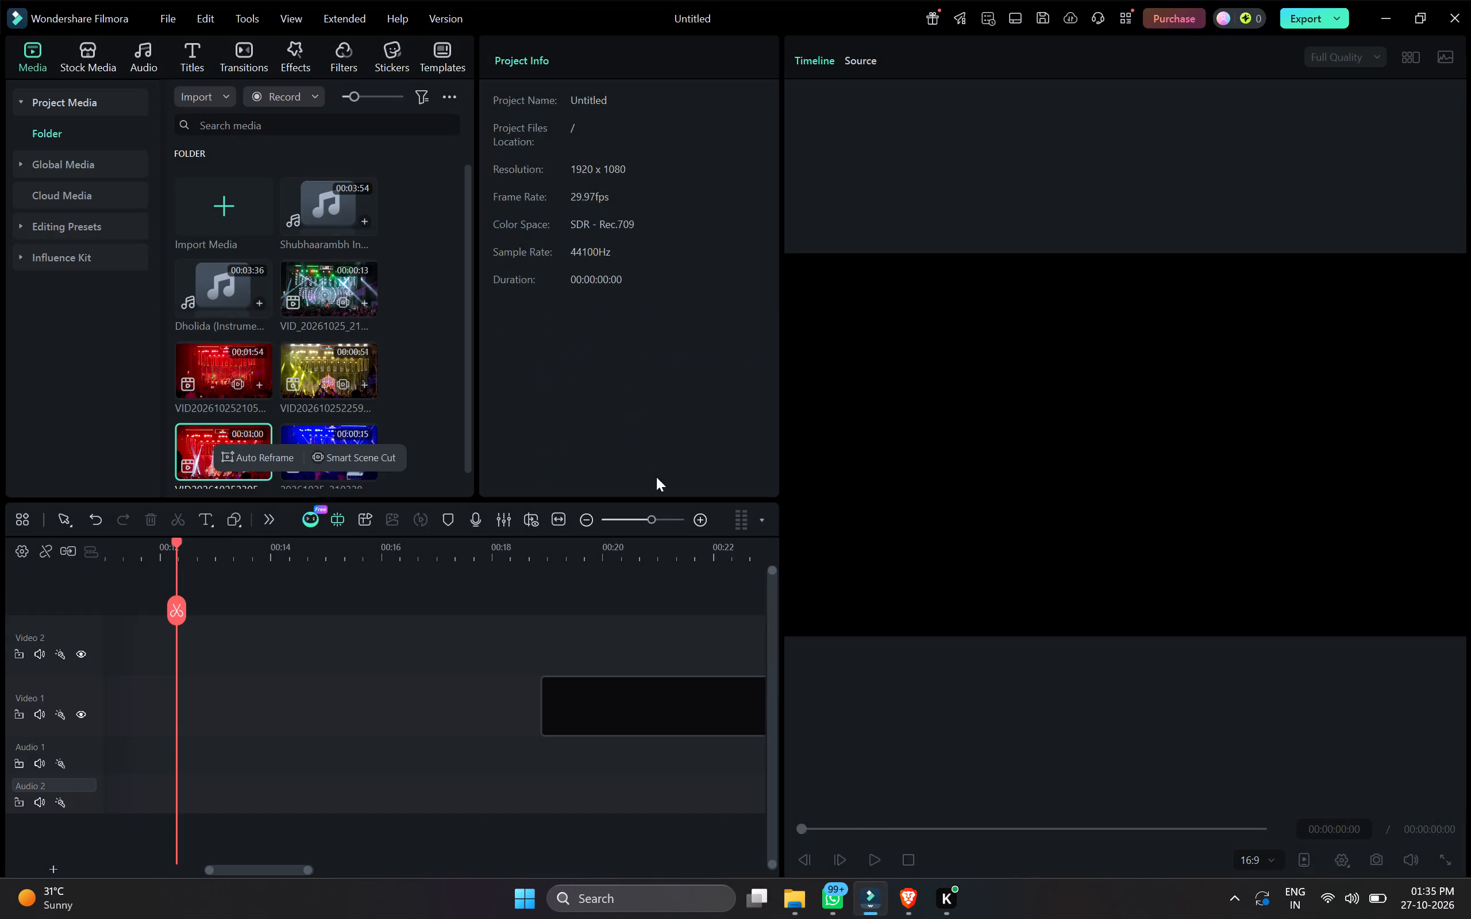
{"action": "left_click_drag", "start_coordinate": [649, 704], "coordinate": [109, 697]}
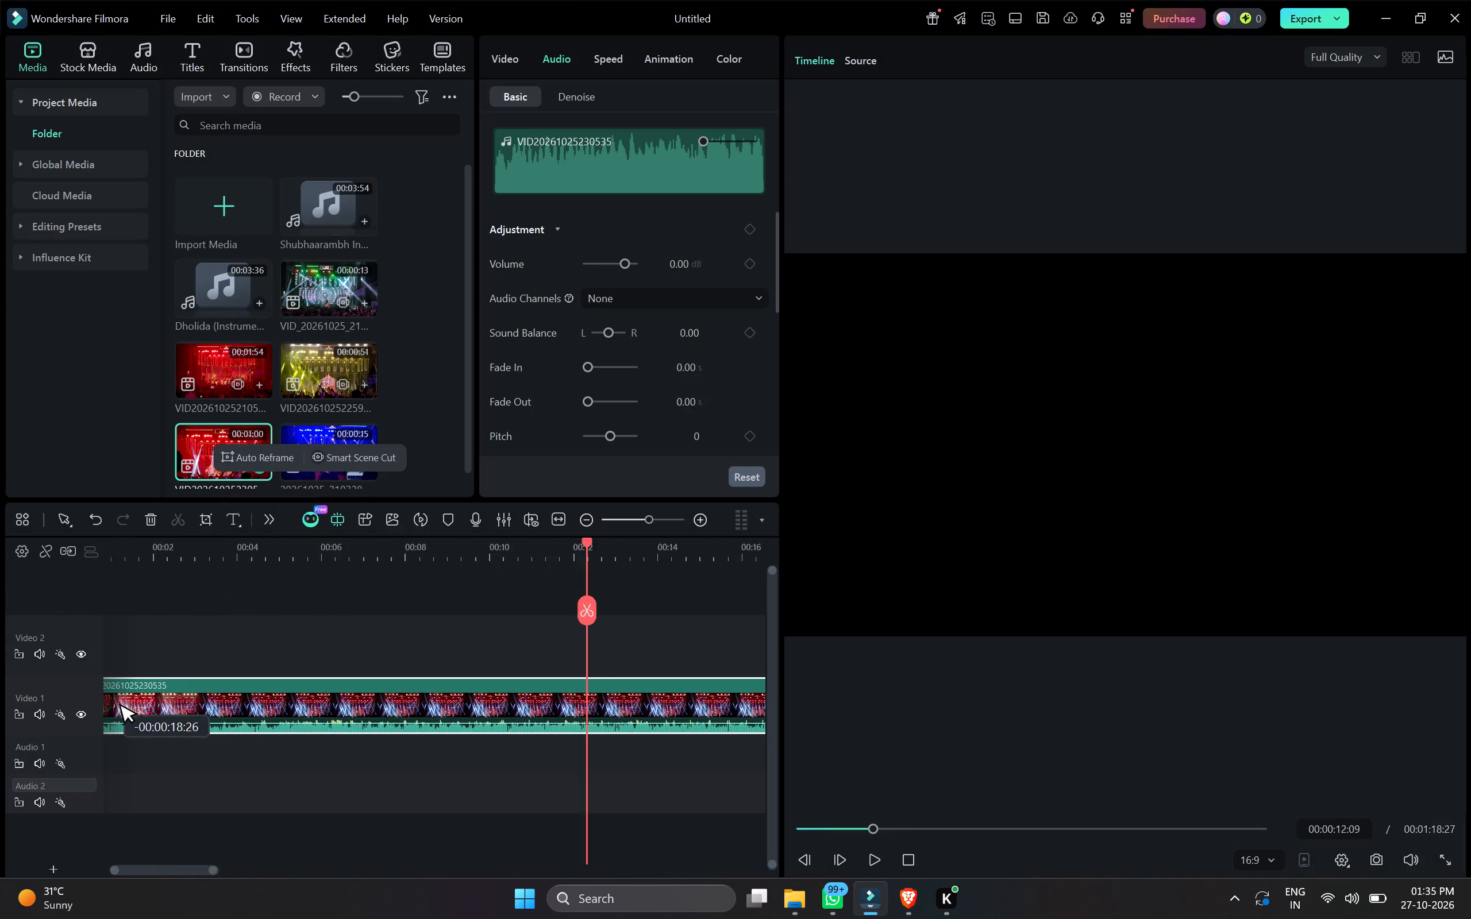
{"action": "left_click_drag", "start_coordinate": [109, 697], "coordinate": [39, 695]}
{"action": "left_click", "coordinate": [282, 549]}
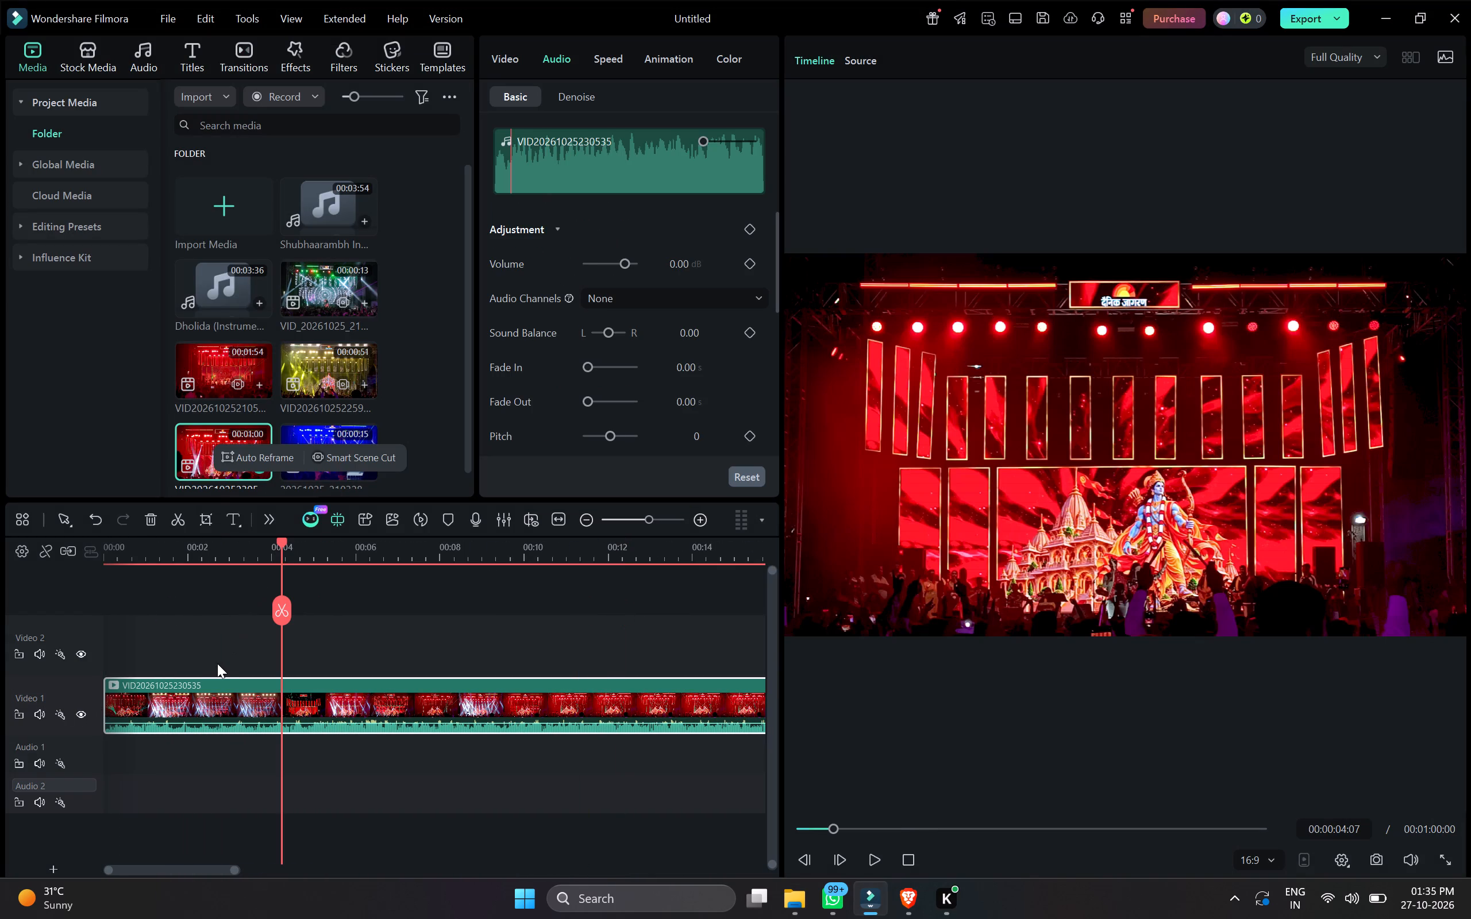
{"action": "key", "text": "space"}
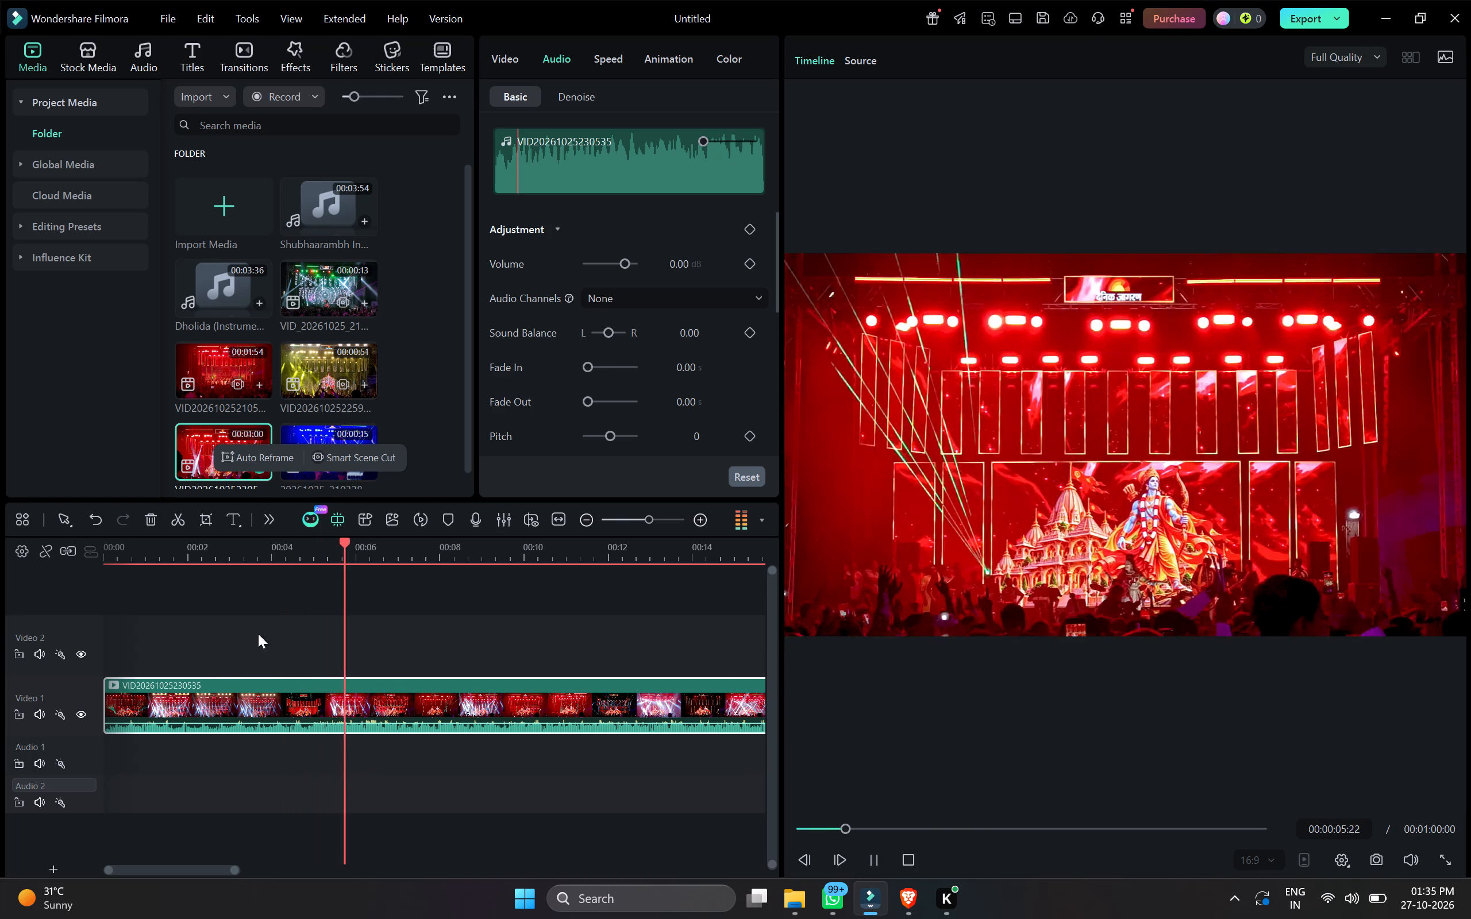
{"action": "key", "text": "space"}
{"action": "key", "text": "space"}
{"action": "key", "text": "space"}
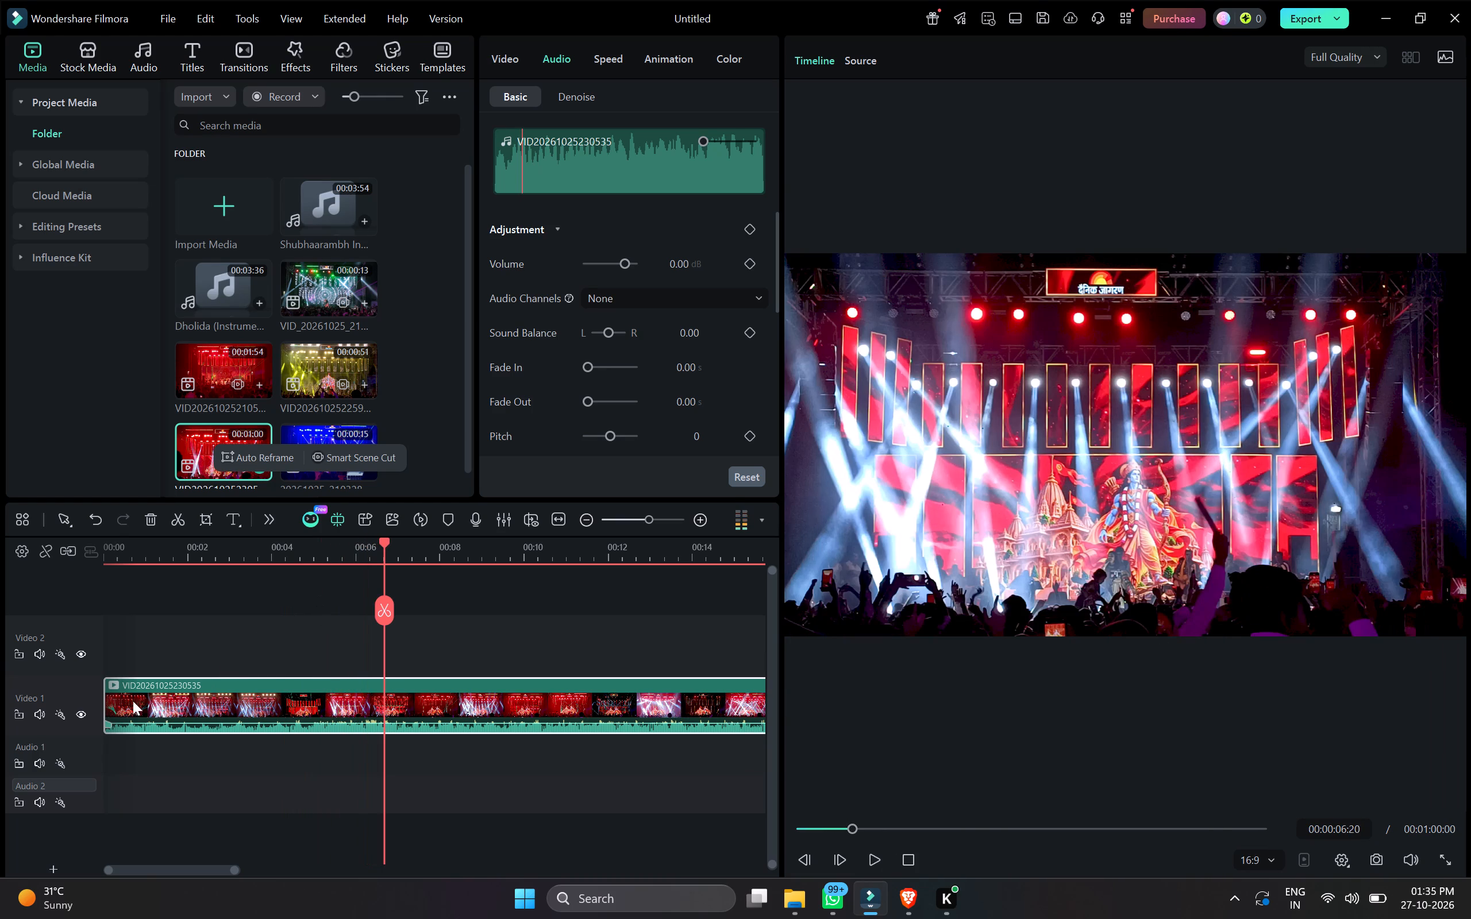
{"action": "key", "text": "Left"}
{"action": "key", "text": "Left"}
{"action": "key", "text": "Left"}
{"action": "key", "text": "Left"}
{"action": "key", "text": "Left"}
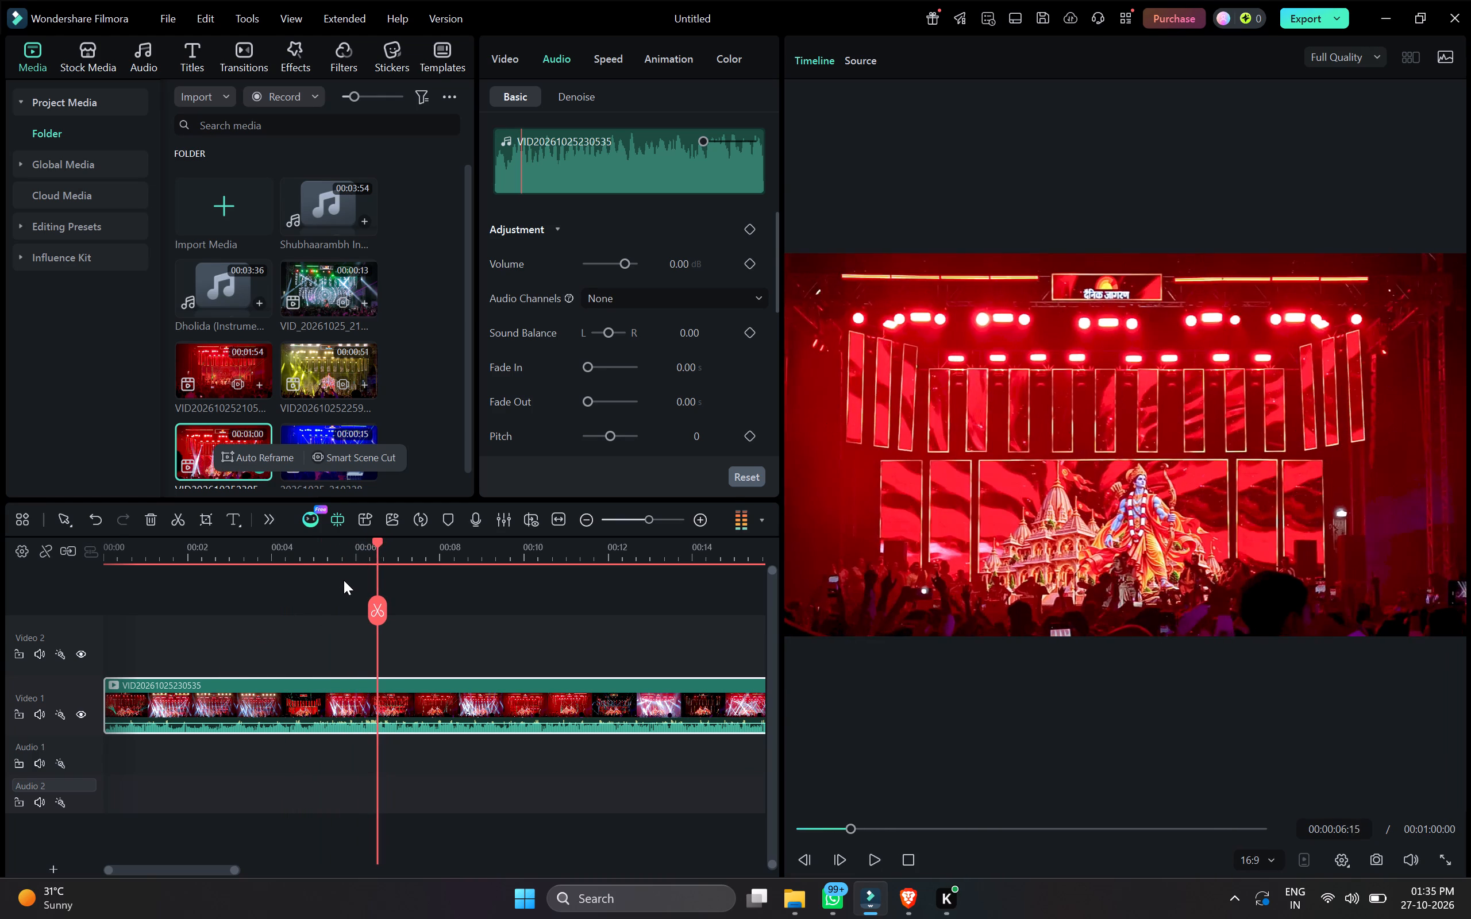
{"action": "key", "text": "Left"}
{"action": "key", "text": "Left"}
{"action": "key", "text": "Left"}
{"action": "key", "text": "Left"}
{"action": "key", "text": "Left"}
{"action": "key", "text": "Left"}
{"action": "key", "text": "Left"}
{"action": "key", "text": "Left"}
{"action": "key", "text": "Left"}
{"action": "key", "text": "Left"}
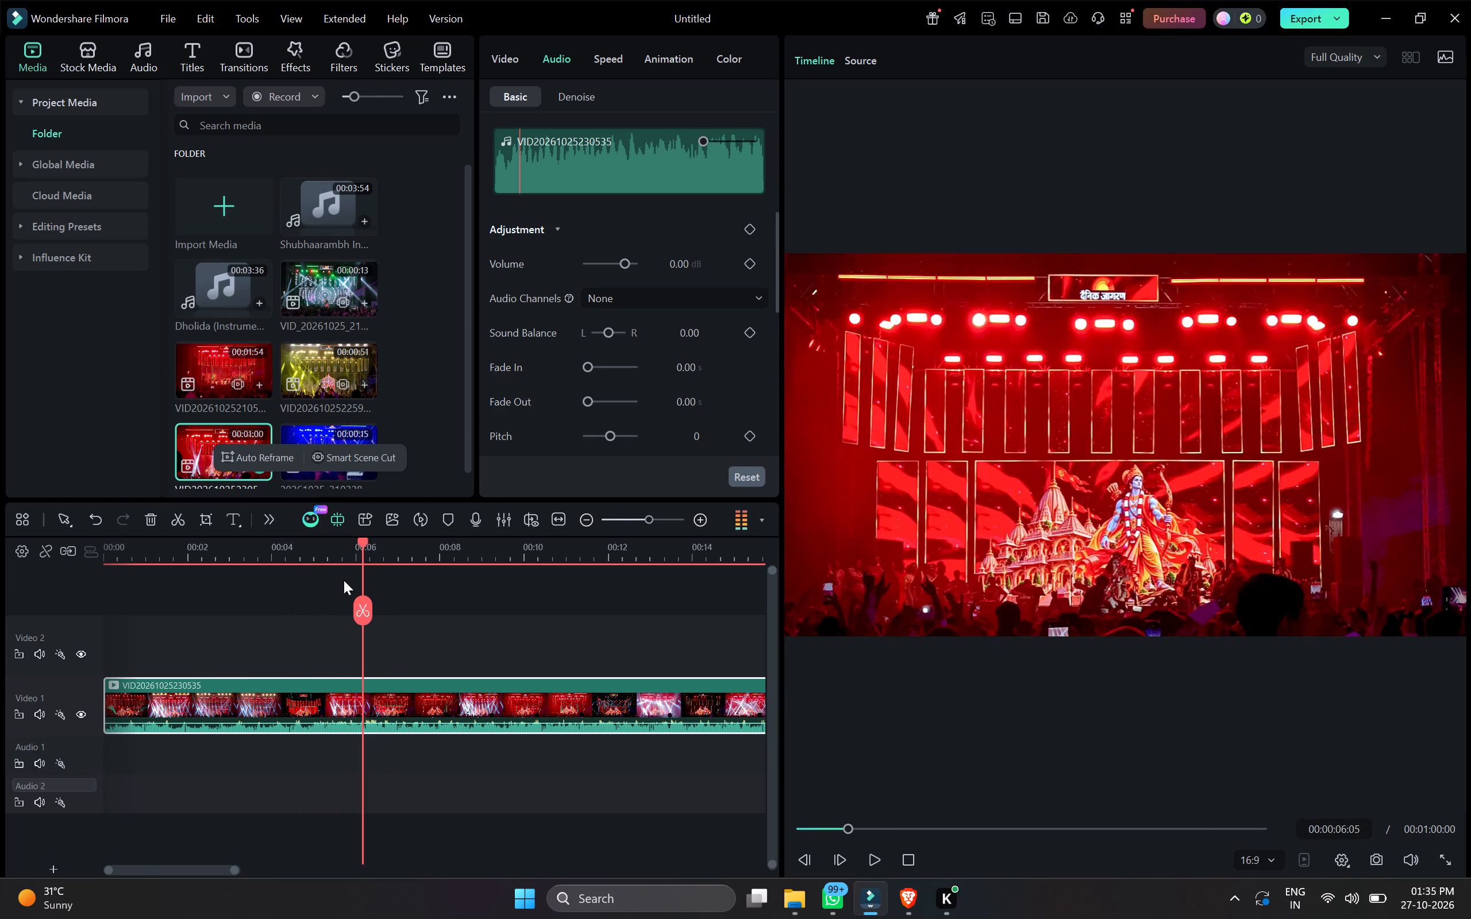
{"action": "key", "text": "Left"}
{"action": "key", "text": "Left"}
{"action": "key", "text": "Left"}
{"action": "key", "text": "Left"}
{"action": "key", "text": "Left"}
{"action": "key", "text": "Left"}
{"action": "key", "text": "Left"}
{"action": "key", "text": "Left"}
{"action": "key", "text": "Left"}
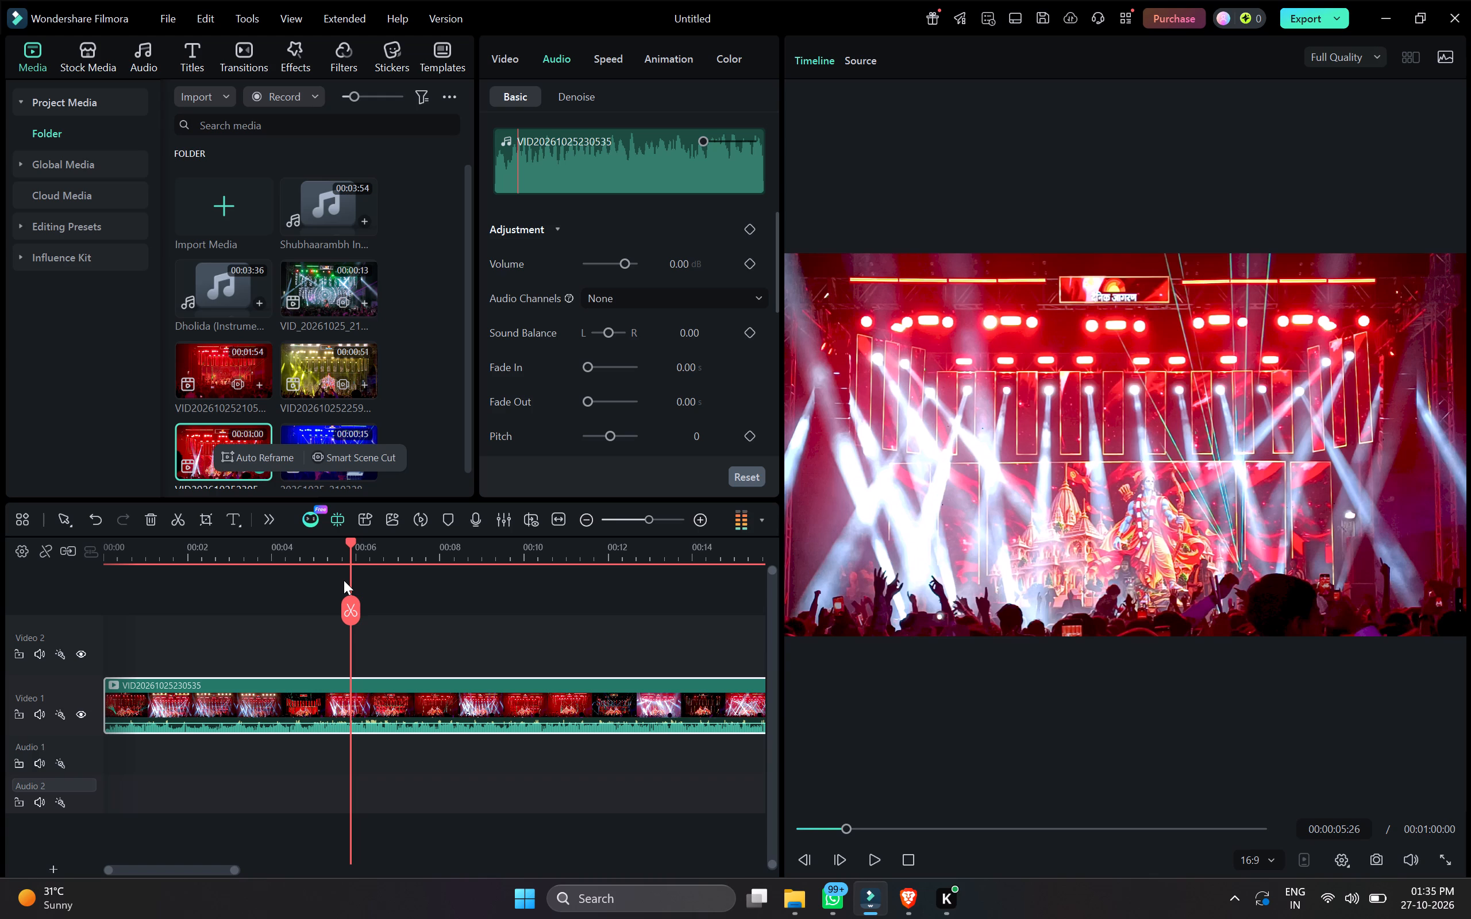
{"action": "left_click", "coordinate": [174, 519]}
{"action": "left_click", "coordinate": [244, 702]}
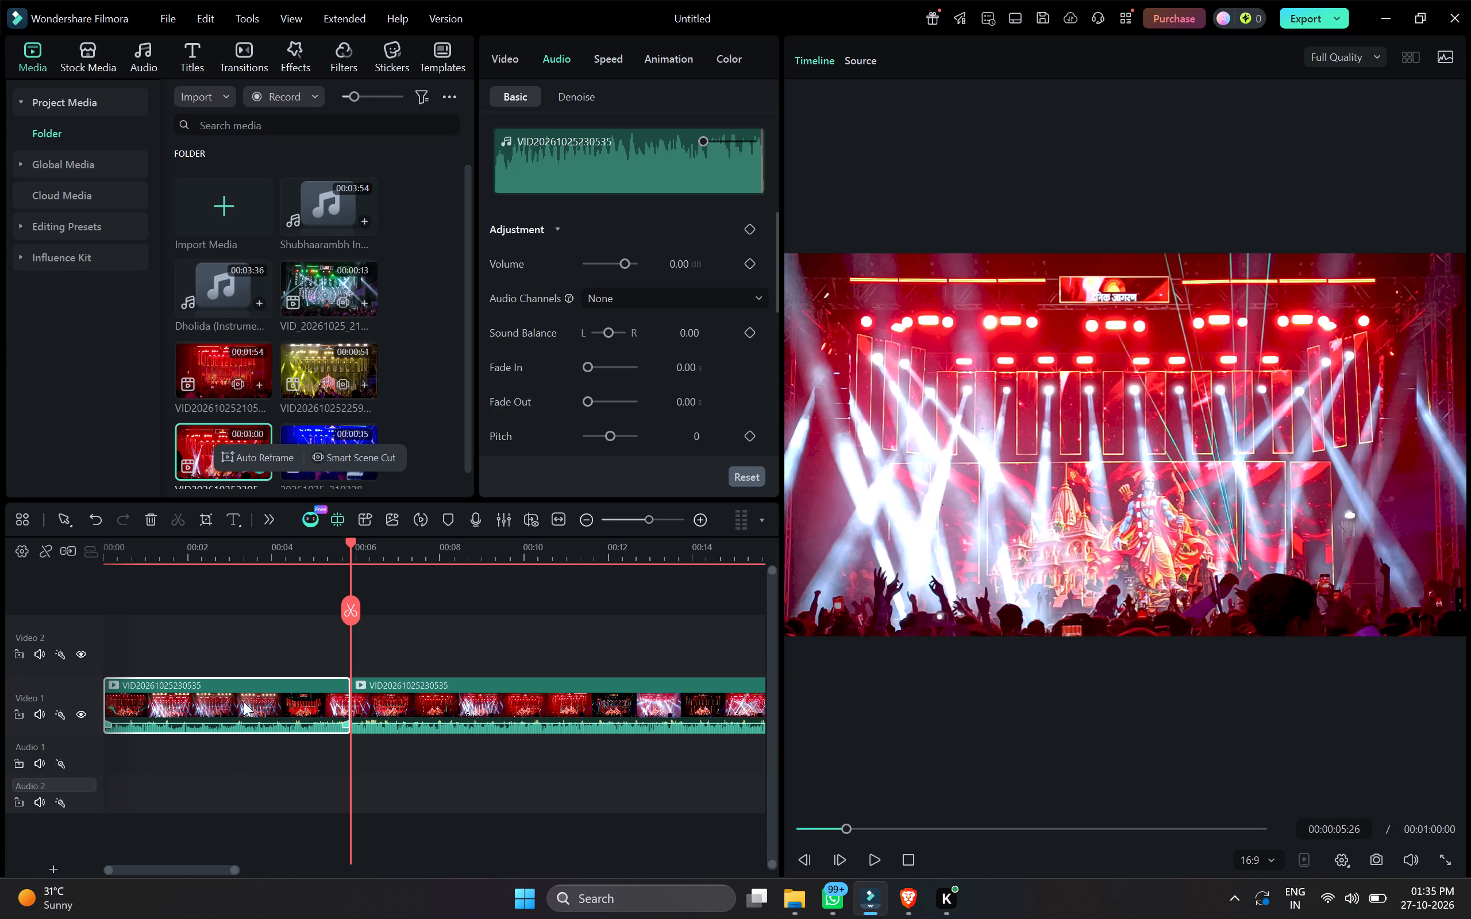
{"action": "key", "text": "Delete"}
{"action": "left_click_drag", "start_coordinate": [471, 719], "coordinate": [63, 719]}
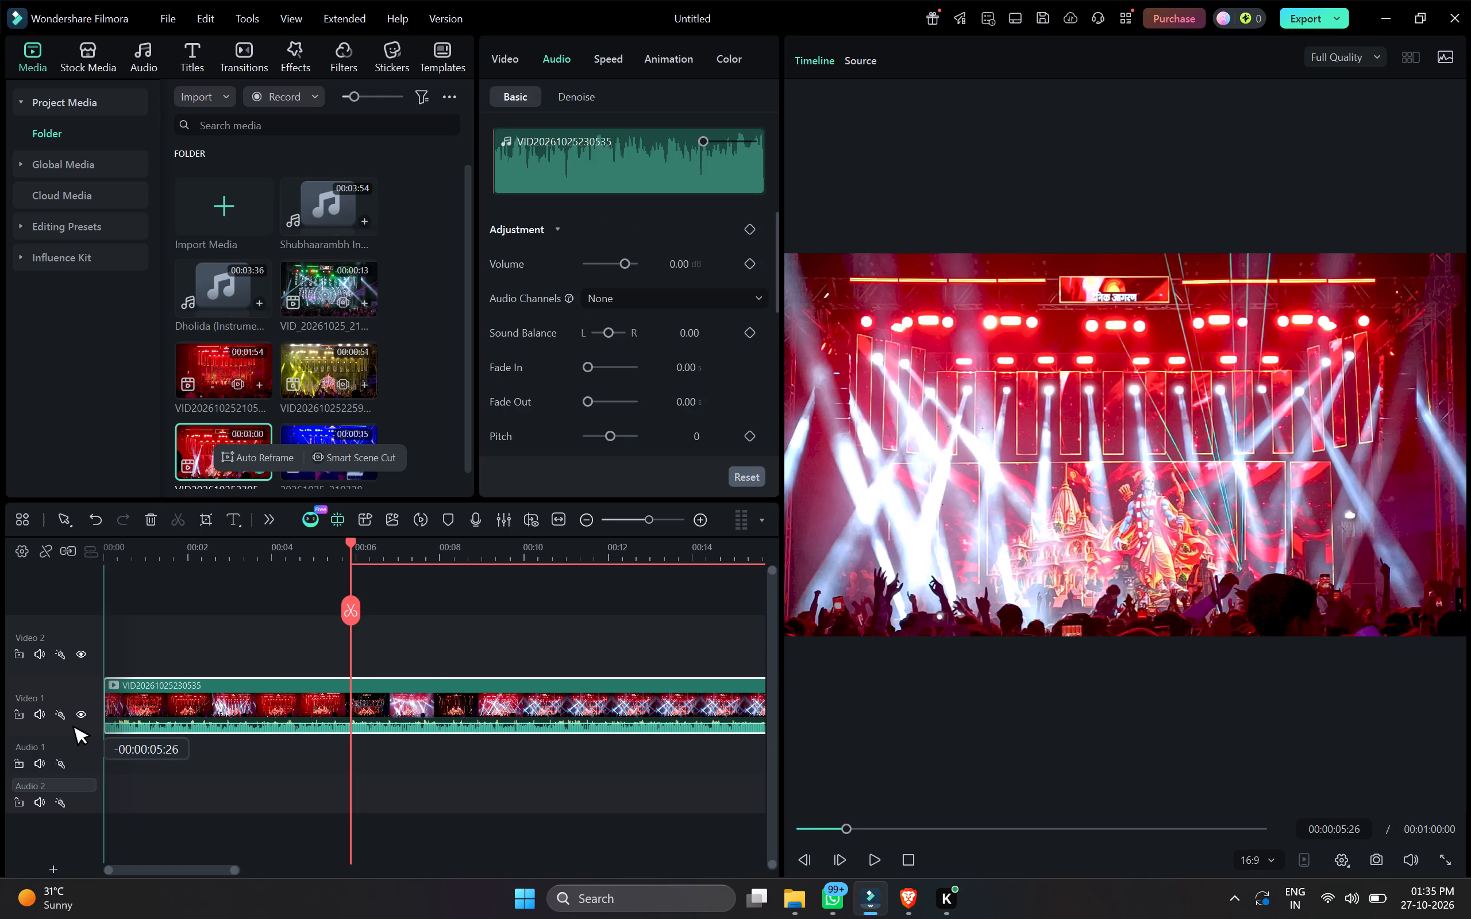
{"action": "left_click_drag", "start_coordinate": [63, 719], "coordinate": [61, 719]}
{"action": "left_click", "coordinate": [157, 547]}
{"action": "left_click_drag", "start_coordinate": [158, 543], "coordinate": [0, 558]}
{"action": "key", "text": "space"}
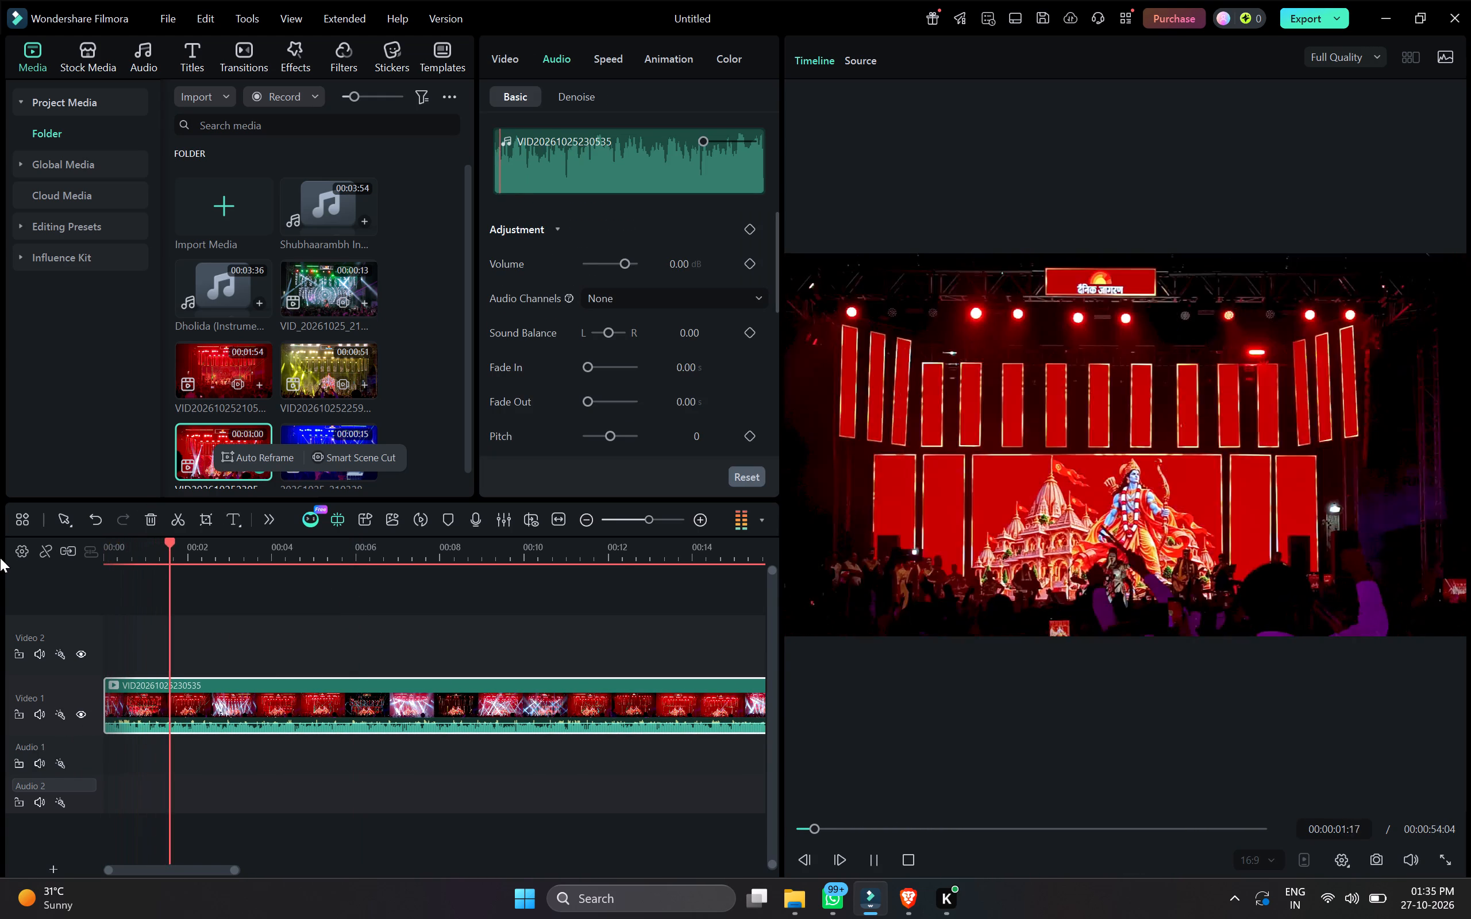
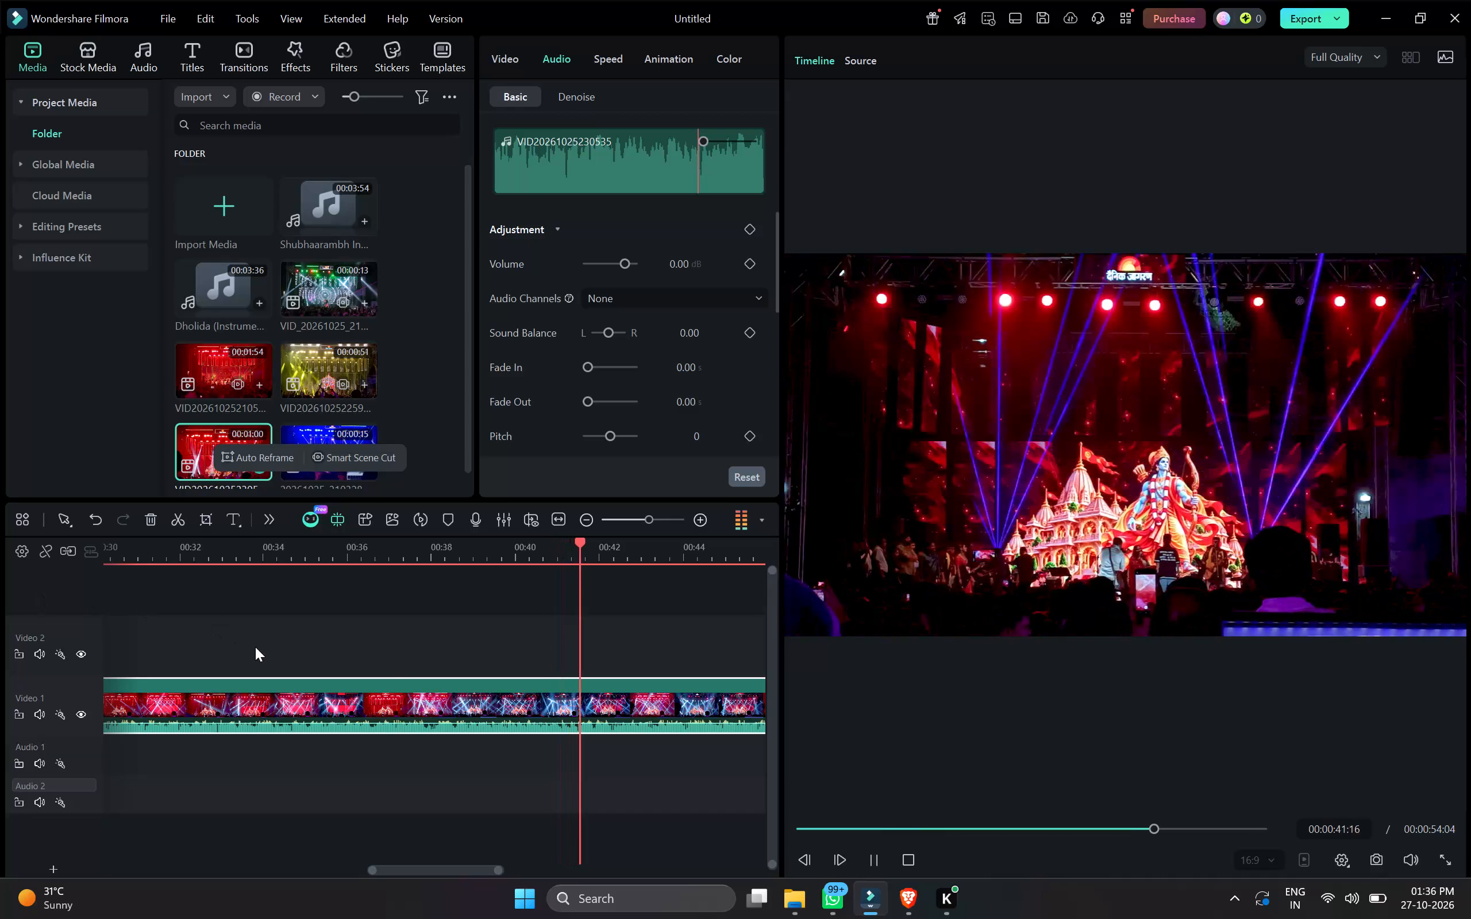
{"action": "scroll", "coordinate": [433, 687], "scroll_direction": "left", "scroll_amount": 1}
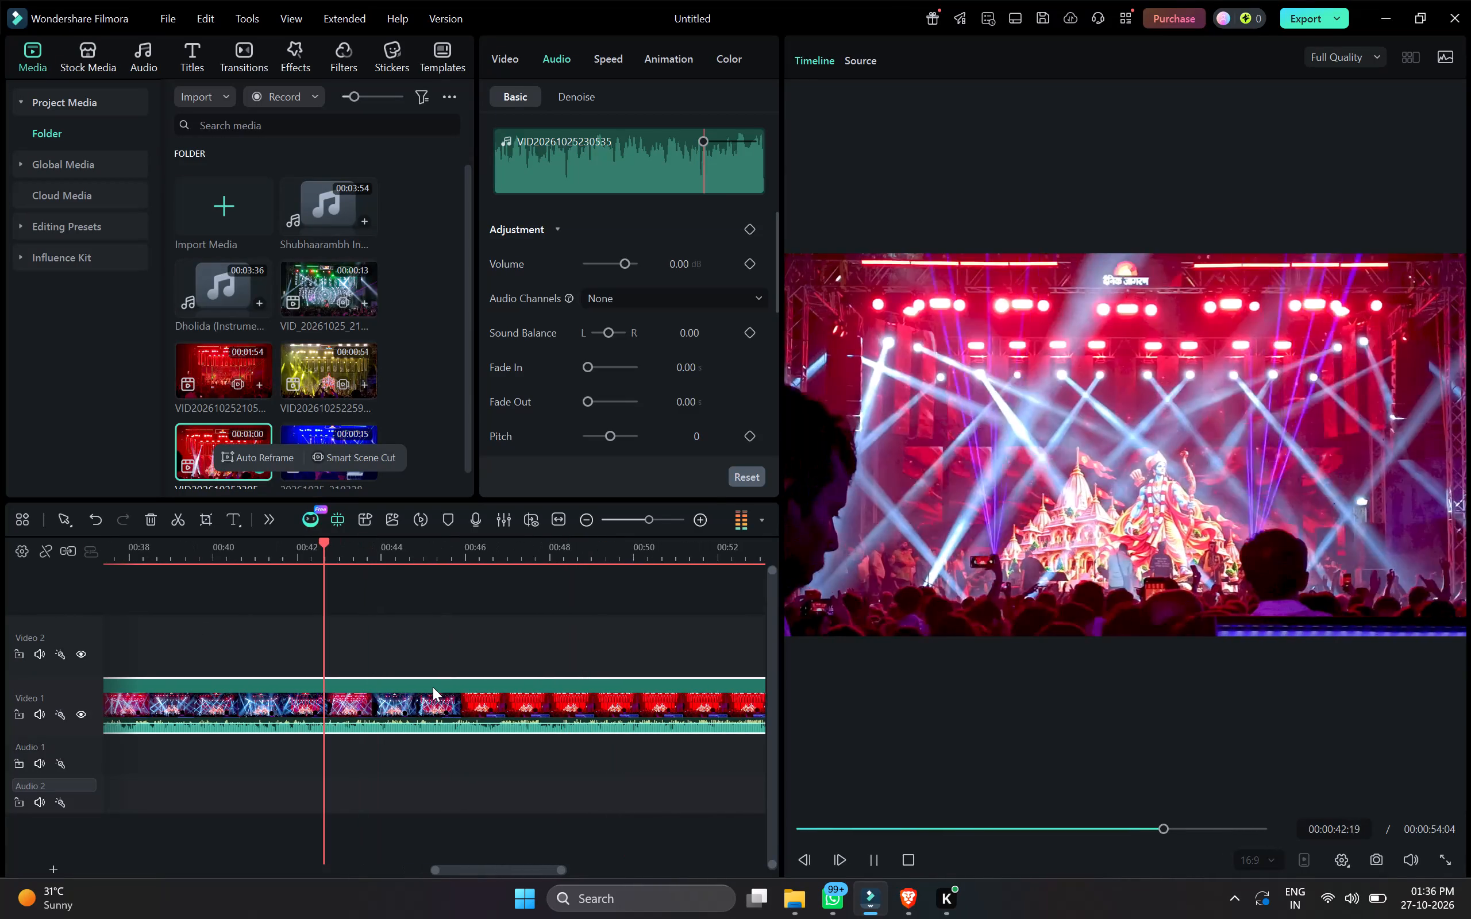
{"action": "scroll", "coordinate": [433, 687], "scroll_direction": "left", "scroll_amount": 1}
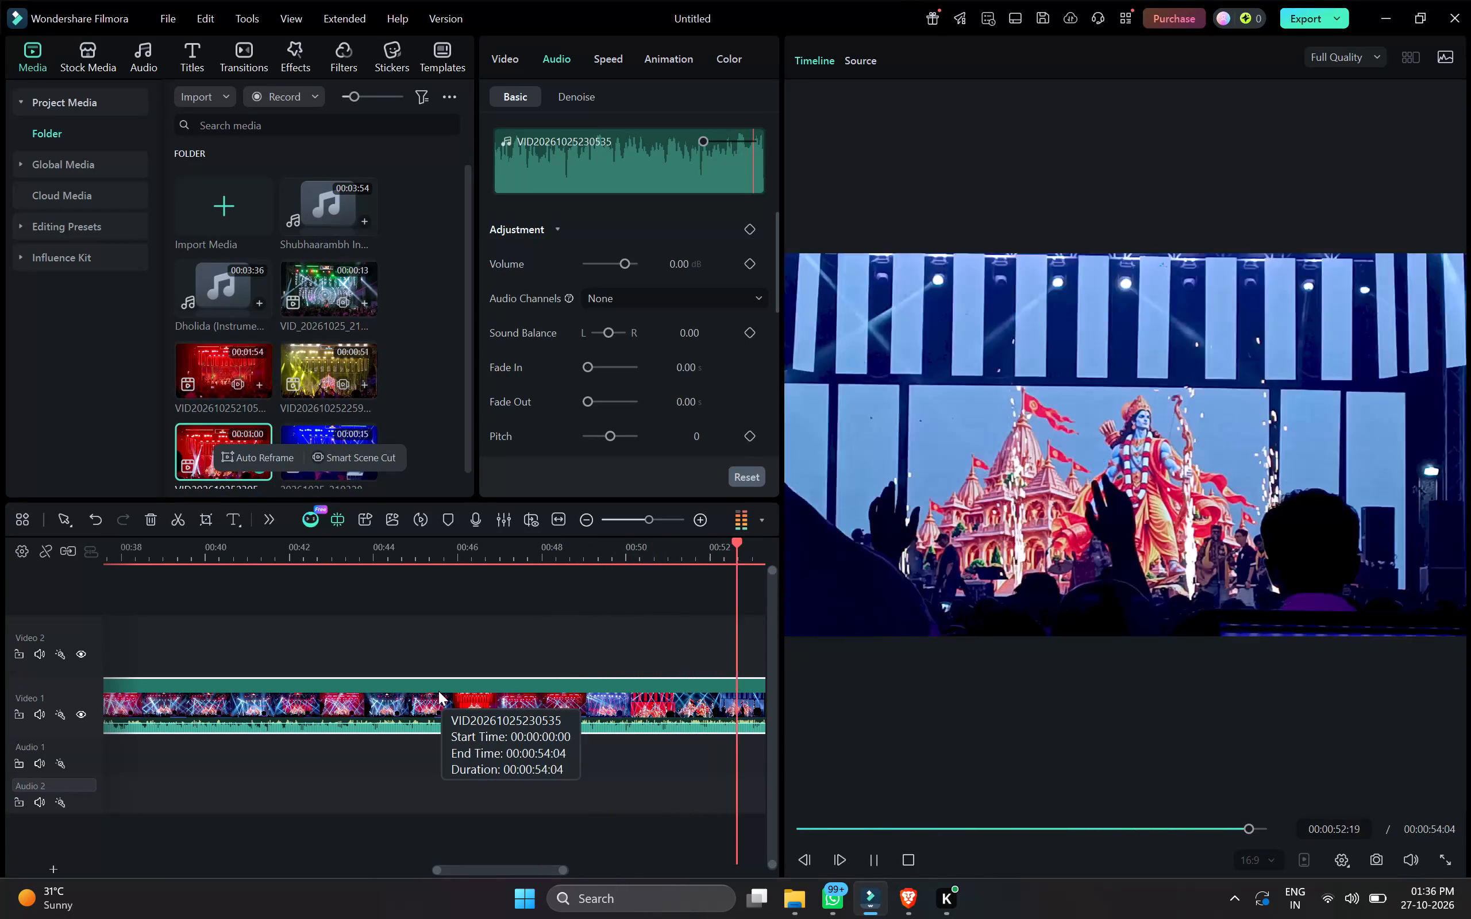
{"action": "key", "text": "space"}
{"action": "left_click", "coordinate": [441, 550]}
{"action": "key", "text": "space"}
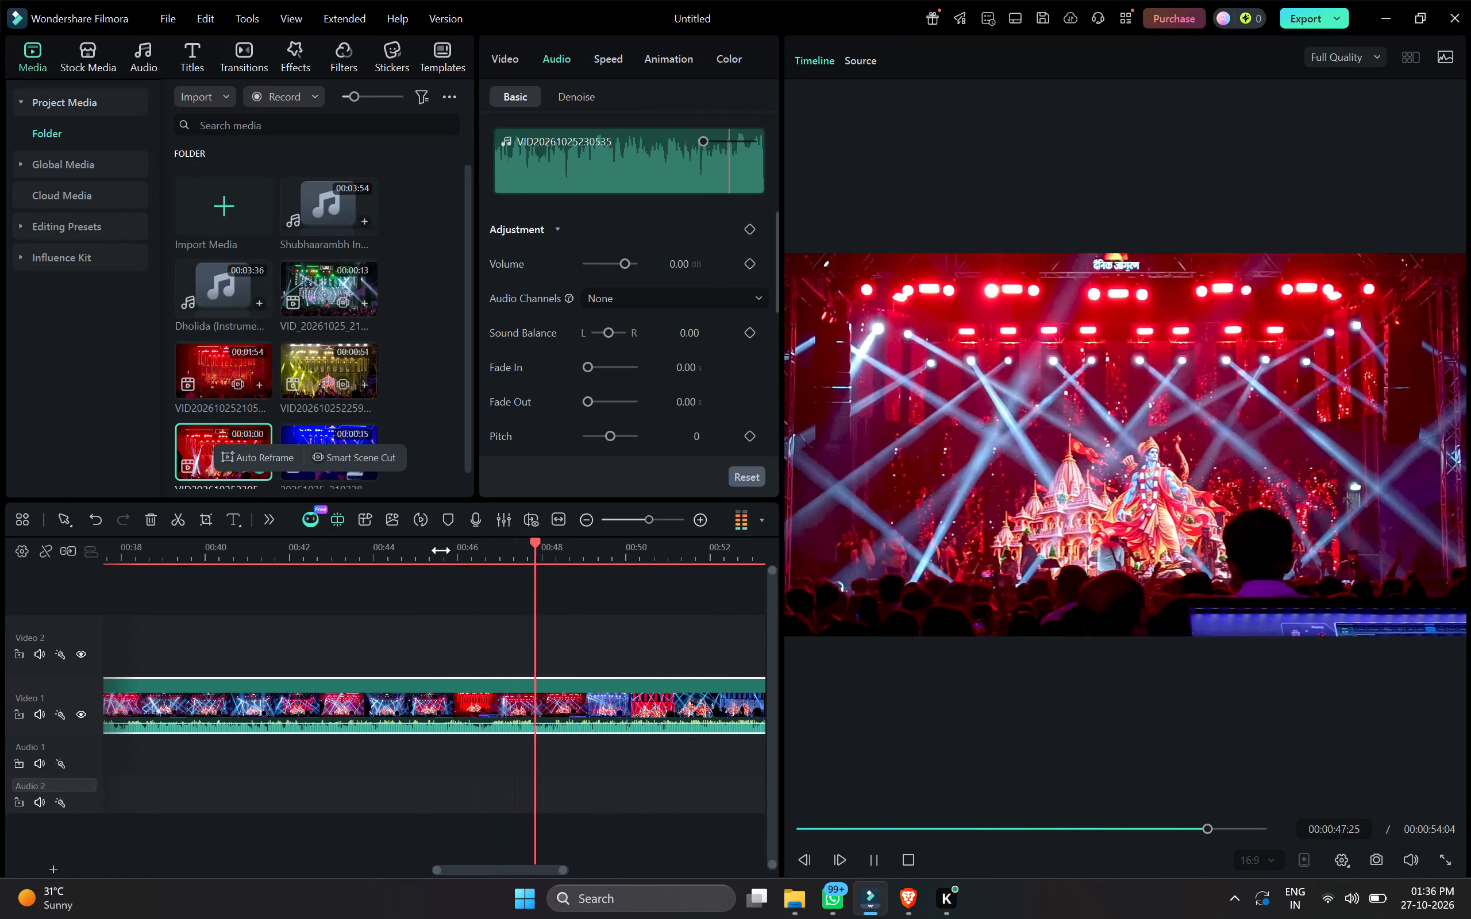
{"action": "key", "text": "space"}
{"action": "key", "text": "space"}
{"action": "key", "text": "space"}
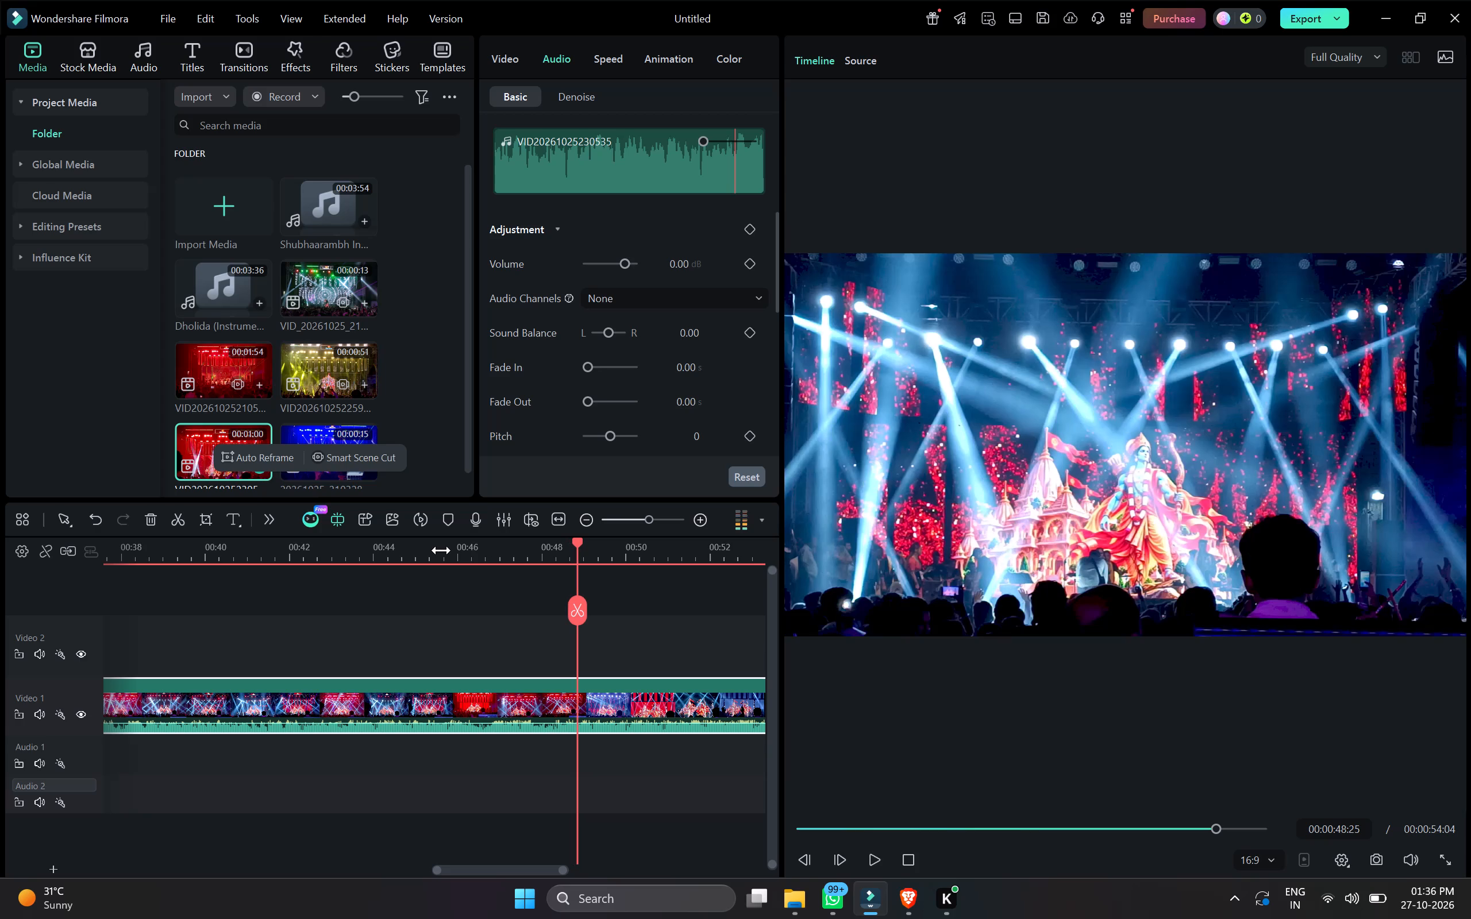
{"action": "scroll", "coordinate": [480, 707], "scroll_direction": "down", "scroll_amount": 5, "text": "ctrl"}
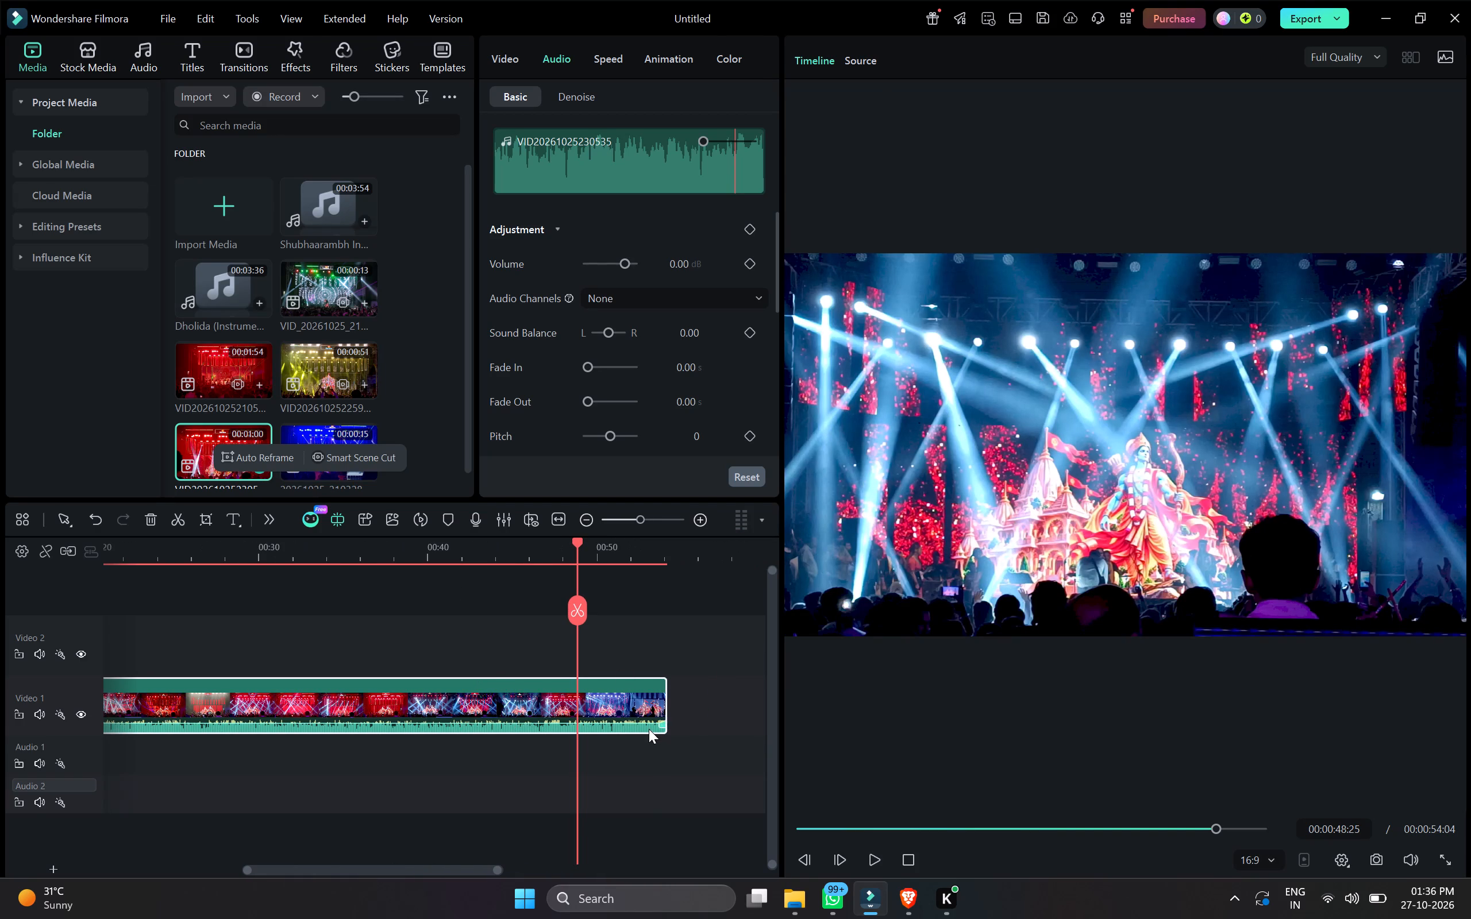
{"action": "left_click_drag", "start_coordinate": [663, 711], "coordinate": [572, 693]}
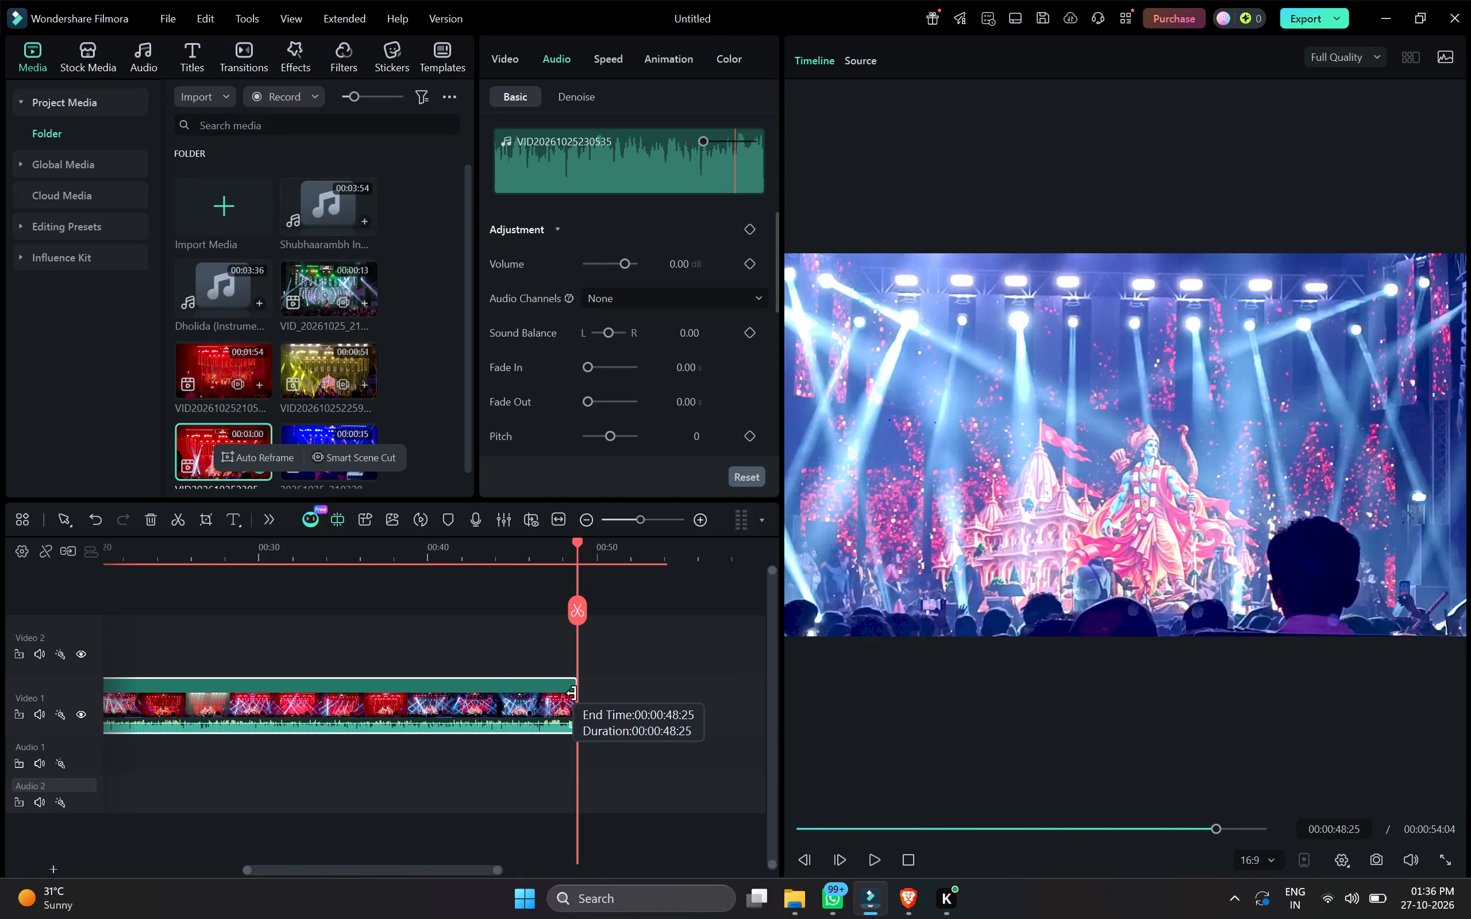
{"action": "left_click_drag", "start_coordinate": [572, 693], "coordinate": [569, 693]}
{"action": "left_click", "coordinate": [256, 64]}
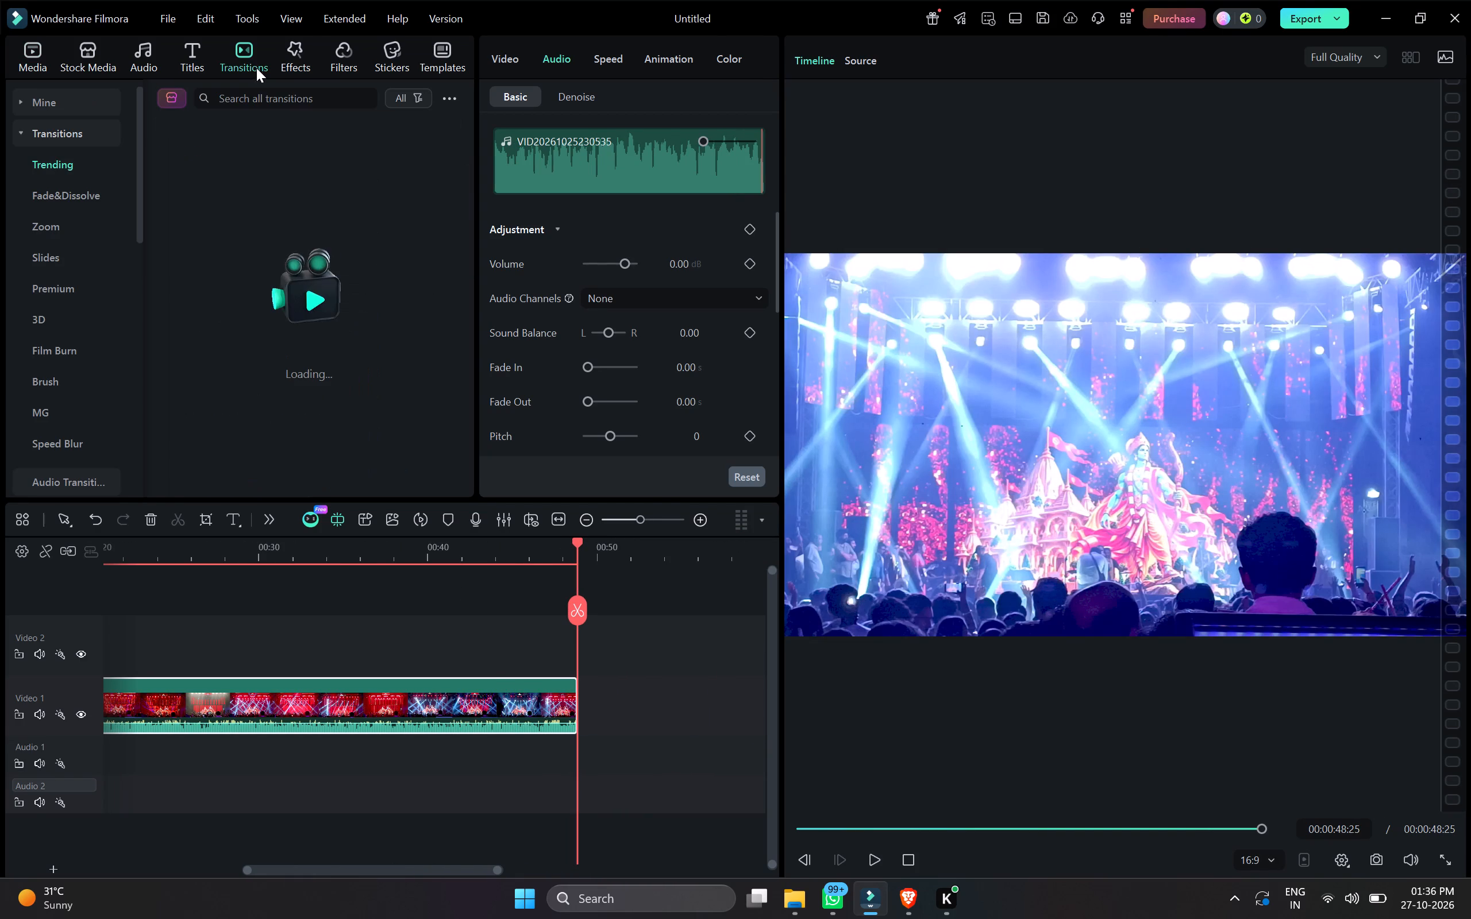
{"action": "left_click_drag", "start_coordinate": [346, 206], "coordinate": [548, 712]}
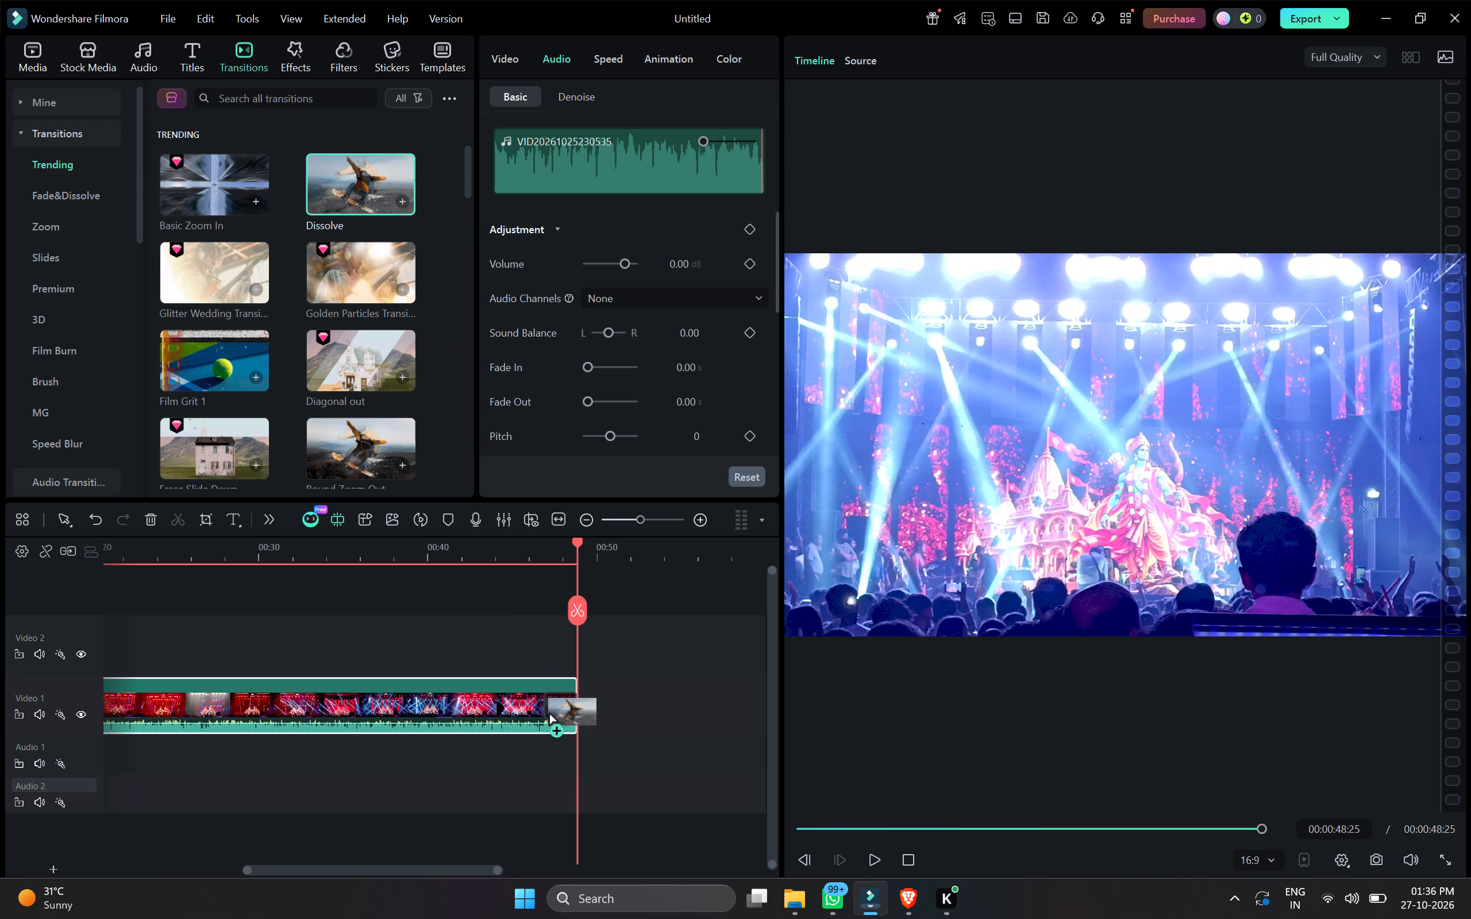
{"action": "left_click_drag", "start_coordinate": [548, 712], "coordinate": [549, 711]}
{"action": "left_click_drag", "start_coordinate": [545, 711], "coordinate": [554, 712]}
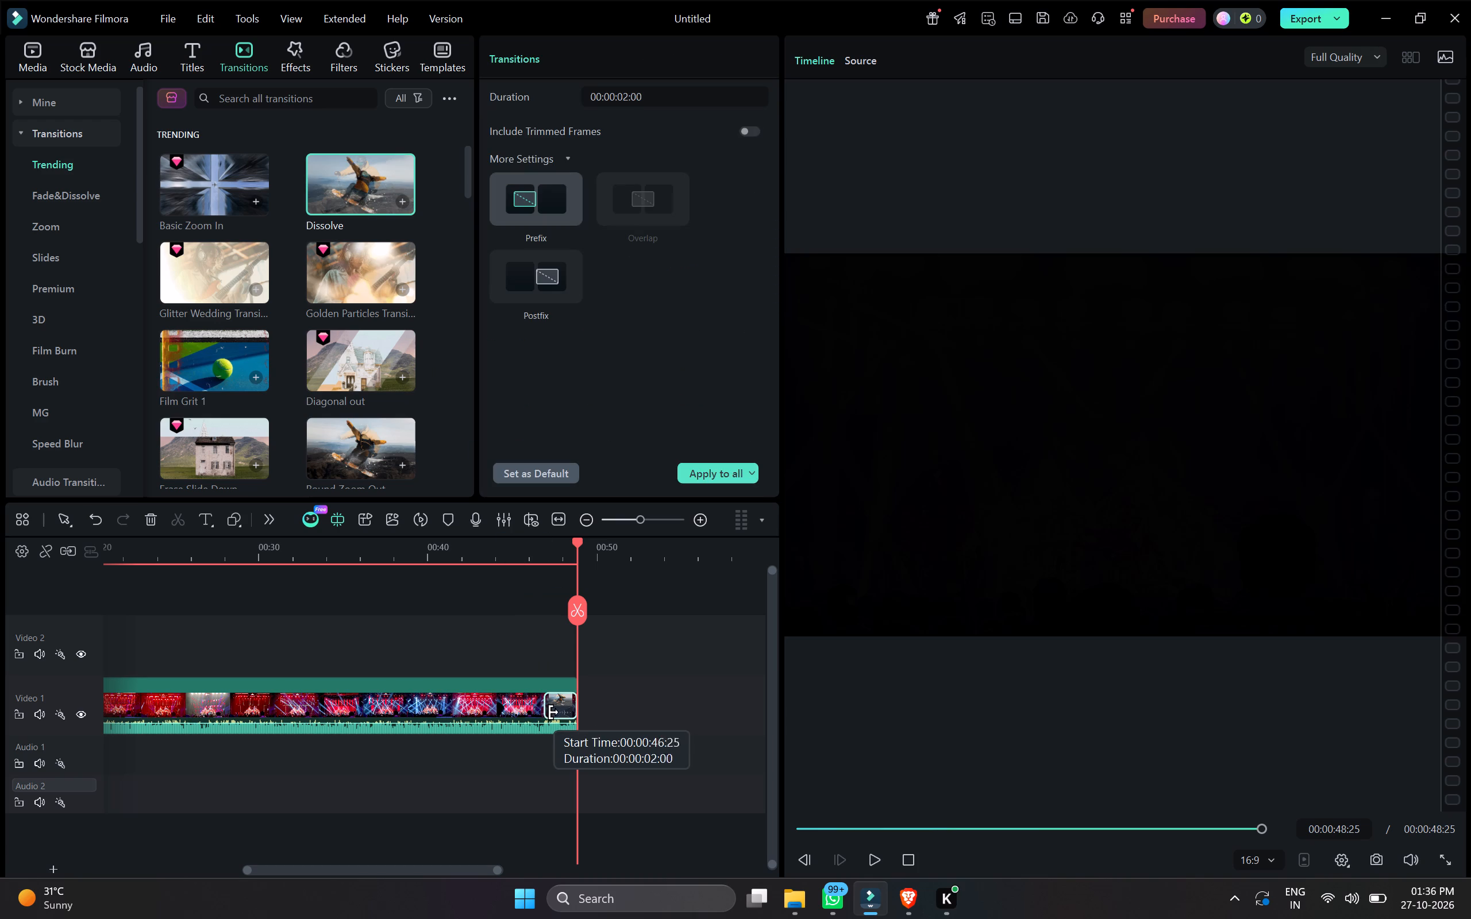
{"action": "left_click_drag", "start_coordinate": [554, 712], "coordinate": [556, 713]}
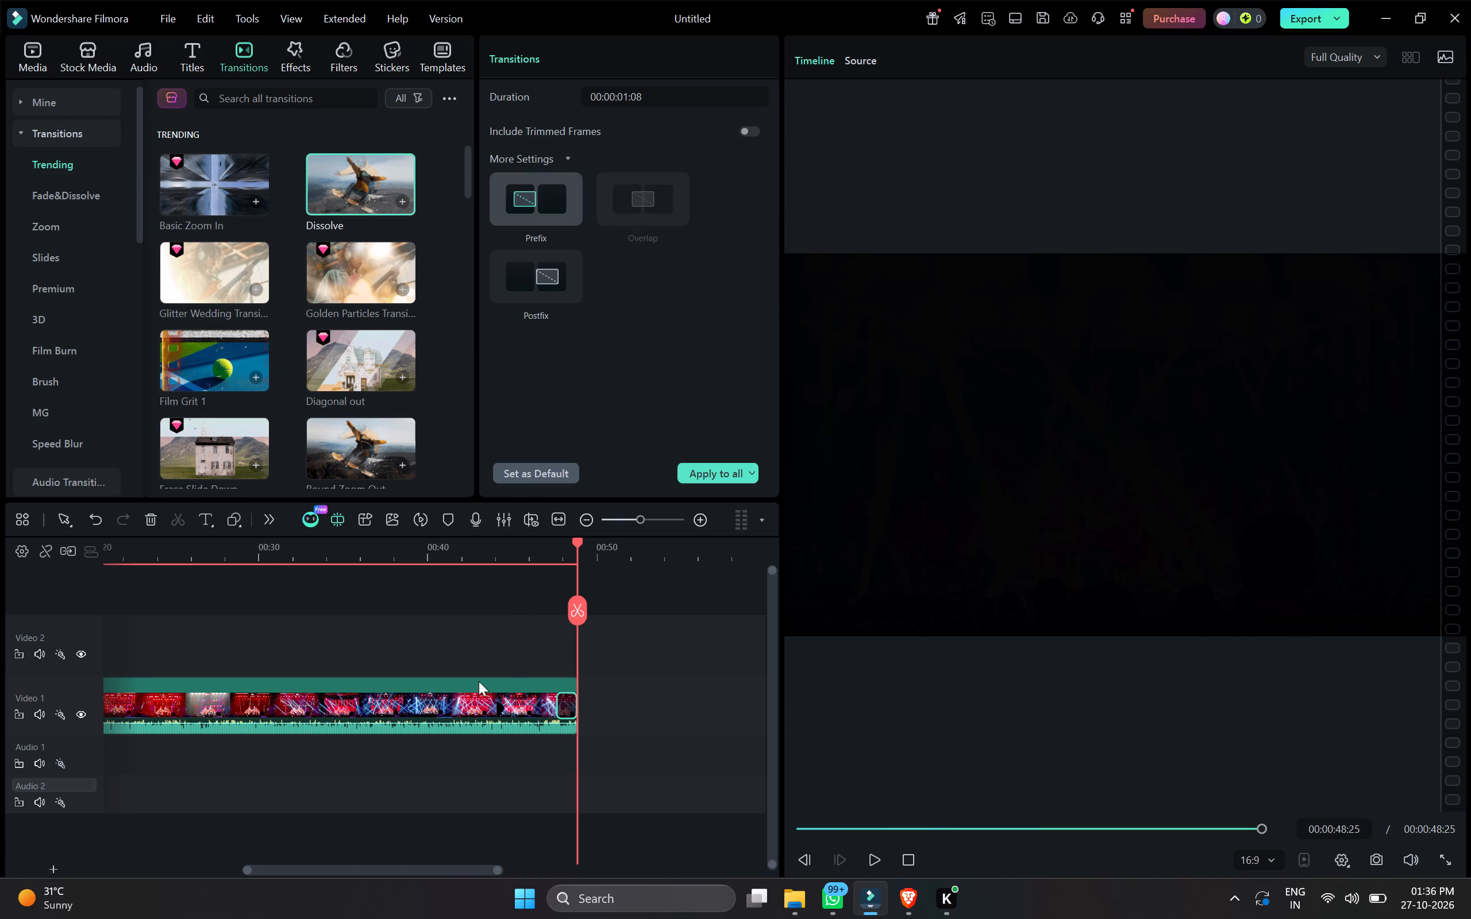
{"action": "left_click", "coordinate": [465, 724]}
{"action": "left_click", "coordinate": [692, 404]}
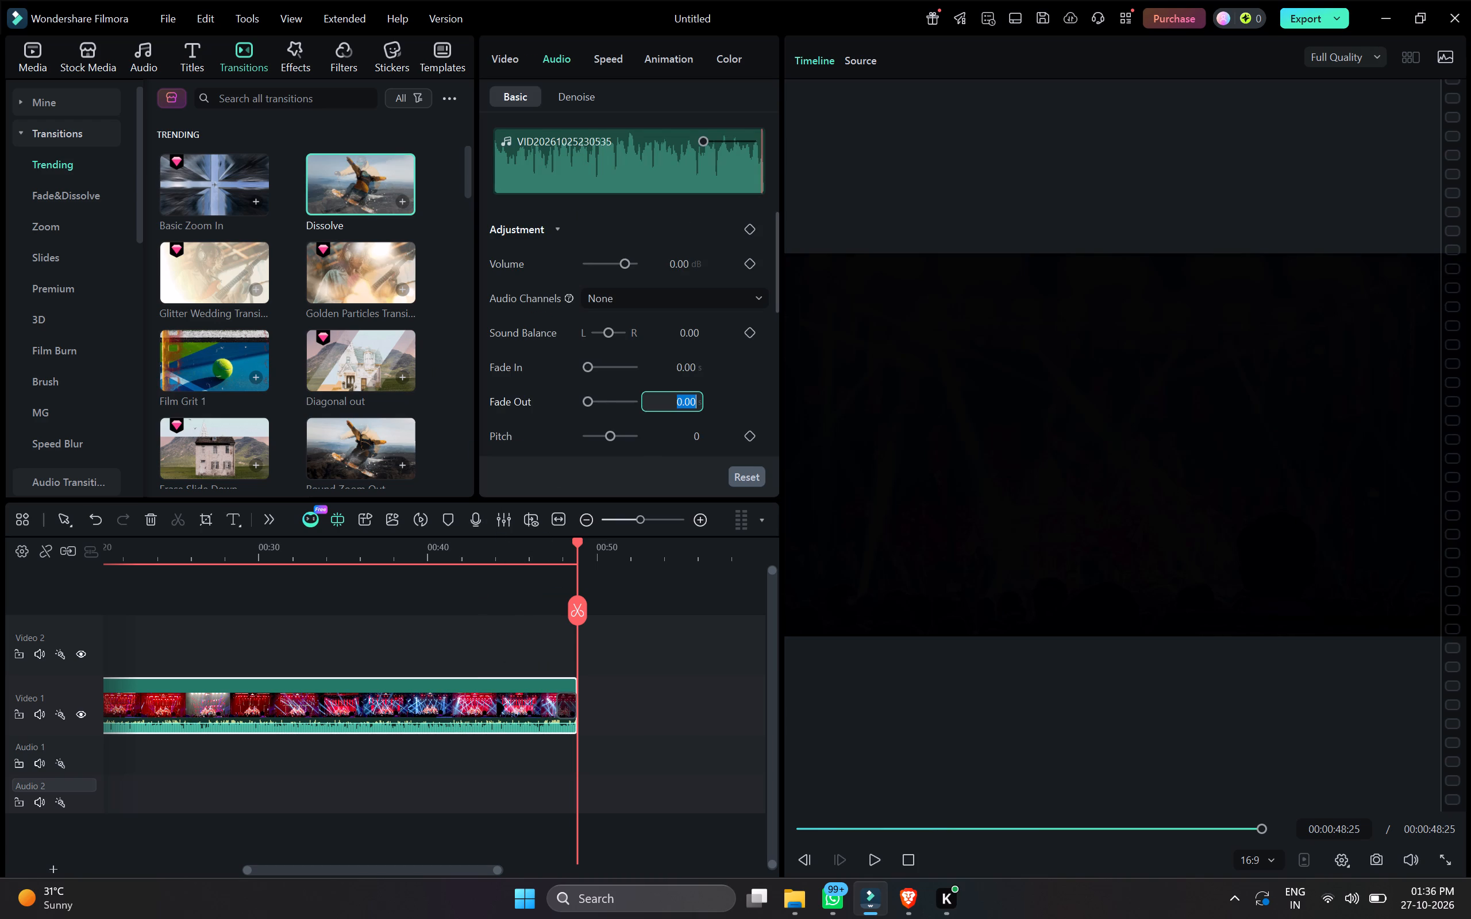
{"action": "key", "text": "1"}
{"action": "key", "text": "Return"}
{"action": "left_click", "coordinate": [430, 538]}
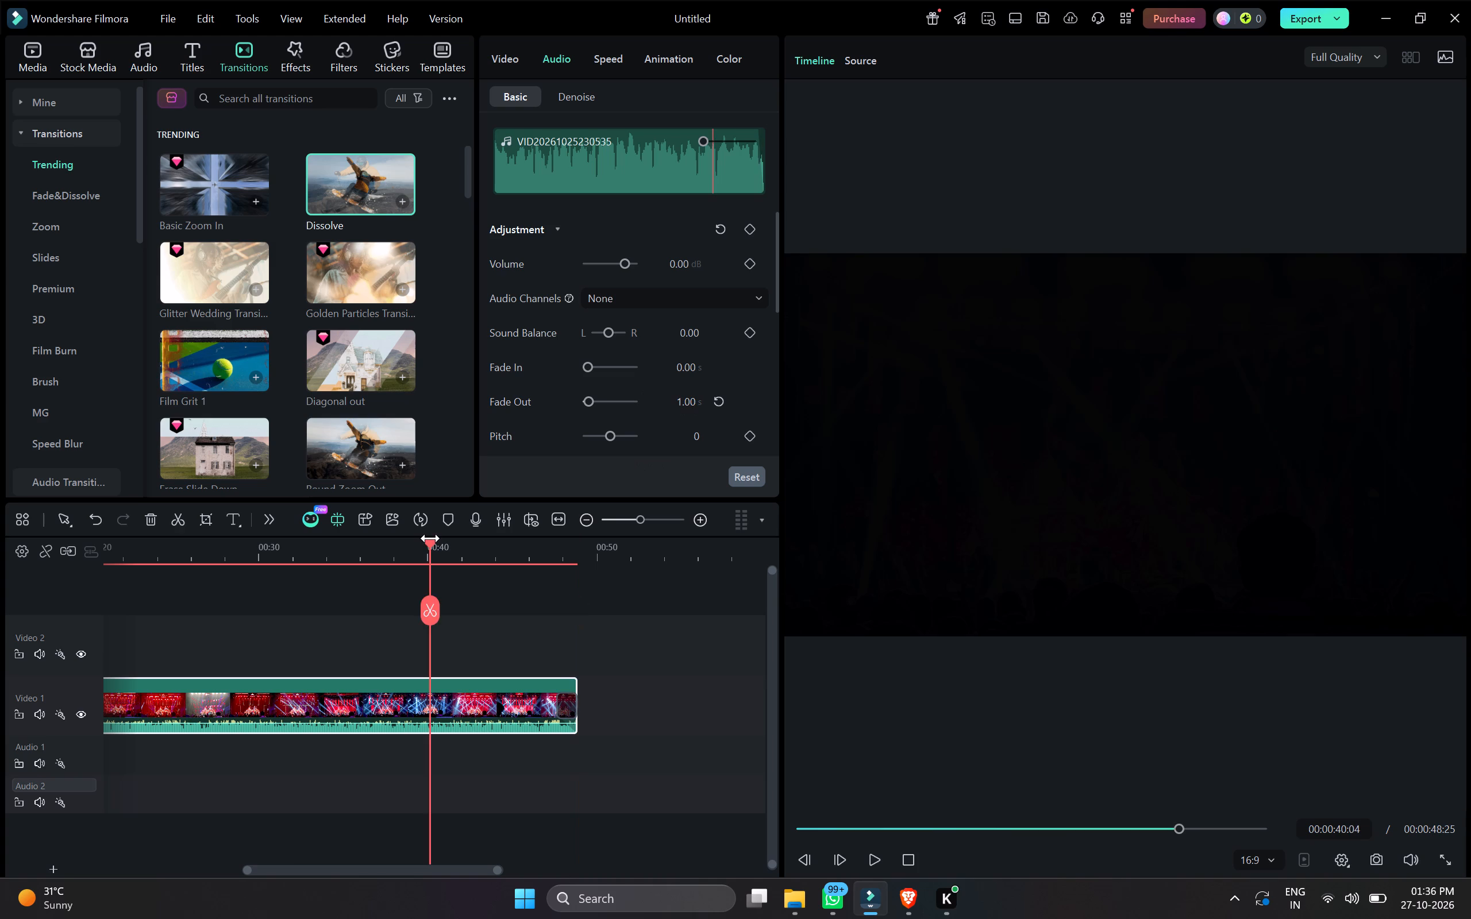
Play the timeline's ending through and export the video with the title Jai Shree Ram.
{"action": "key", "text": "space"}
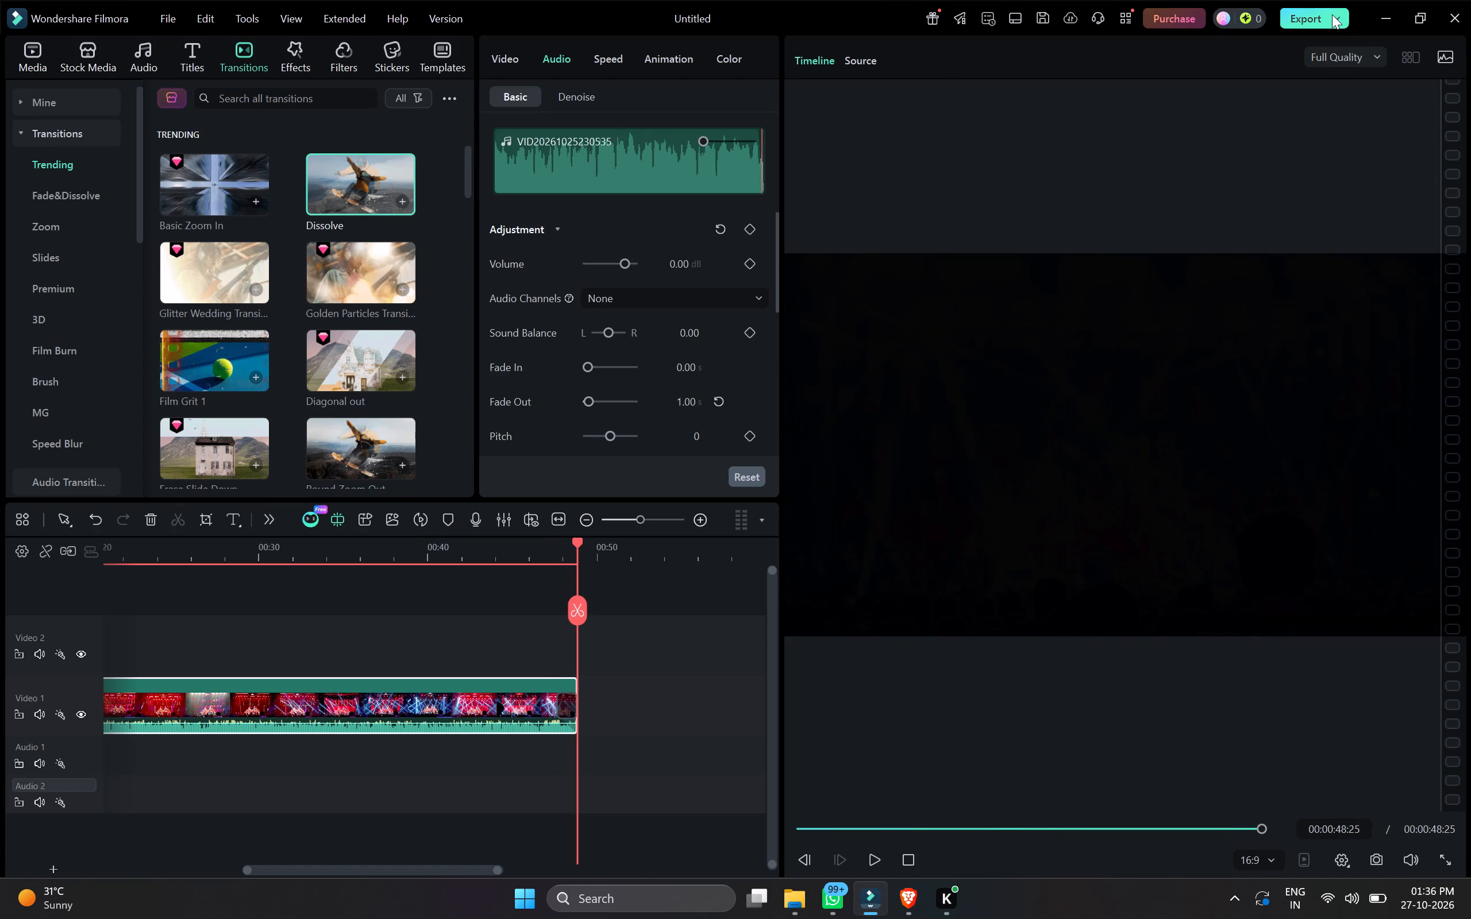
{"action": "left_click", "coordinate": [1306, 17]}
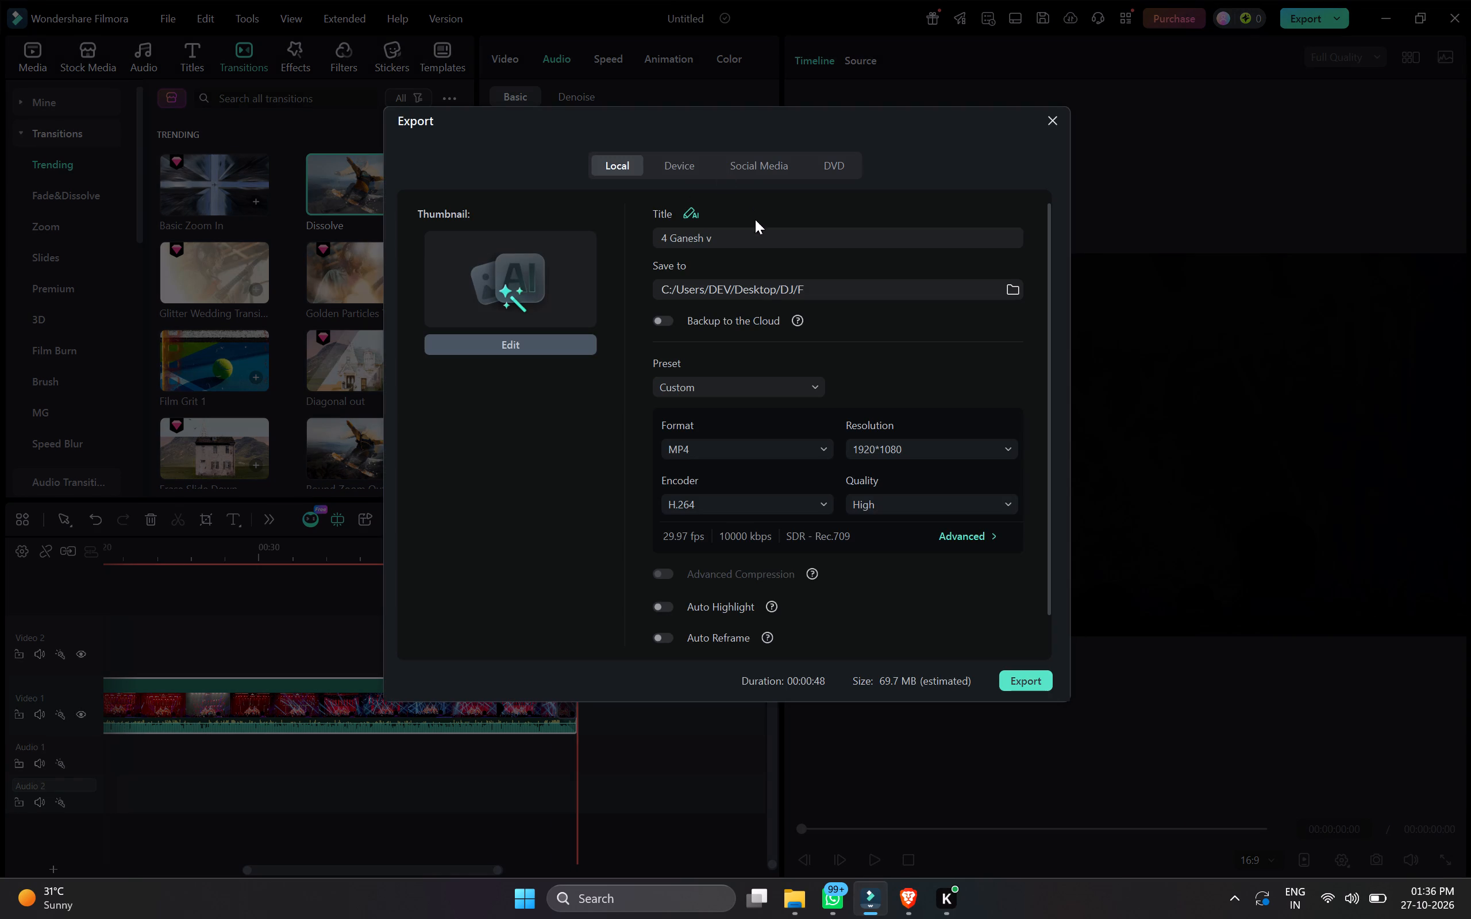
{"action": "left_click_drag", "start_coordinate": [760, 240], "coordinate": [537, 244]}
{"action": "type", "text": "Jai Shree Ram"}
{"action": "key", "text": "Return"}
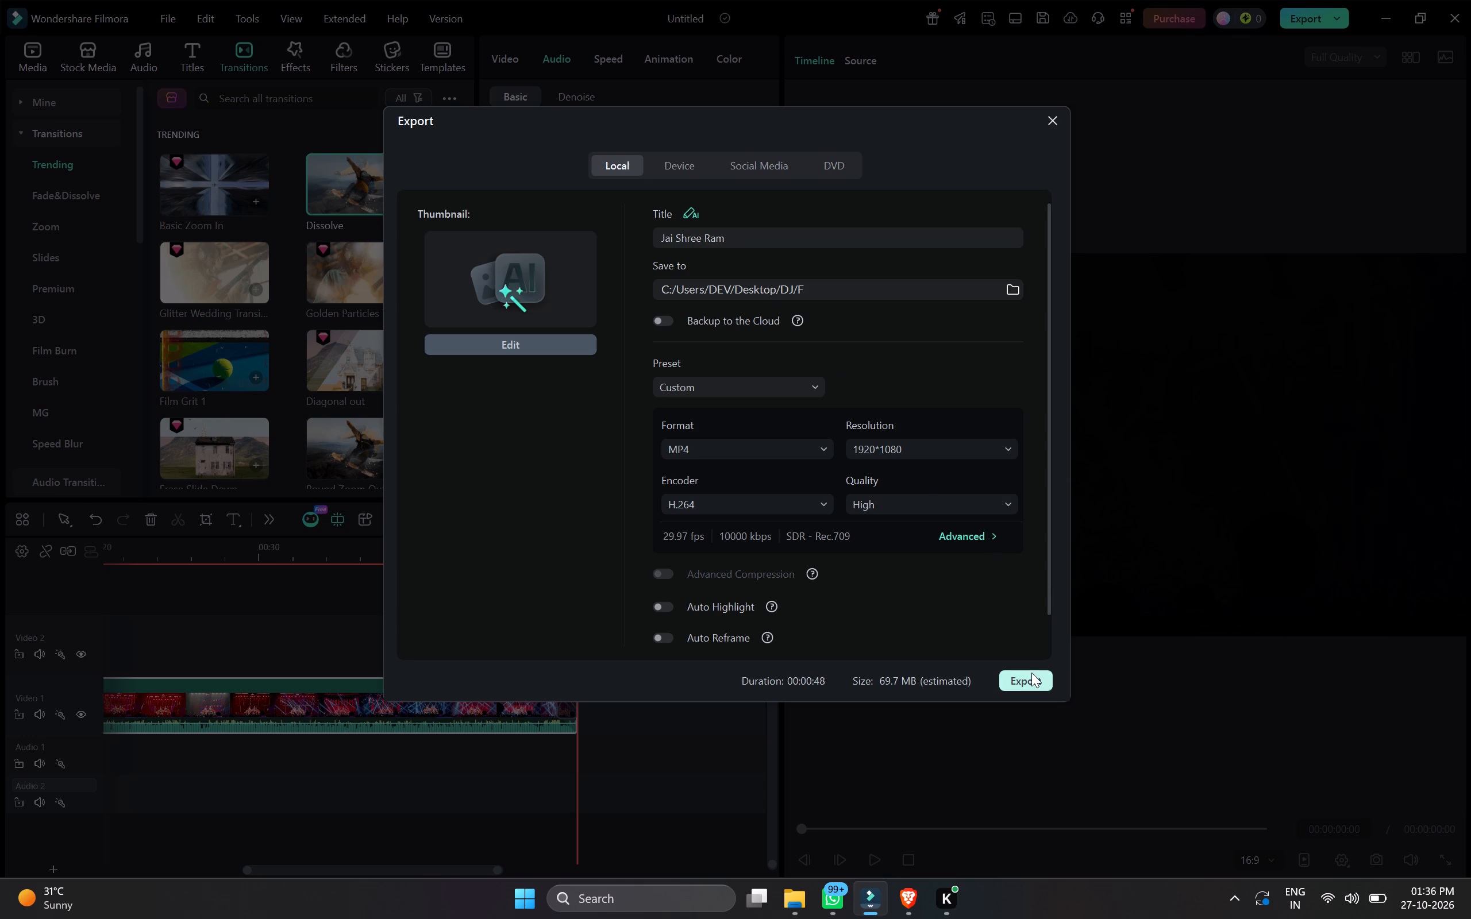
{"action": "left_click", "coordinate": [1031, 678]}
Switch to the DJ folder in File Explorer and open VID20261025225731.mp4 in the video player for a preview.
{"action": "left_click", "coordinate": [792, 898]}
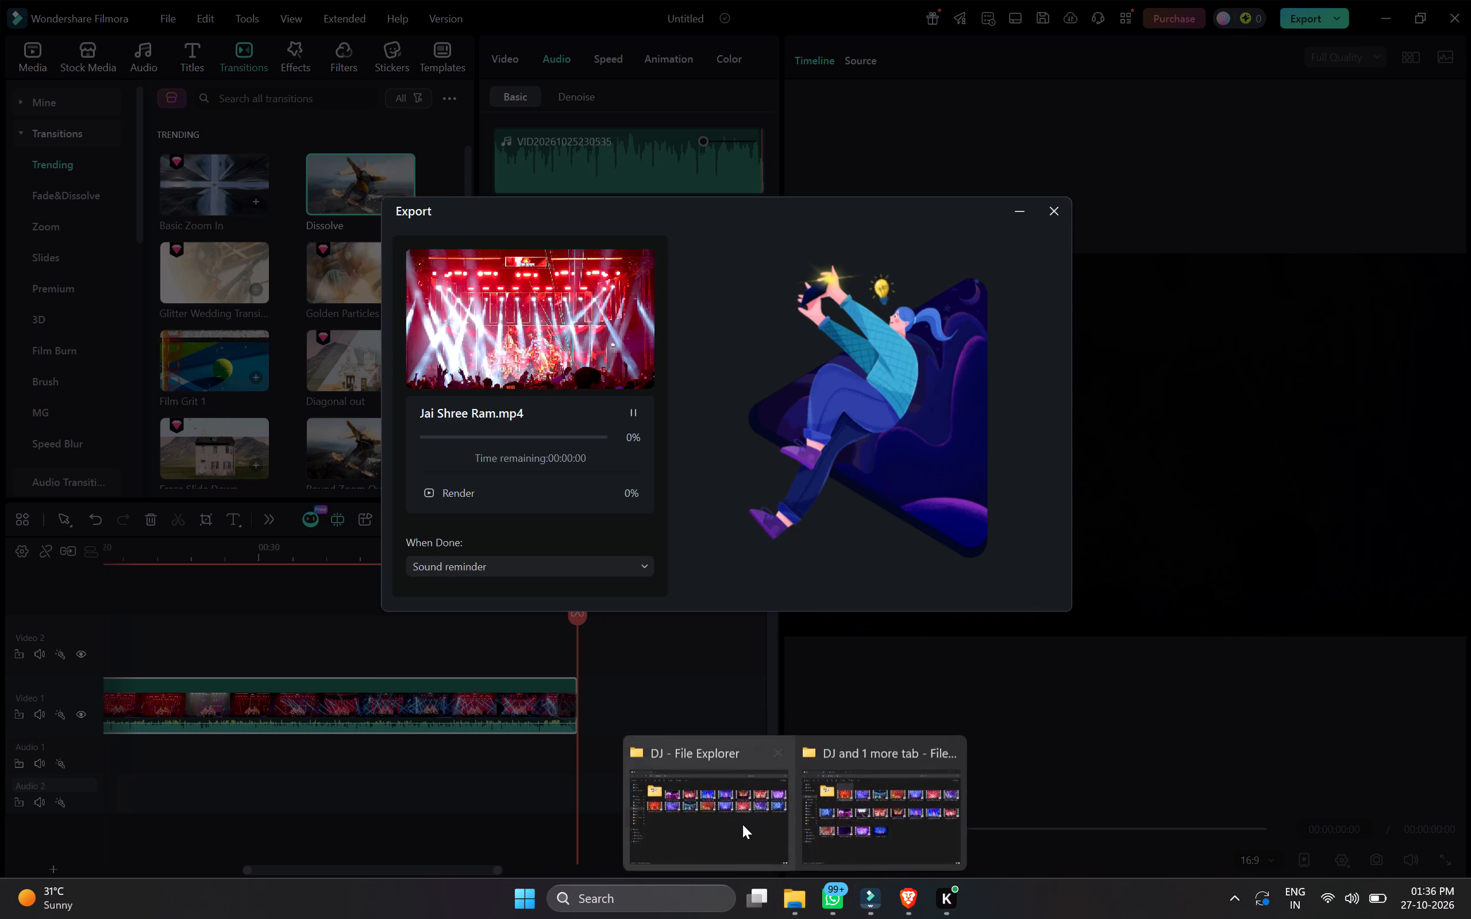
{"action": "left_click", "coordinate": [697, 806]}
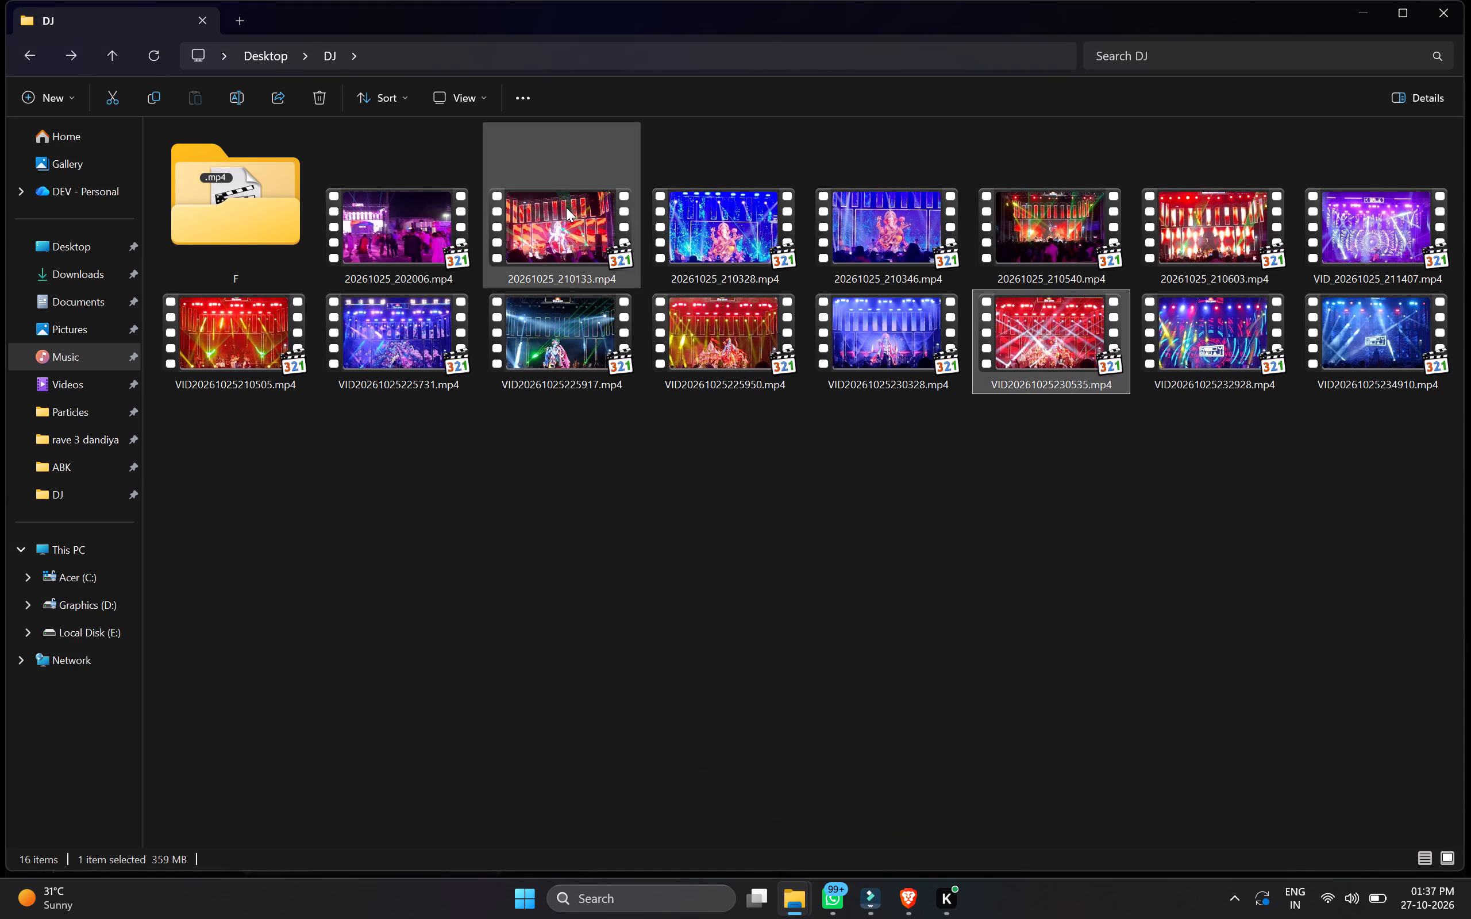
{"action": "double_click", "coordinate": [421, 366]}
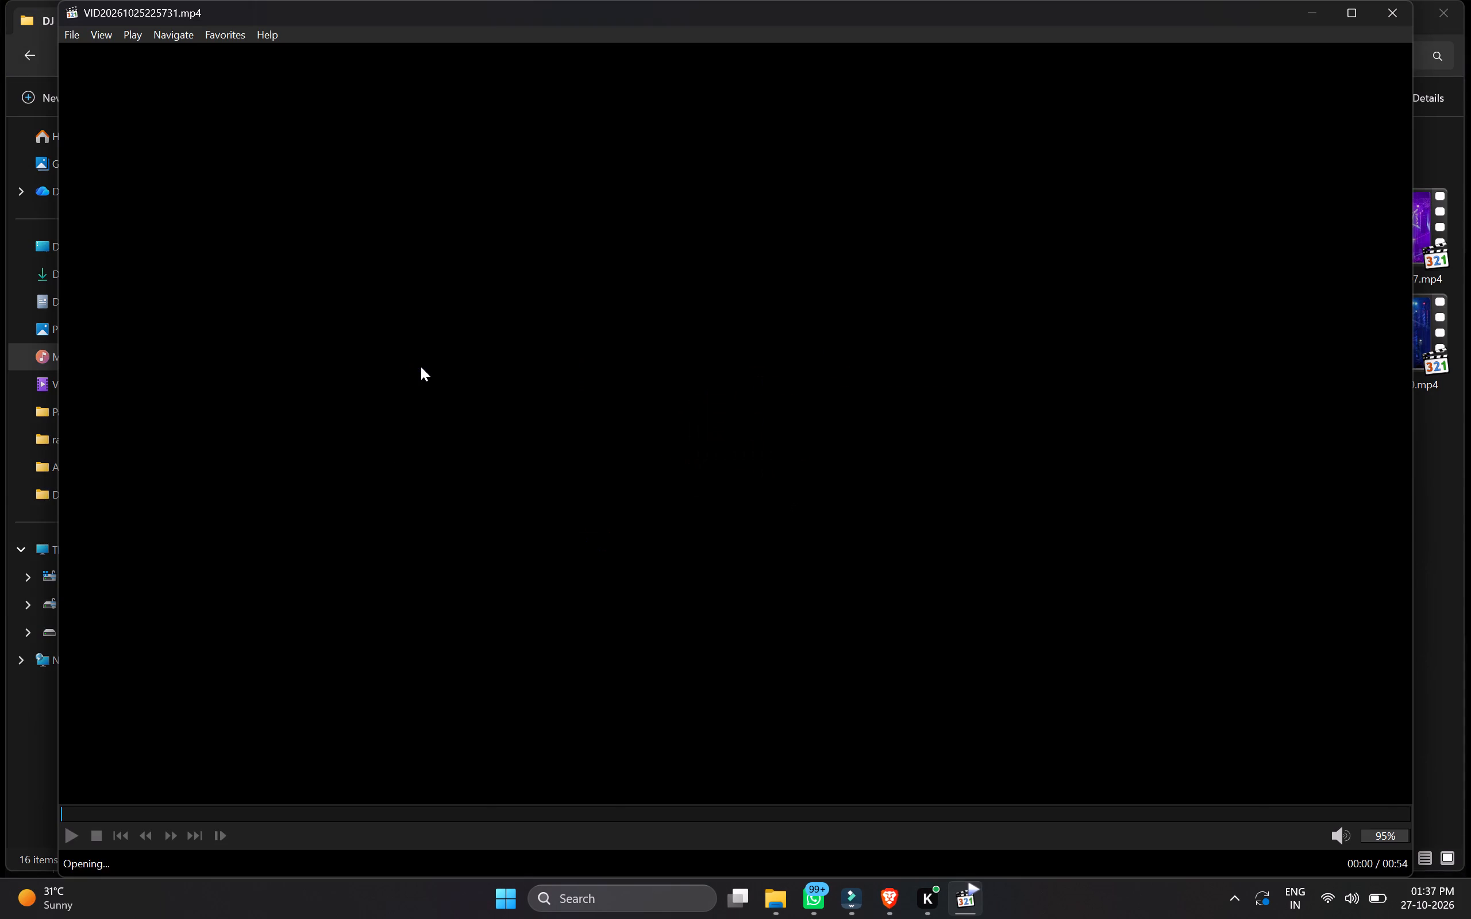
Skim through VID20261025225731.mp4 in the media player, close it and switch to Filmora.
{"action": "key", "text": "Right"}
{"action": "key", "text": "Right"}
{"action": "key", "text": "Right"}
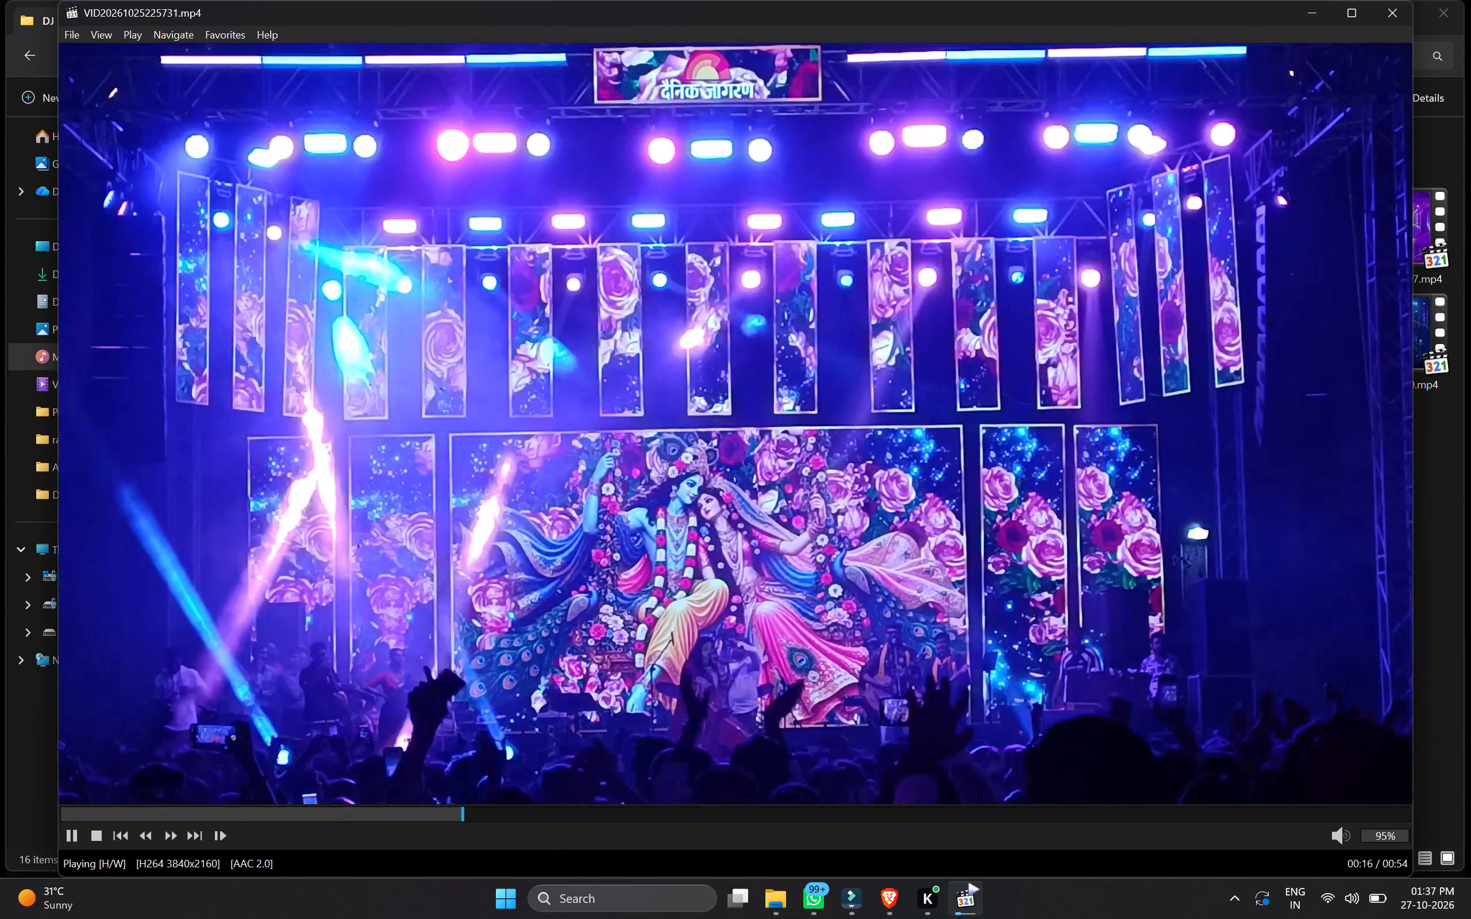
{"action": "key", "text": "Right"}
{"action": "key", "text": "Right"}
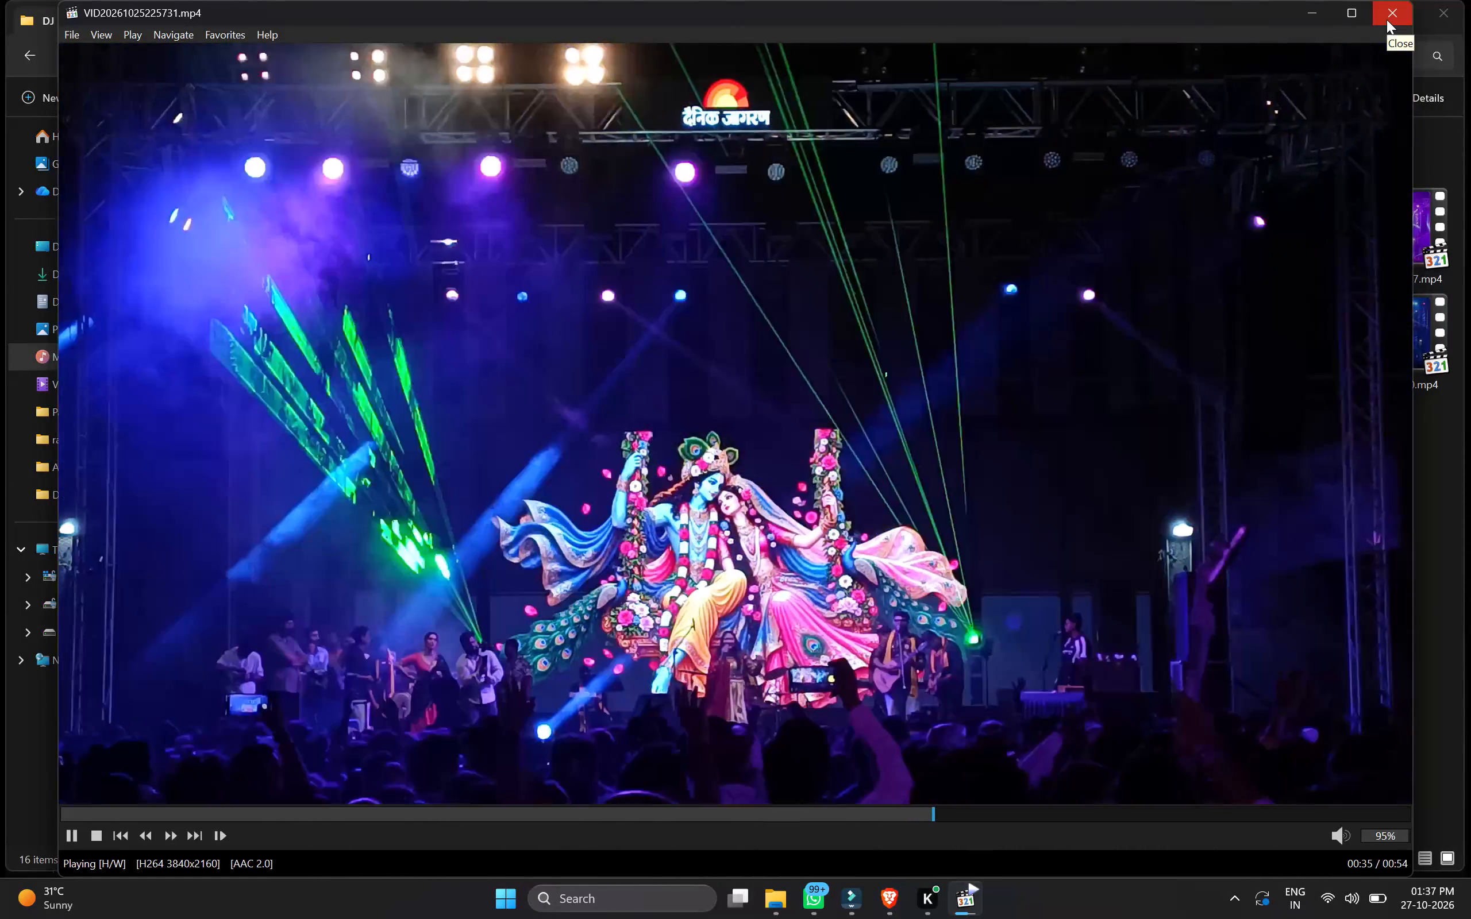
{"action": "left_click", "coordinate": [1387, 20]}
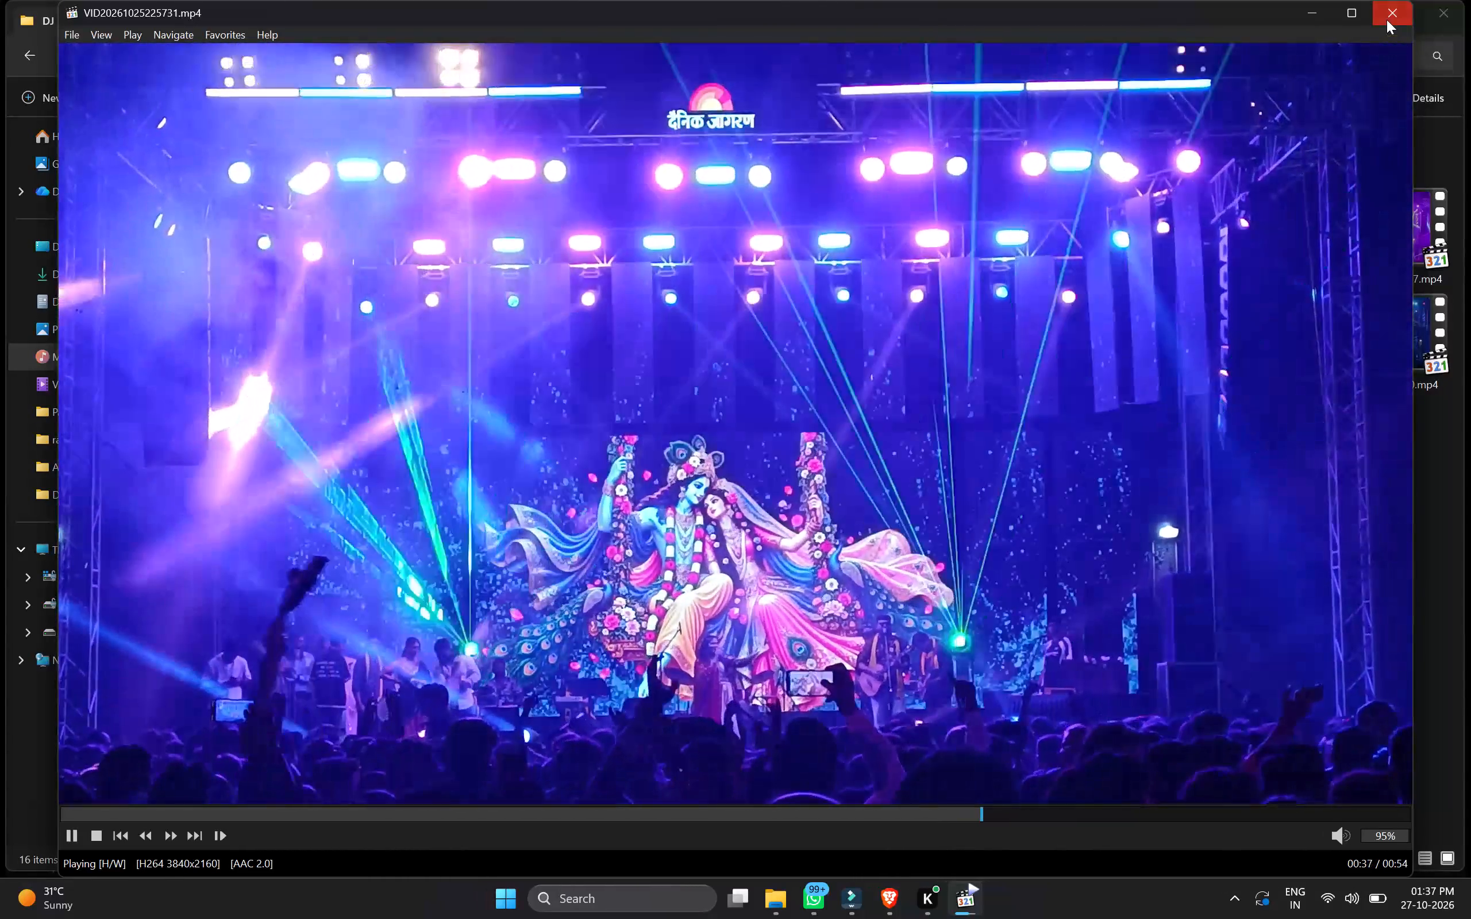
{"action": "left_click", "coordinate": [872, 899]}
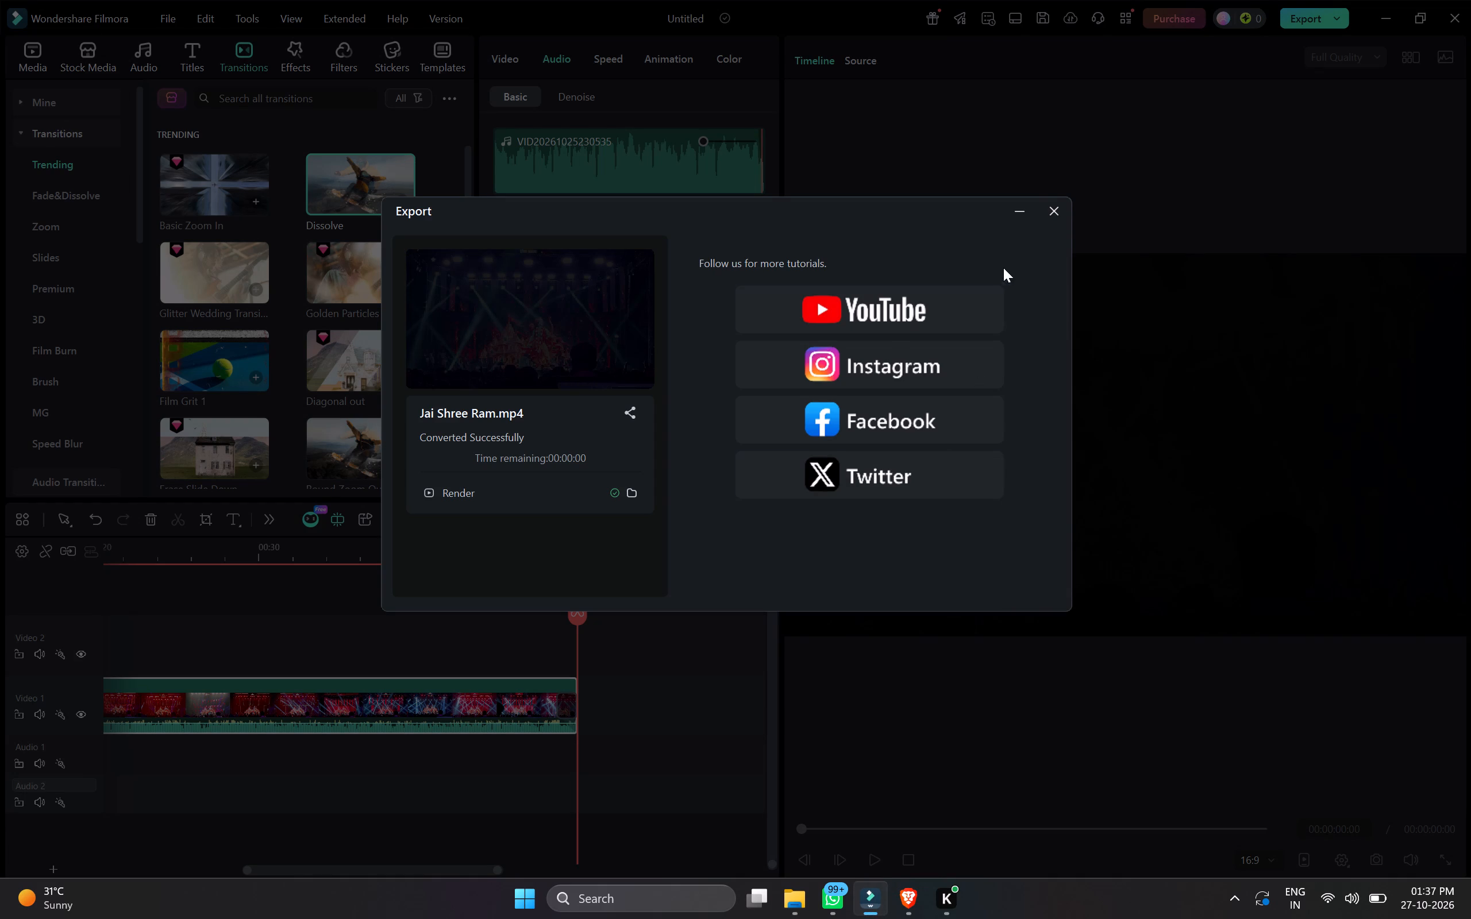
Close the finished export, switch to File Explorer and delete Jai Shree Ram.mp4 from the F folder inside Desktop's DJ folder.
{"action": "left_click", "coordinate": [1053, 216]}
{"action": "left_click", "coordinate": [804, 918]}
{"action": "left_click", "coordinate": [744, 854]}
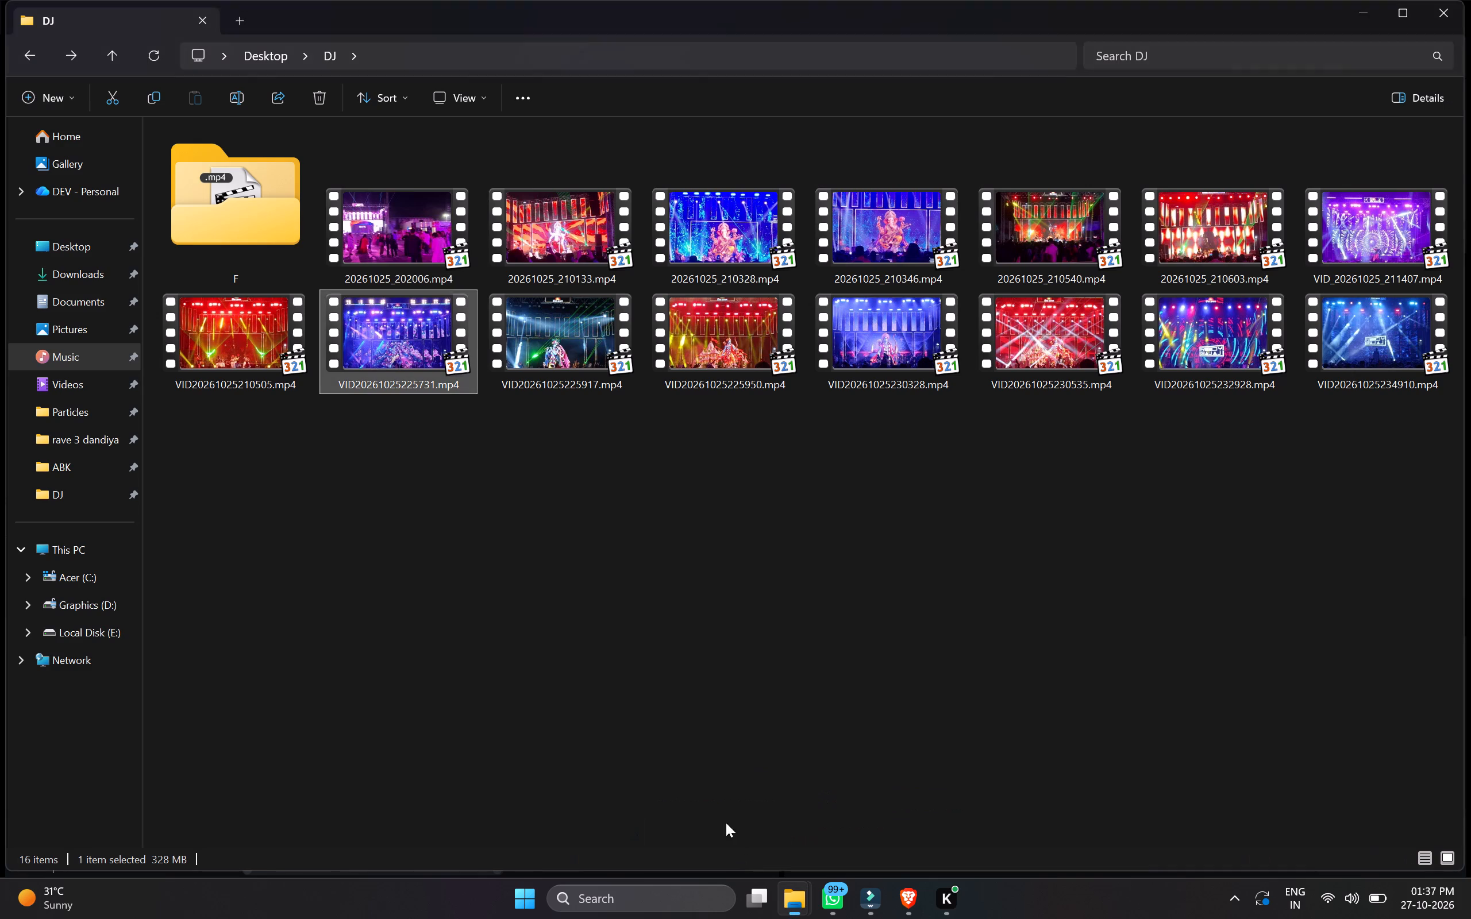
{"action": "left_click", "coordinate": [67, 262]}
{"action": "left_click", "coordinate": [63, 253]}
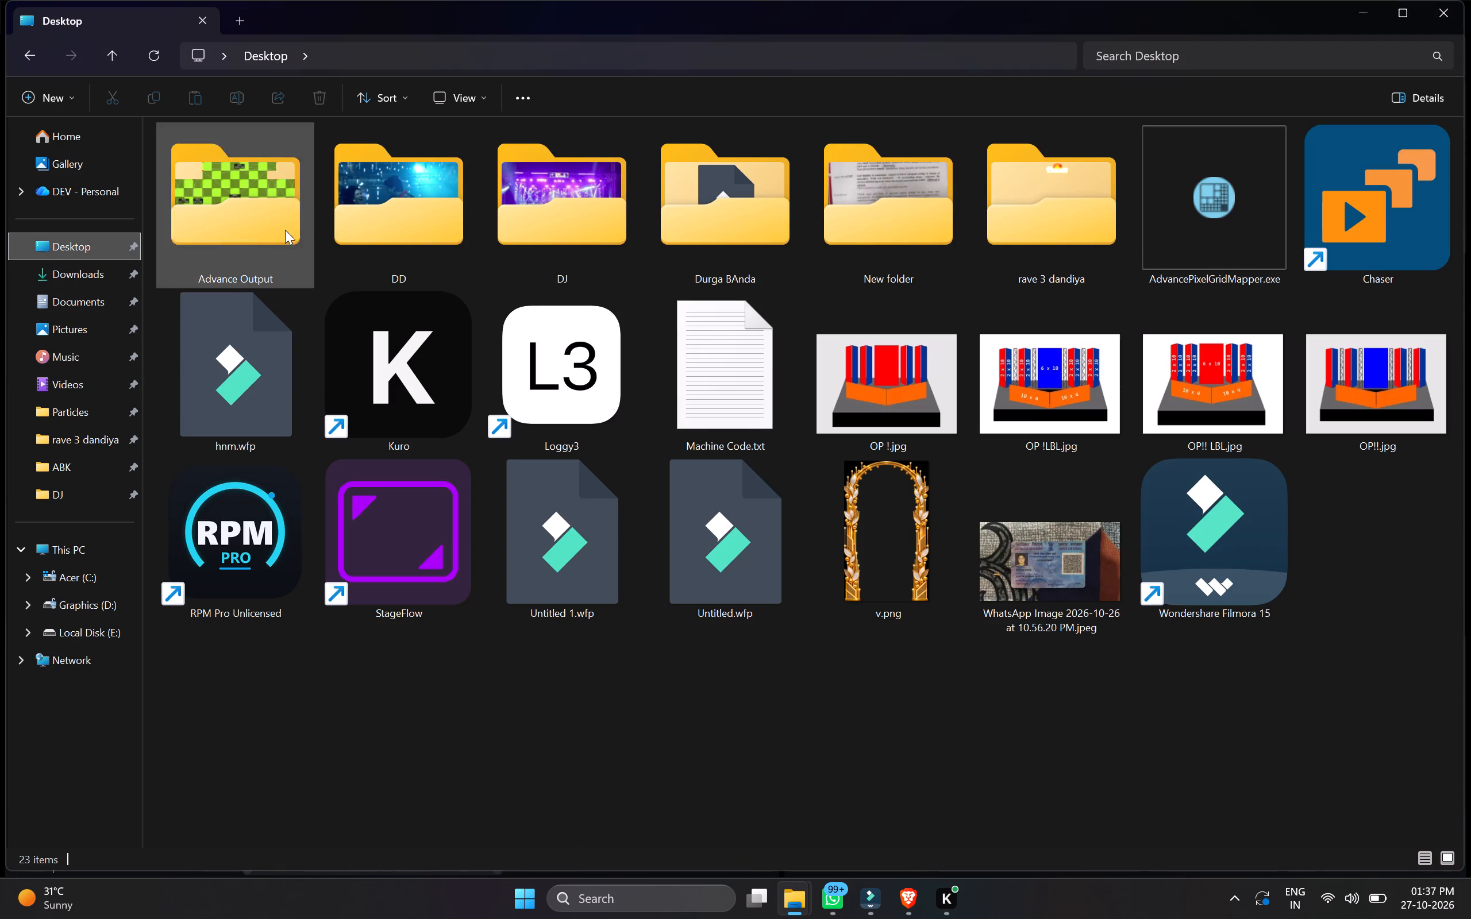
{"action": "double_click", "coordinate": [543, 247]}
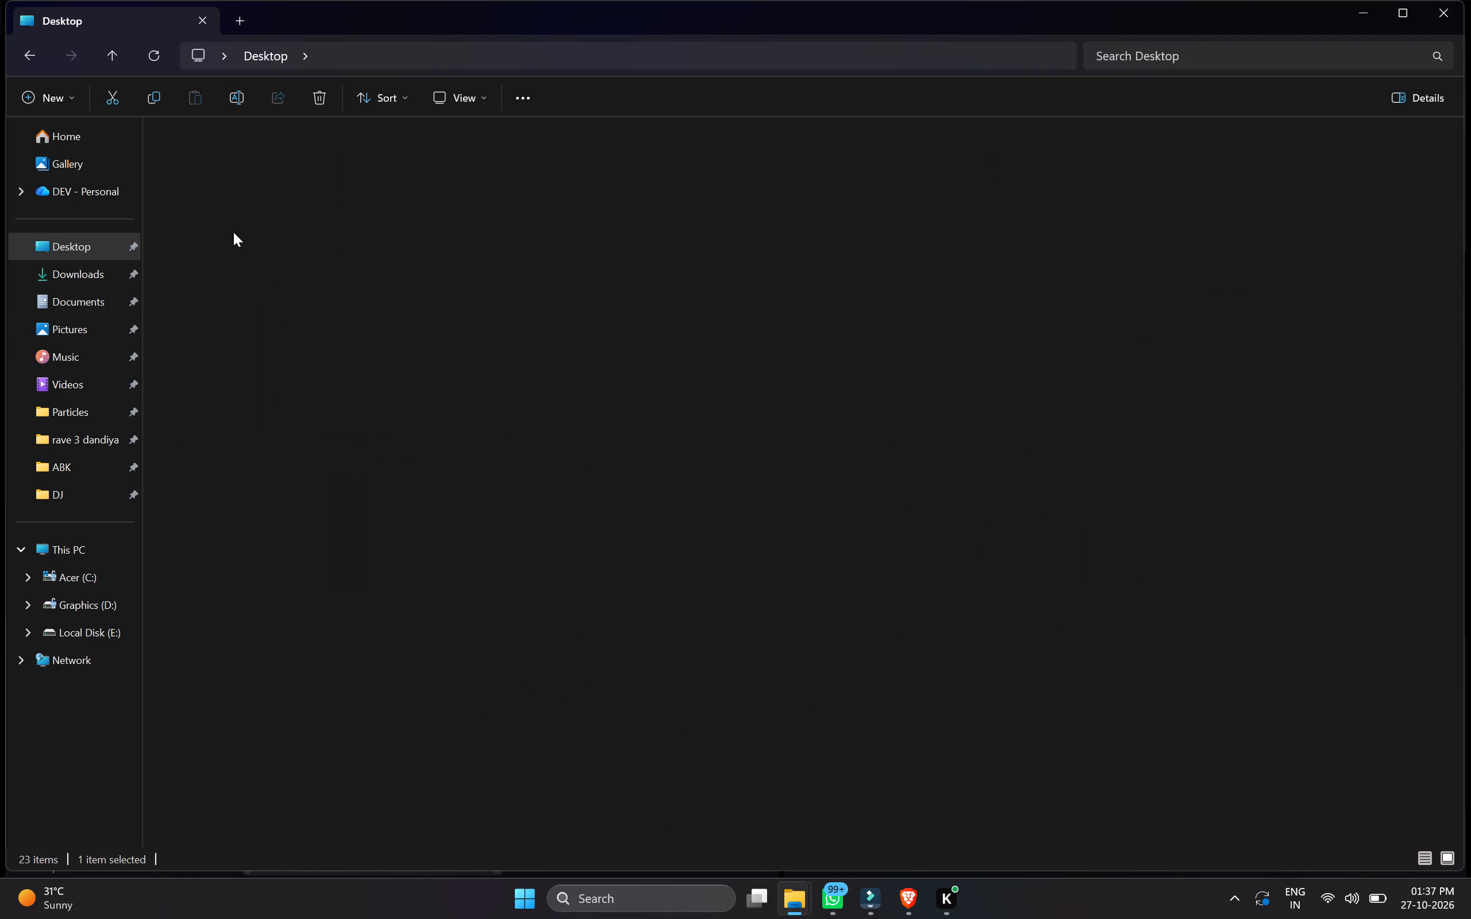
{"action": "double_click", "coordinate": [225, 214]}
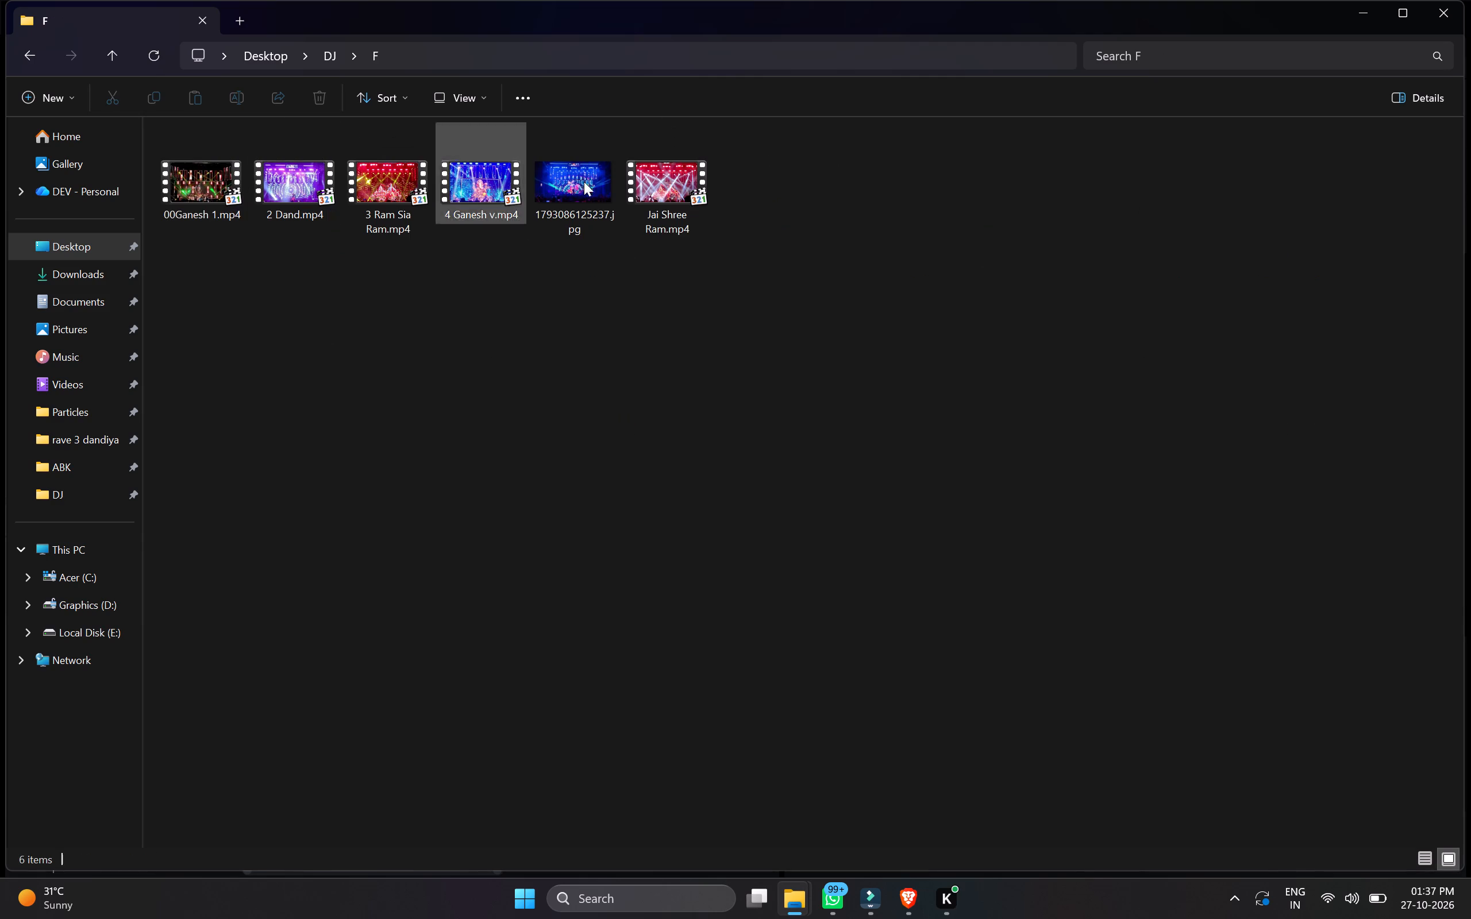
{"action": "left_click", "coordinate": [651, 184]}
{"action": "key", "text": "Delete"}
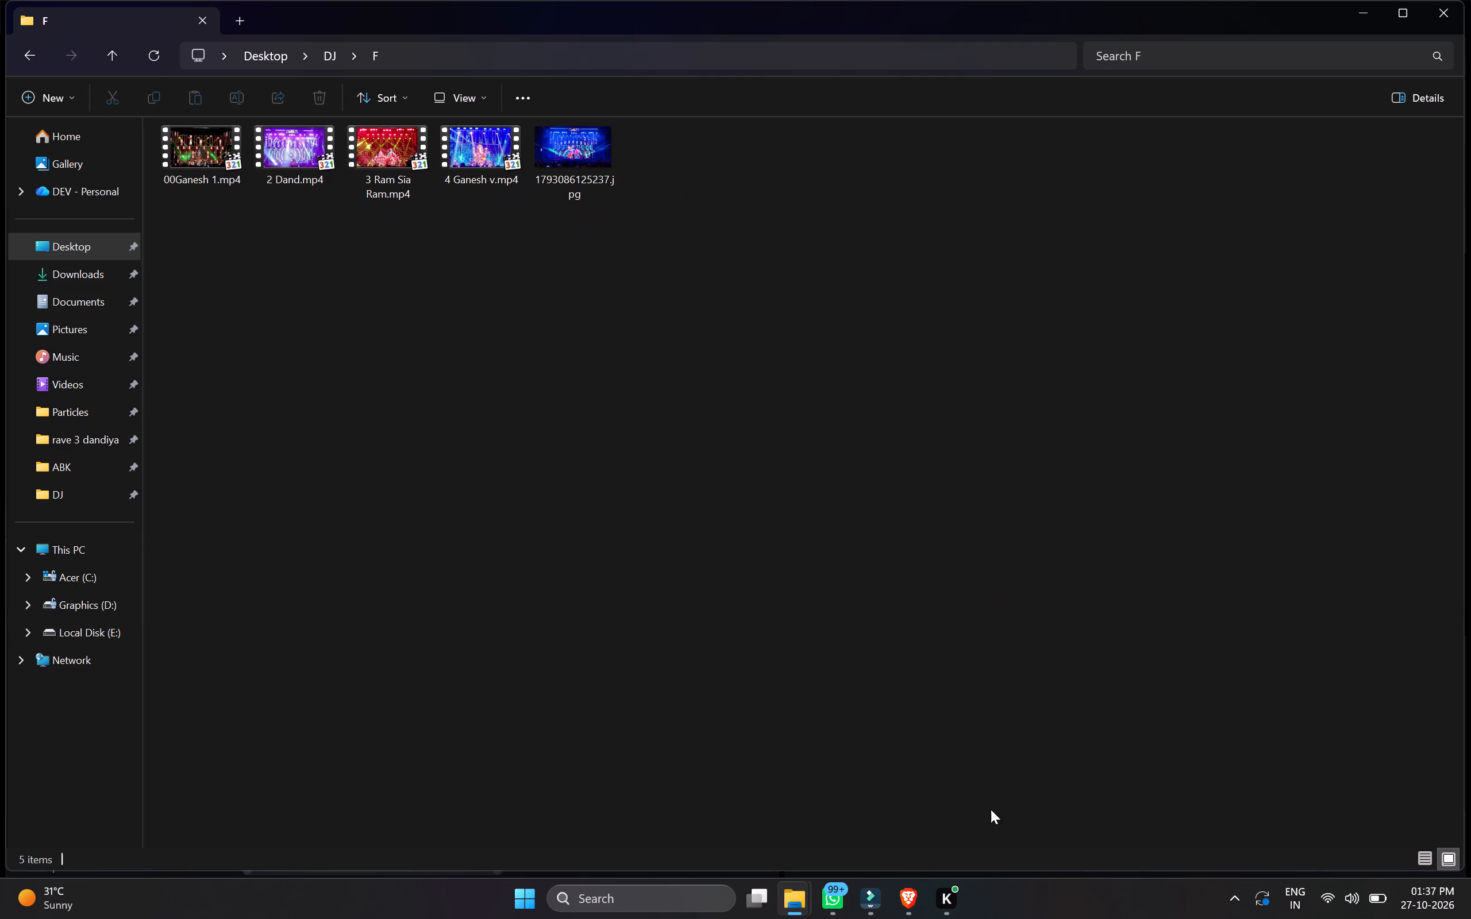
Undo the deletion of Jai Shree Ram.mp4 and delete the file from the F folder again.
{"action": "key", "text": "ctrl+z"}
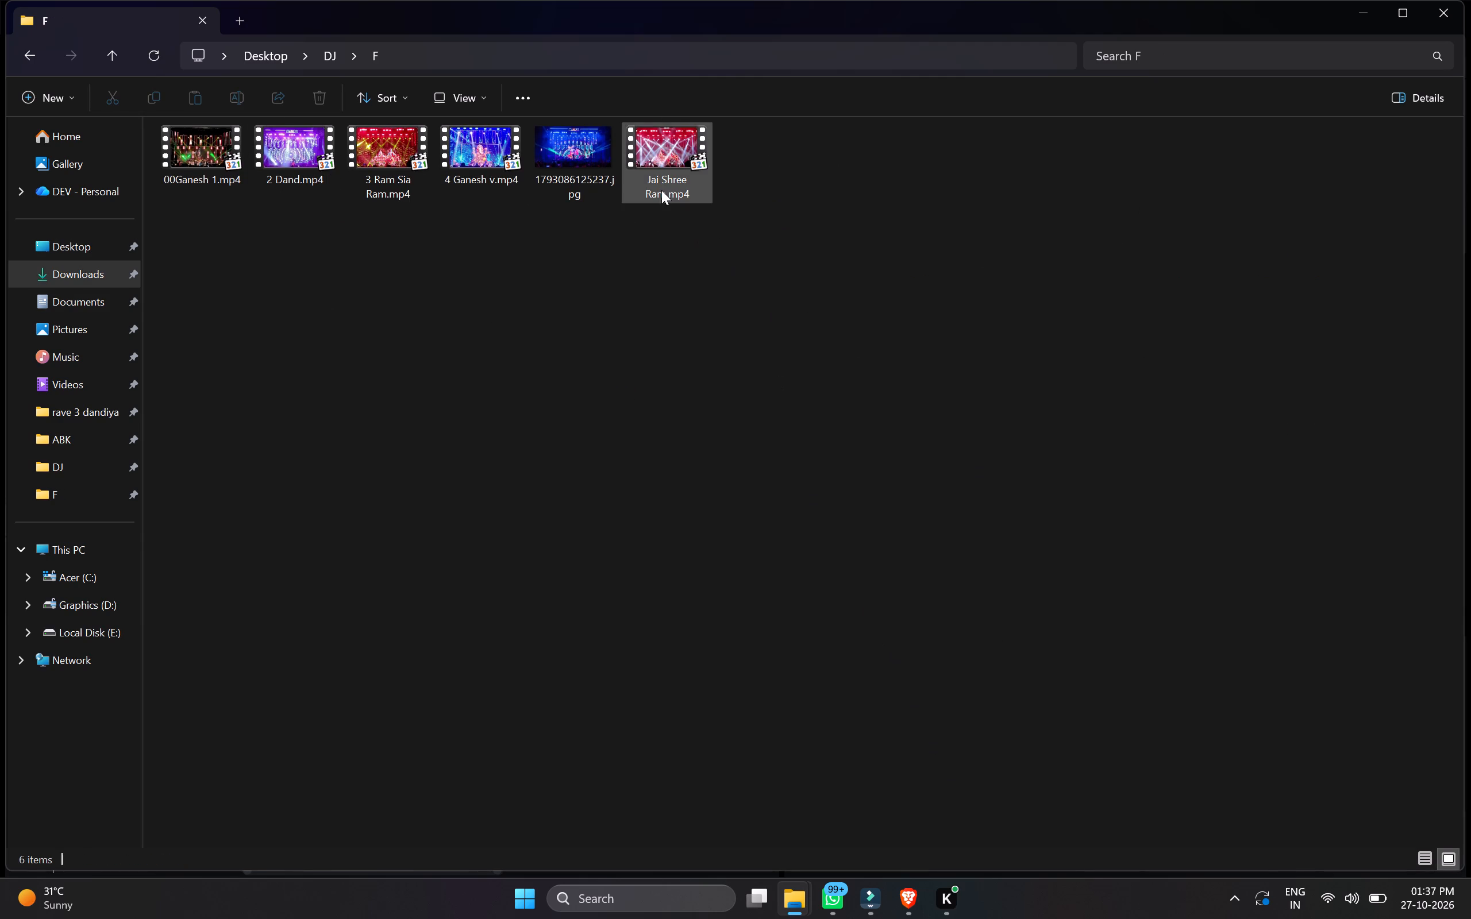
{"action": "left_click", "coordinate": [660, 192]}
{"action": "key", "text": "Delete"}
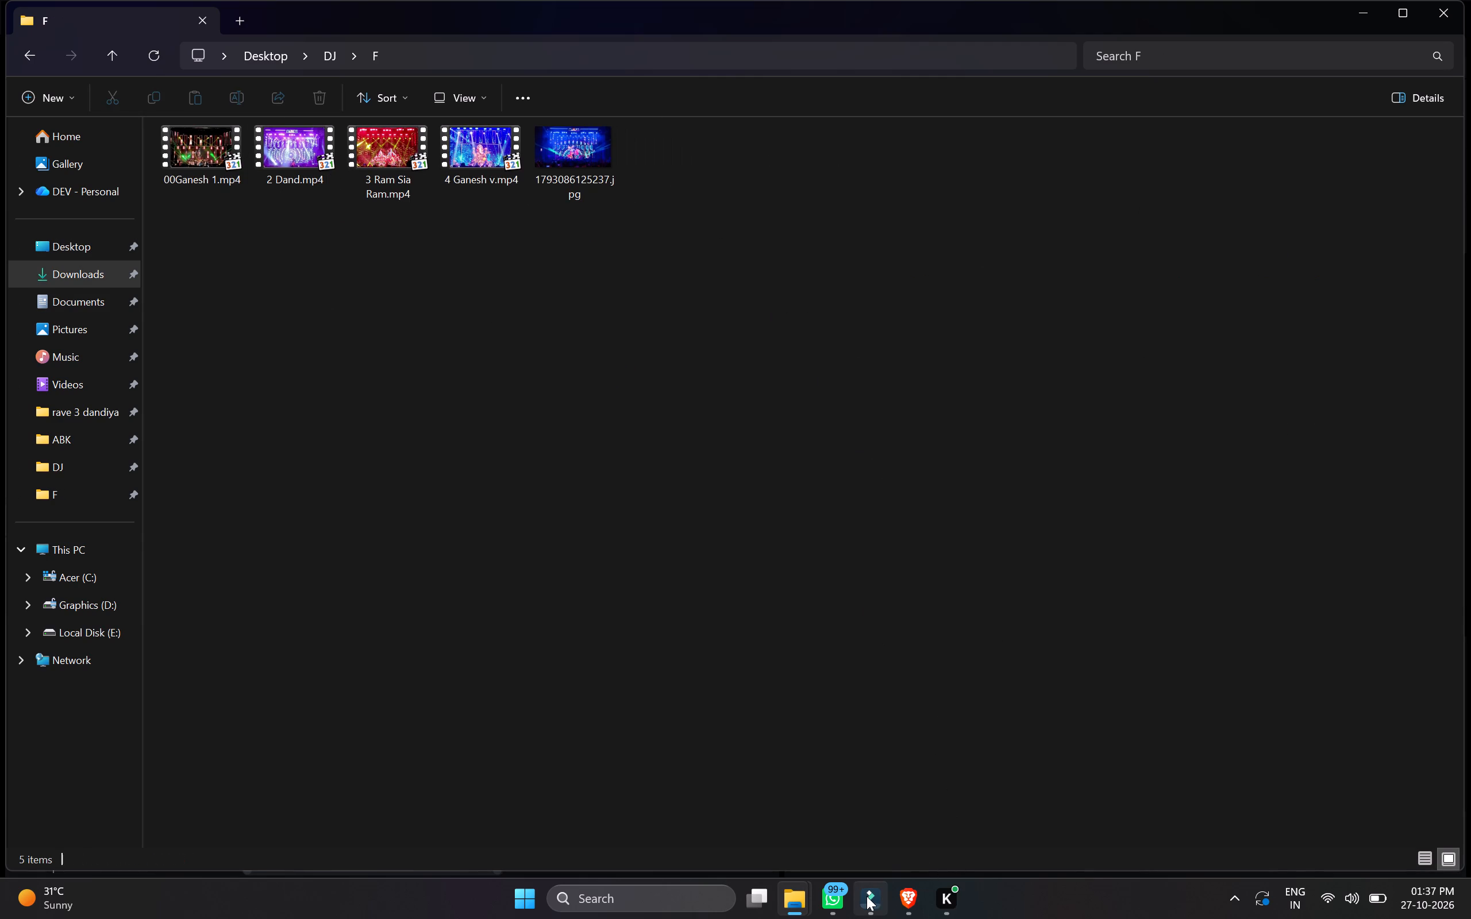
Switch to Filmora and export Jai Shree Ram with the Match to project settings preset at 3840*2160, changing the quality to High.
{"action": "left_click", "coordinate": [867, 896]}
{"action": "left_click", "coordinate": [1315, 15]}
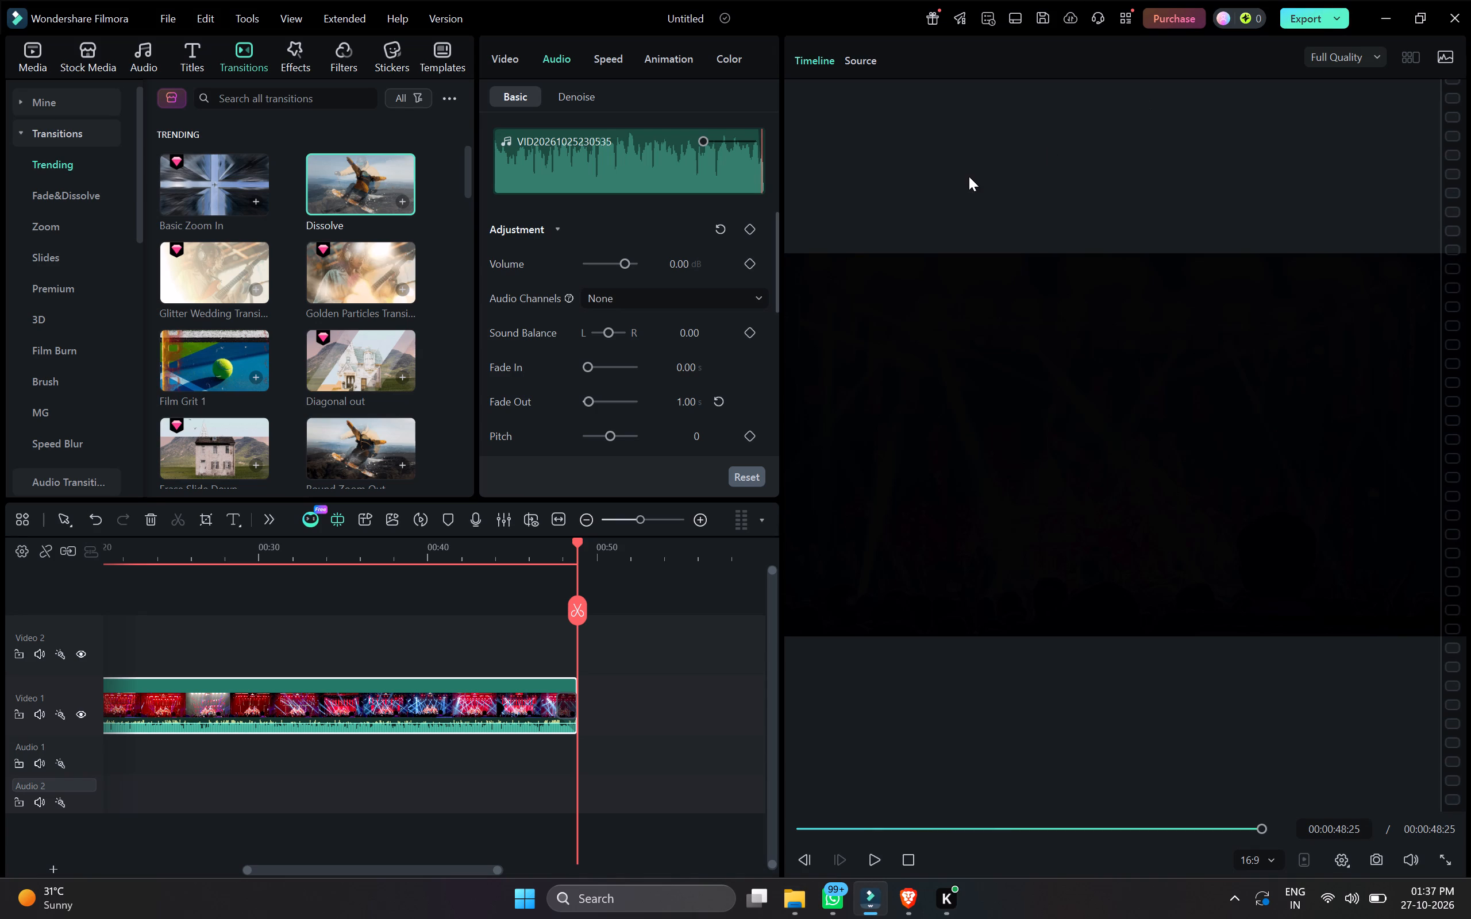
{"action": "left_click", "coordinate": [713, 385]}
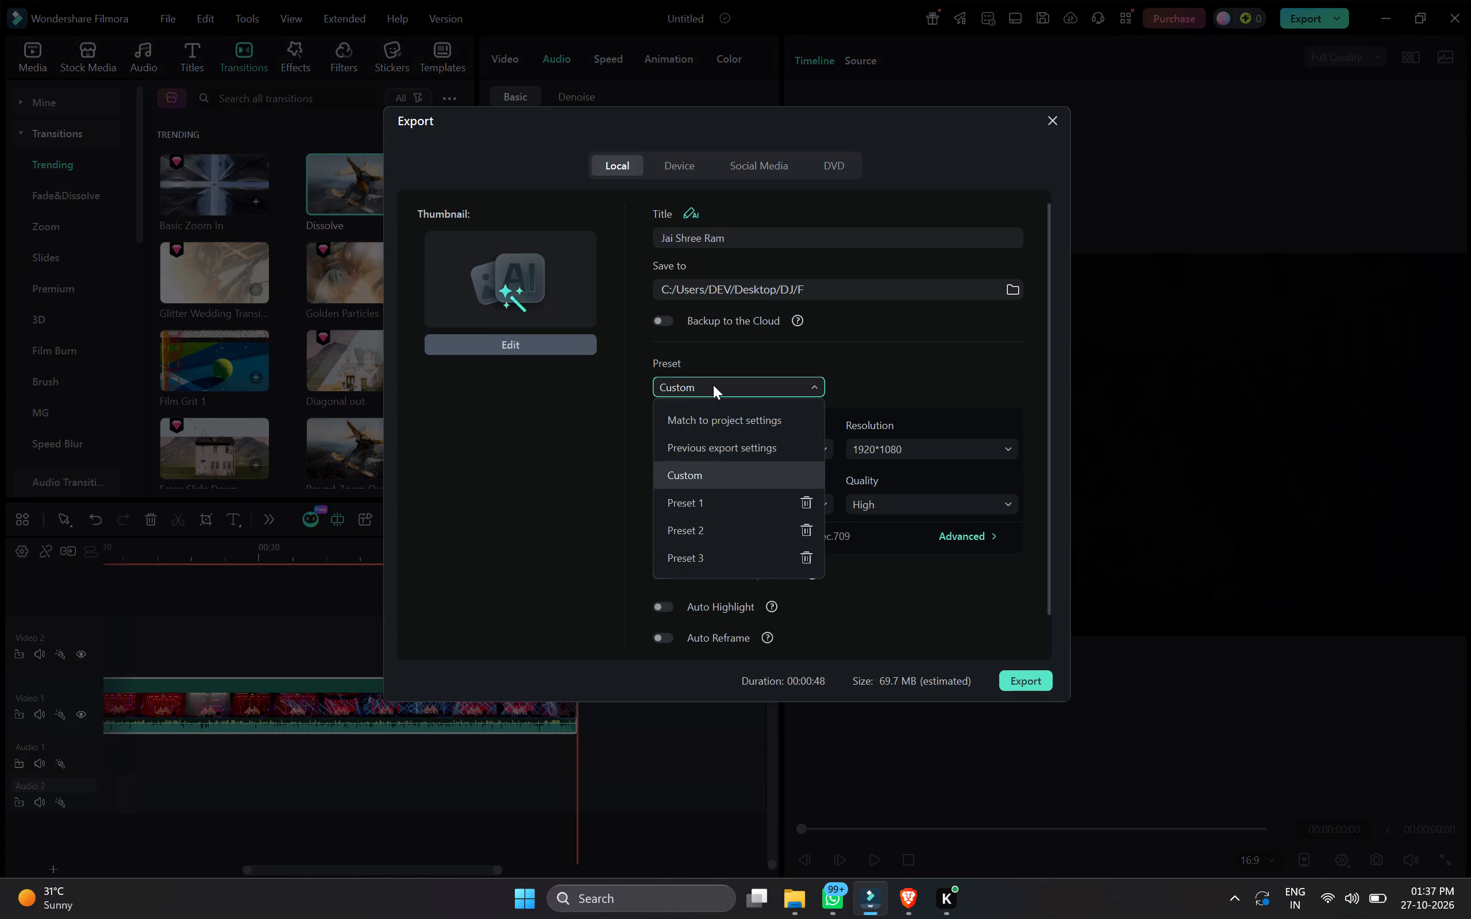
{"action": "left_click", "coordinate": [713, 428]}
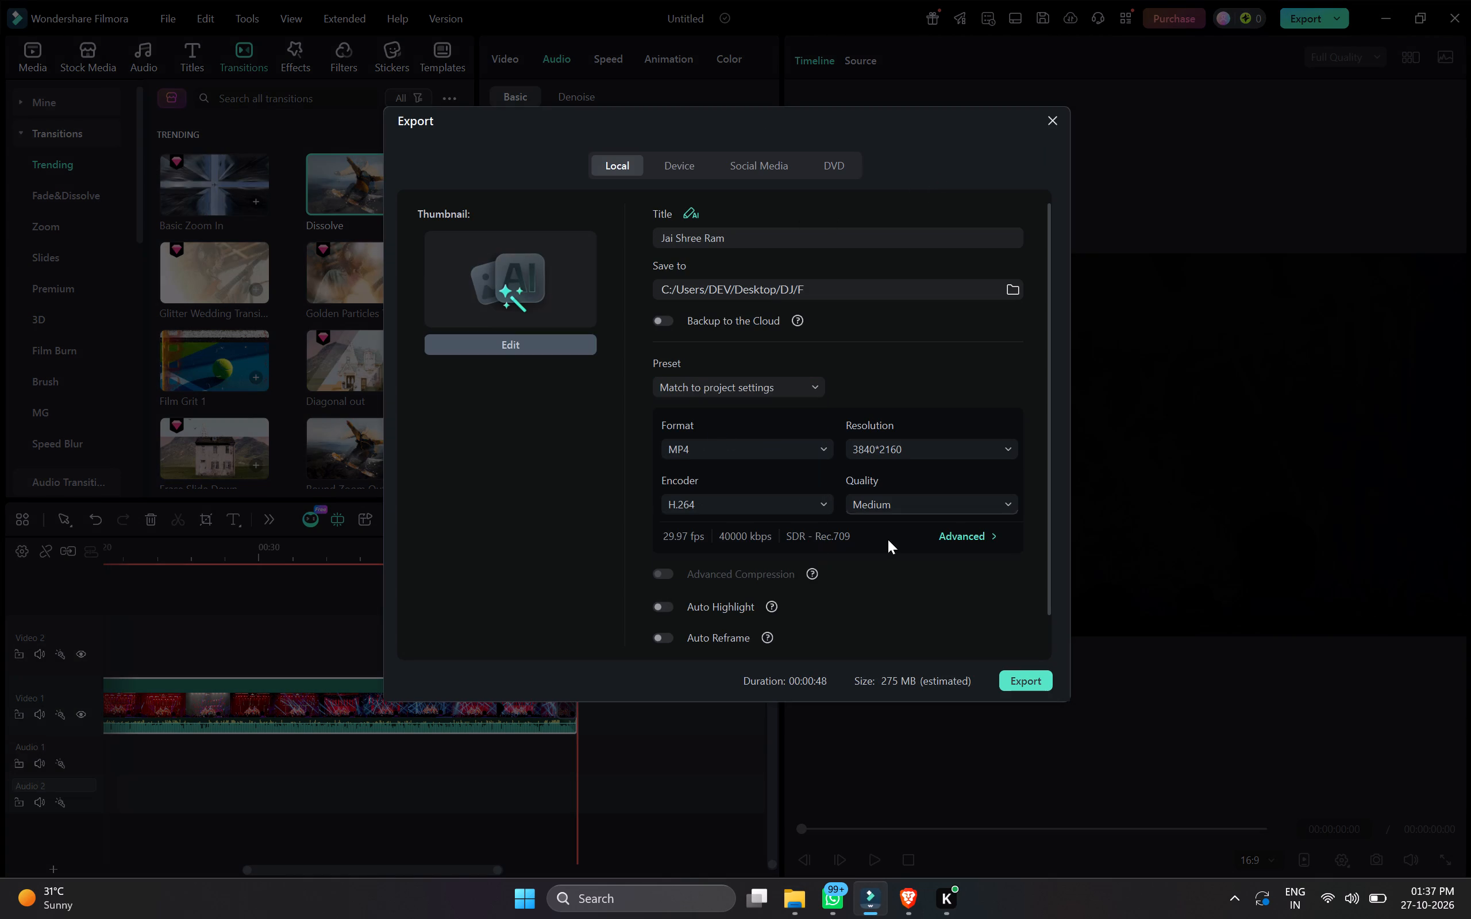
{"action": "left_click", "coordinate": [877, 497]}
{"action": "left_click", "coordinate": [875, 603]}
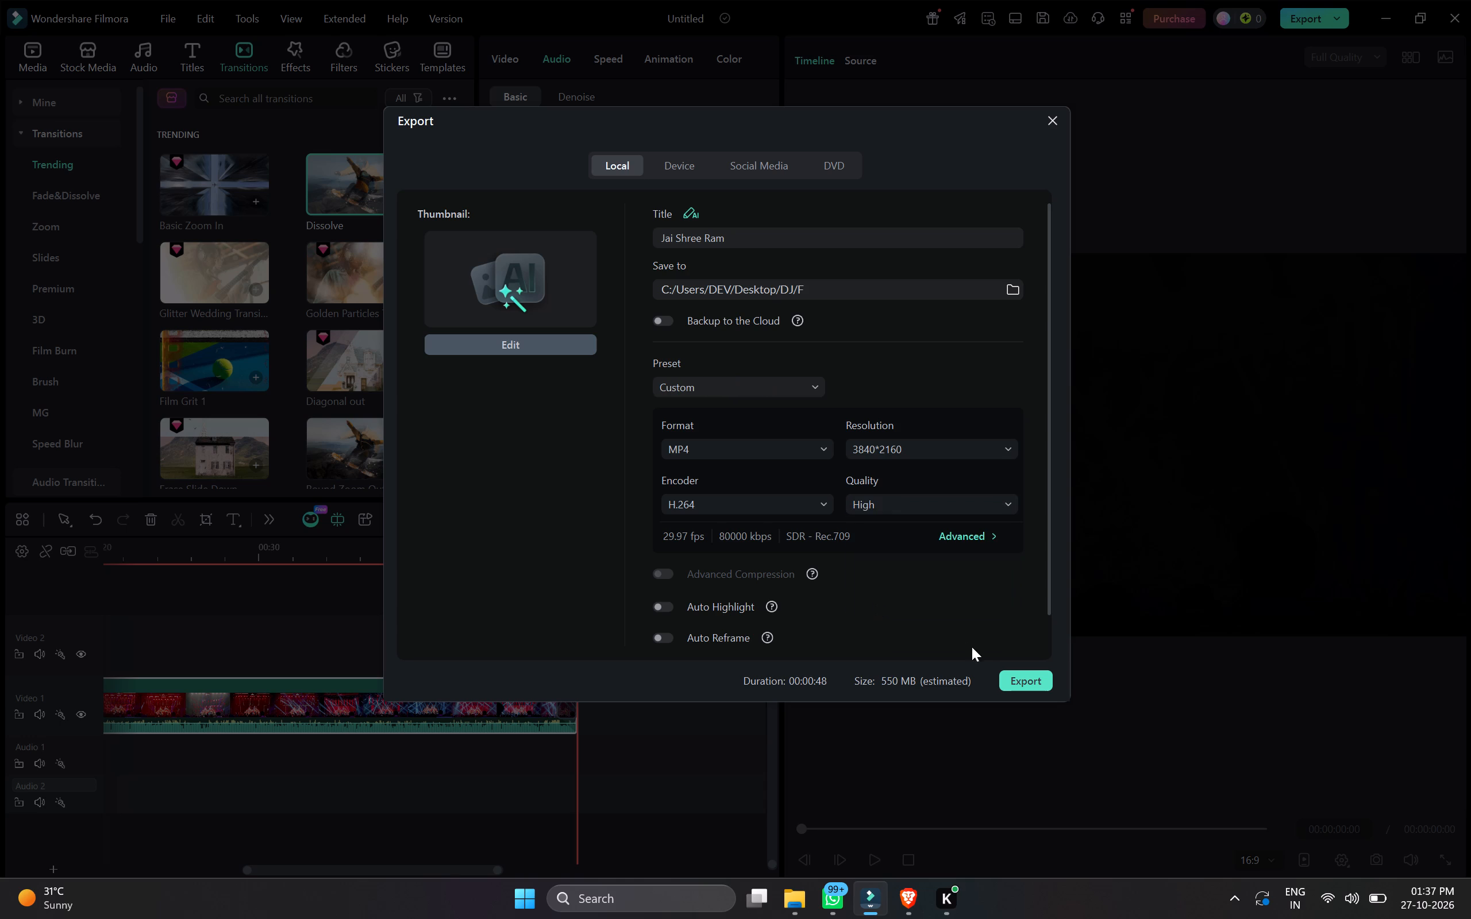
{"action": "left_click", "coordinate": [1015, 681]}
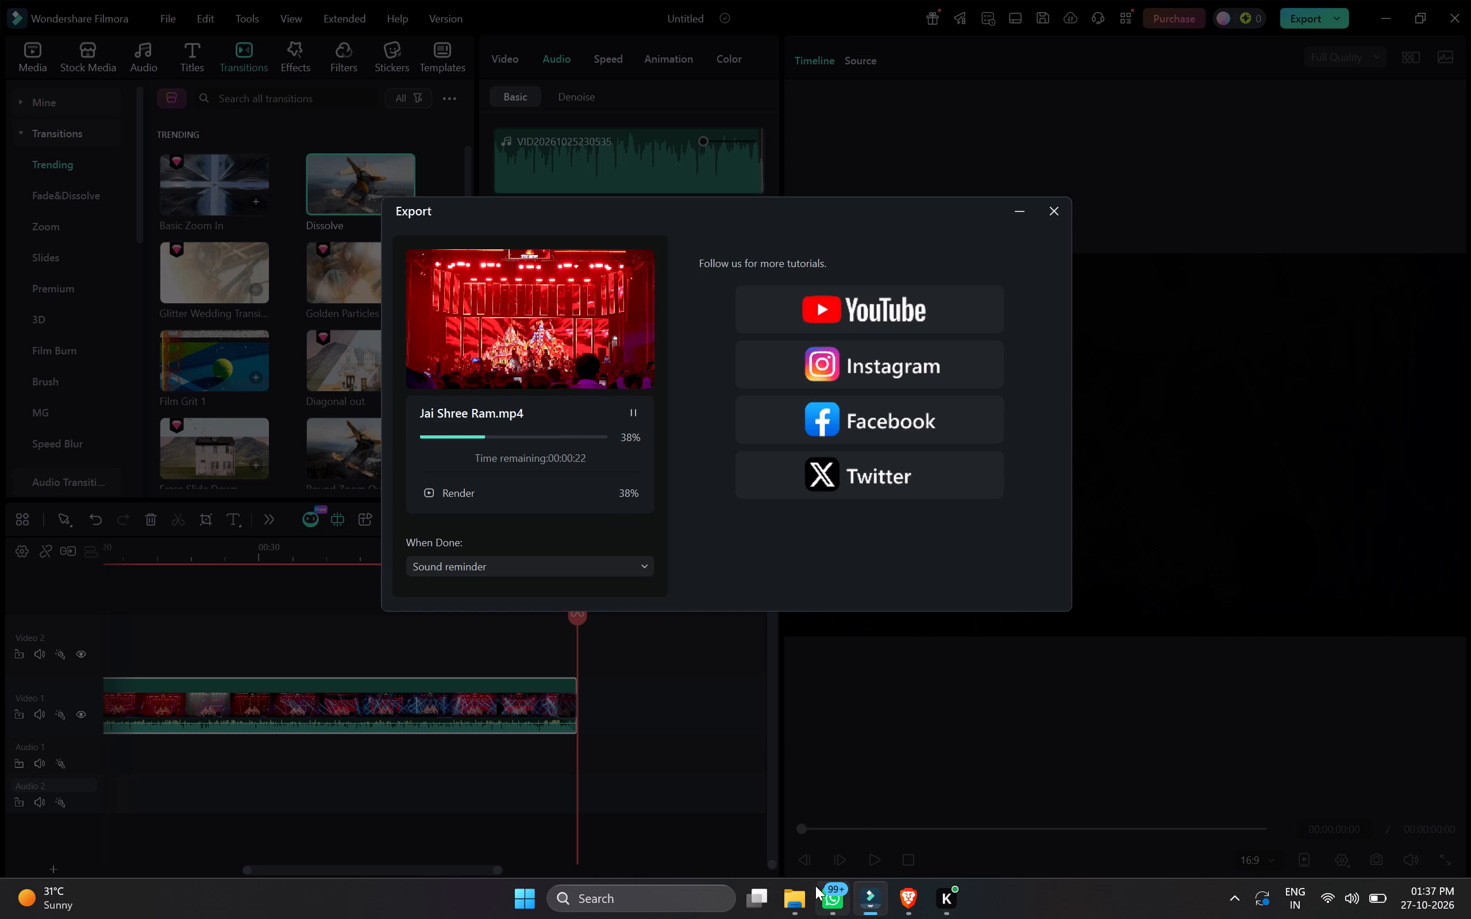
Switch to File Explorer to view the F folder.
{"action": "left_click", "coordinate": [788, 917]}
{"action": "left_click", "coordinate": [694, 824]}
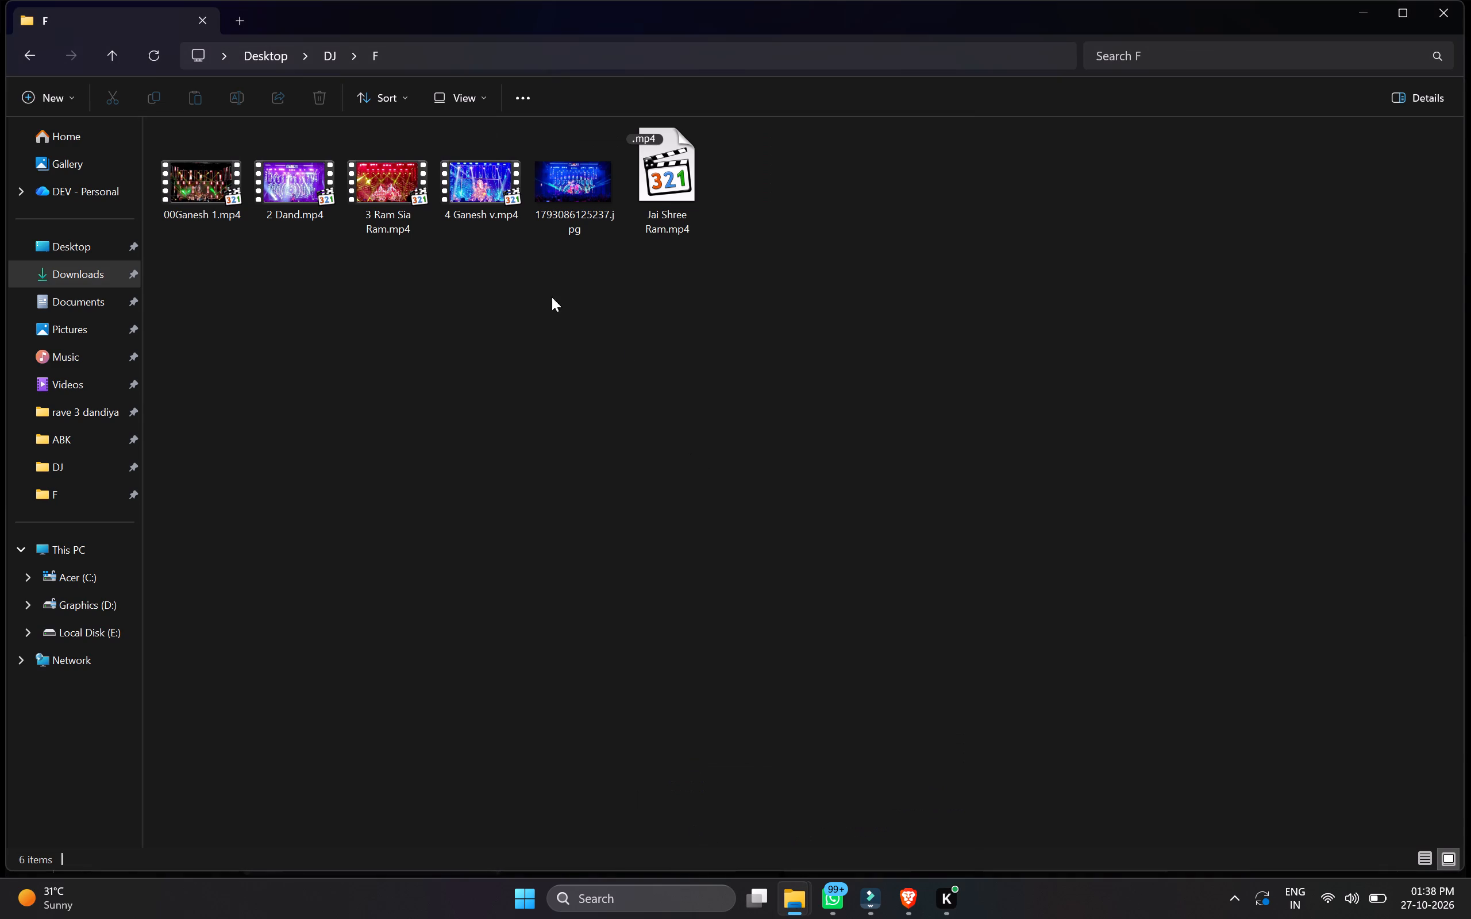
Return to the DJ folder in File Explorer and preview VID20261025225917.mp4.
{"action": "left_click", "coordinate": [18, 55]}
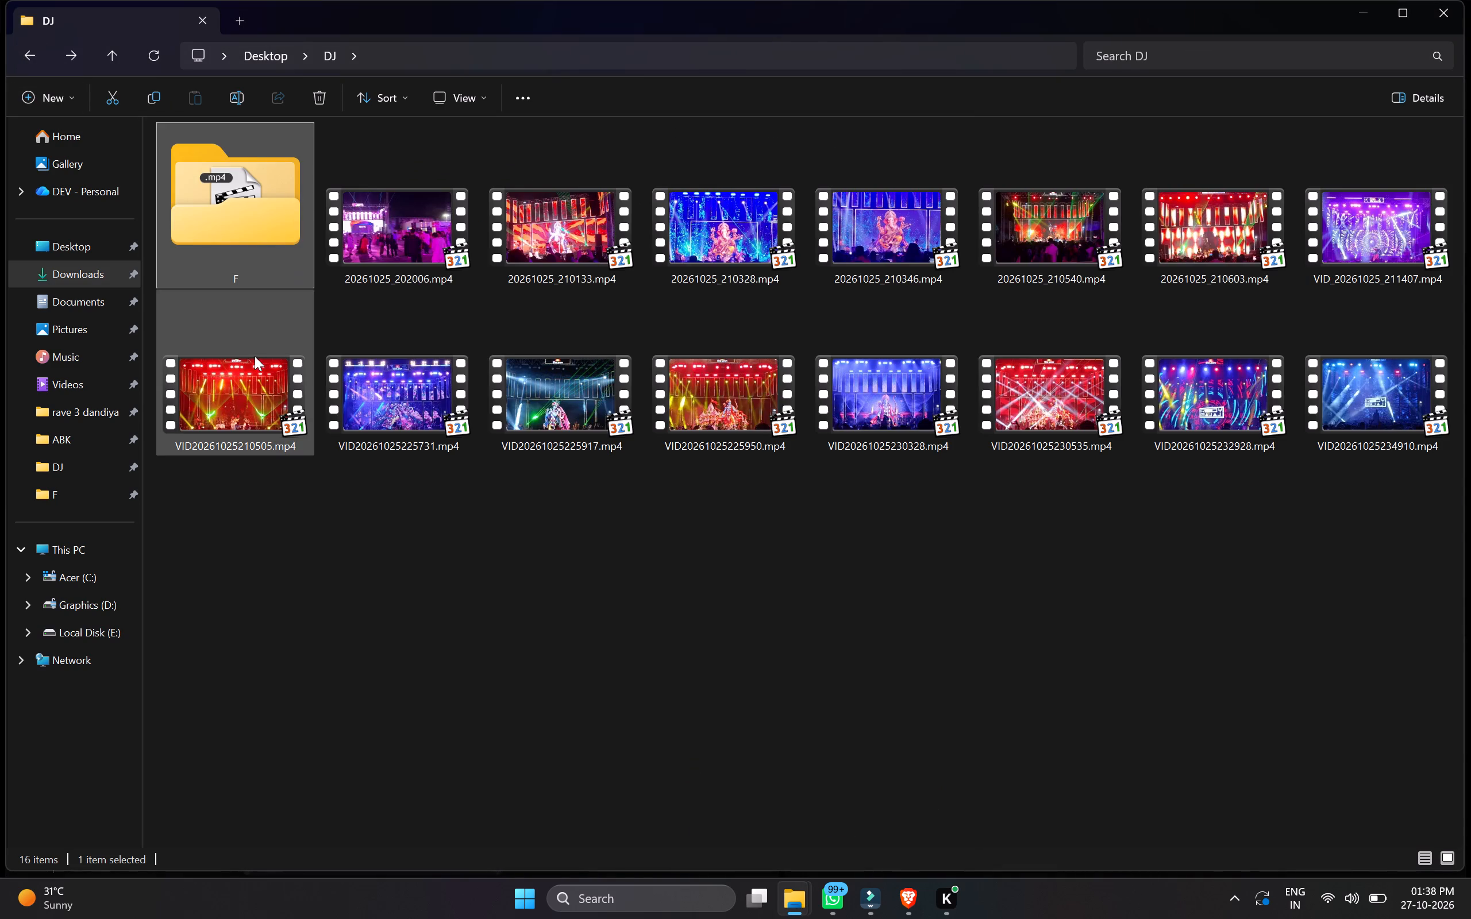
{"action": "double_click", "coordinate": [532, 392]}
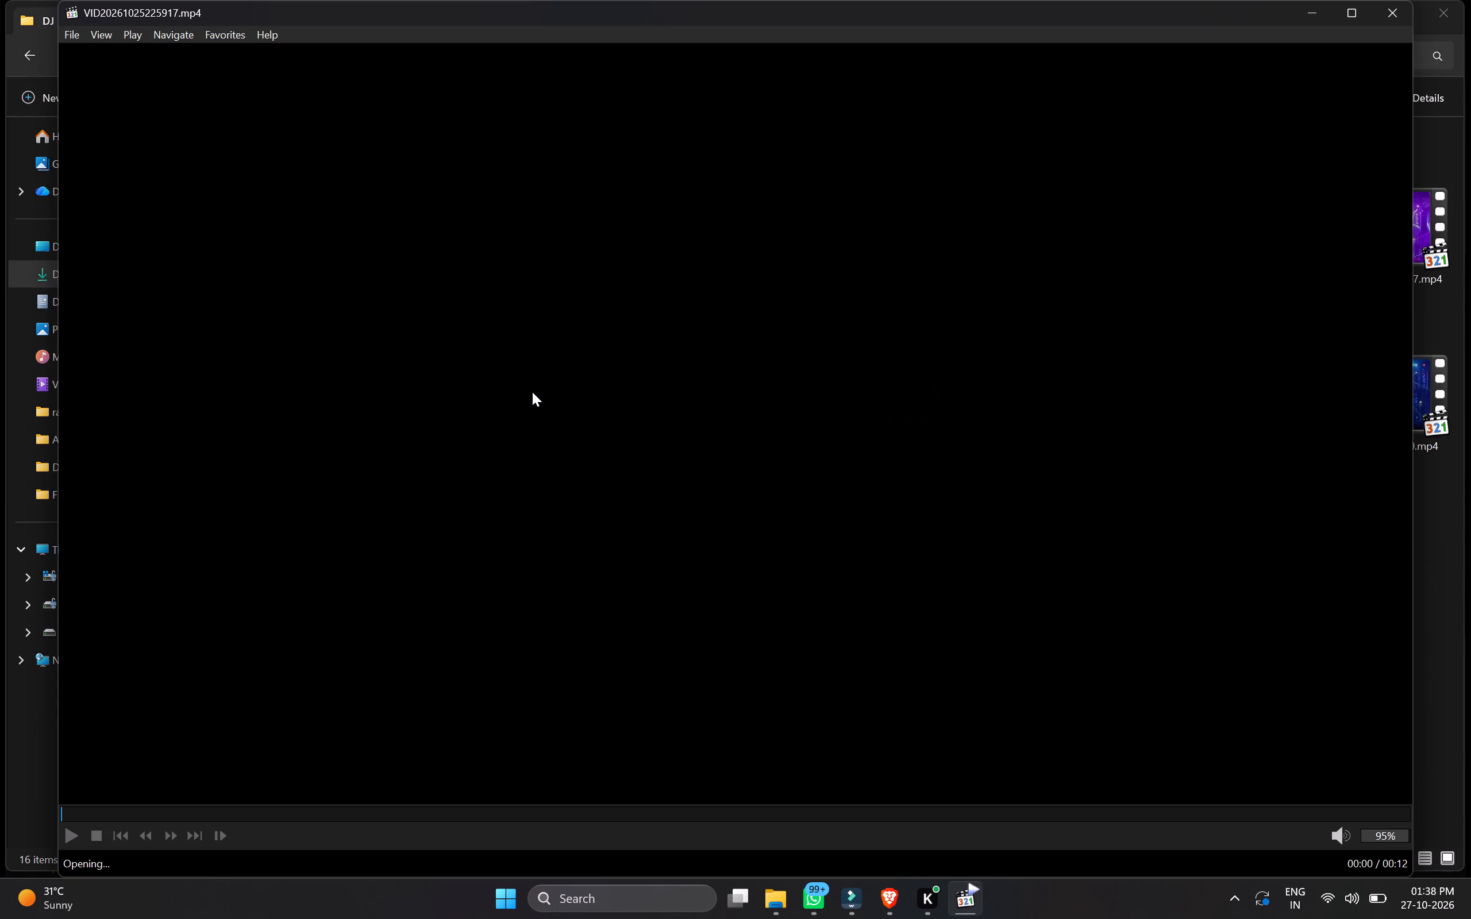
{"action": "key", "text": "Right"}
{"action": "key", "text": "Right"}
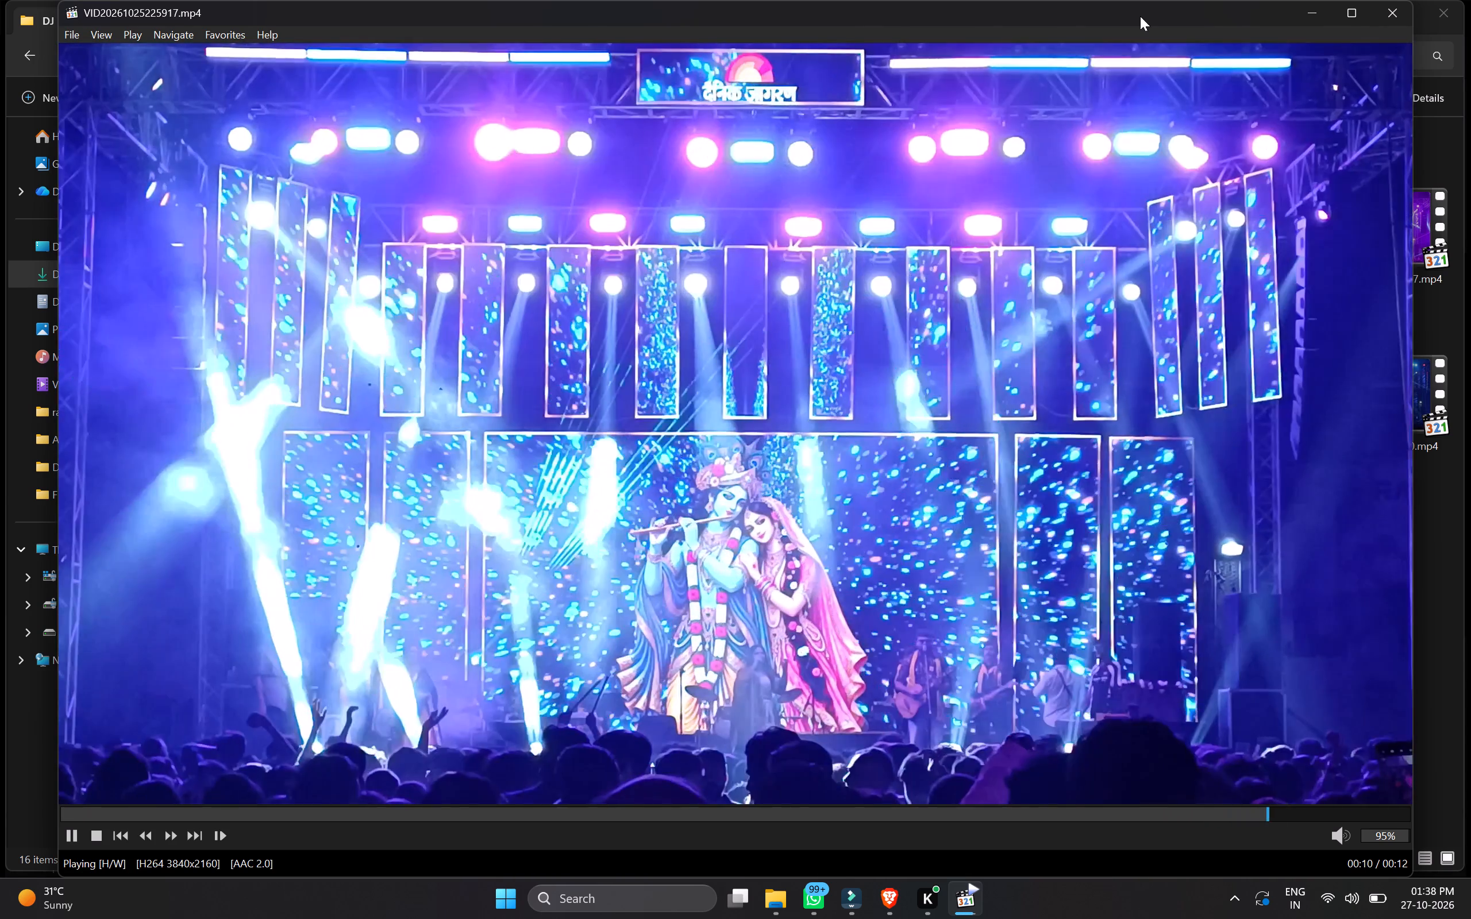
{"action": "left_click", "coordinate": [1381, 19]}
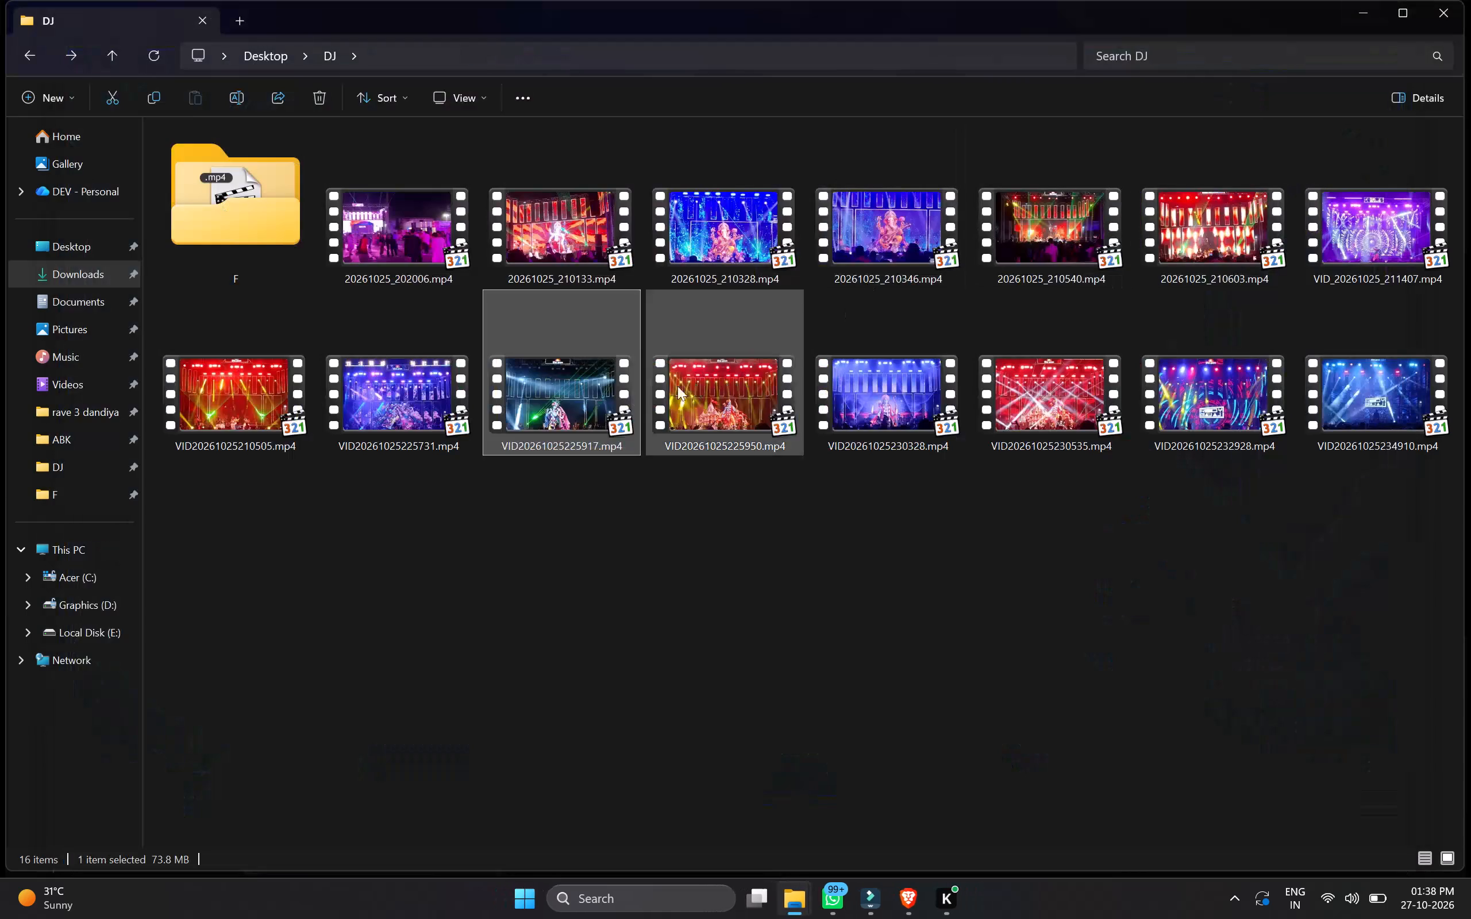
Preview VID20261025225731.mp4 from the DJ folder again, skipping ahead through the footage.
{"action": "double_click", "coordinate": [459, 431]}
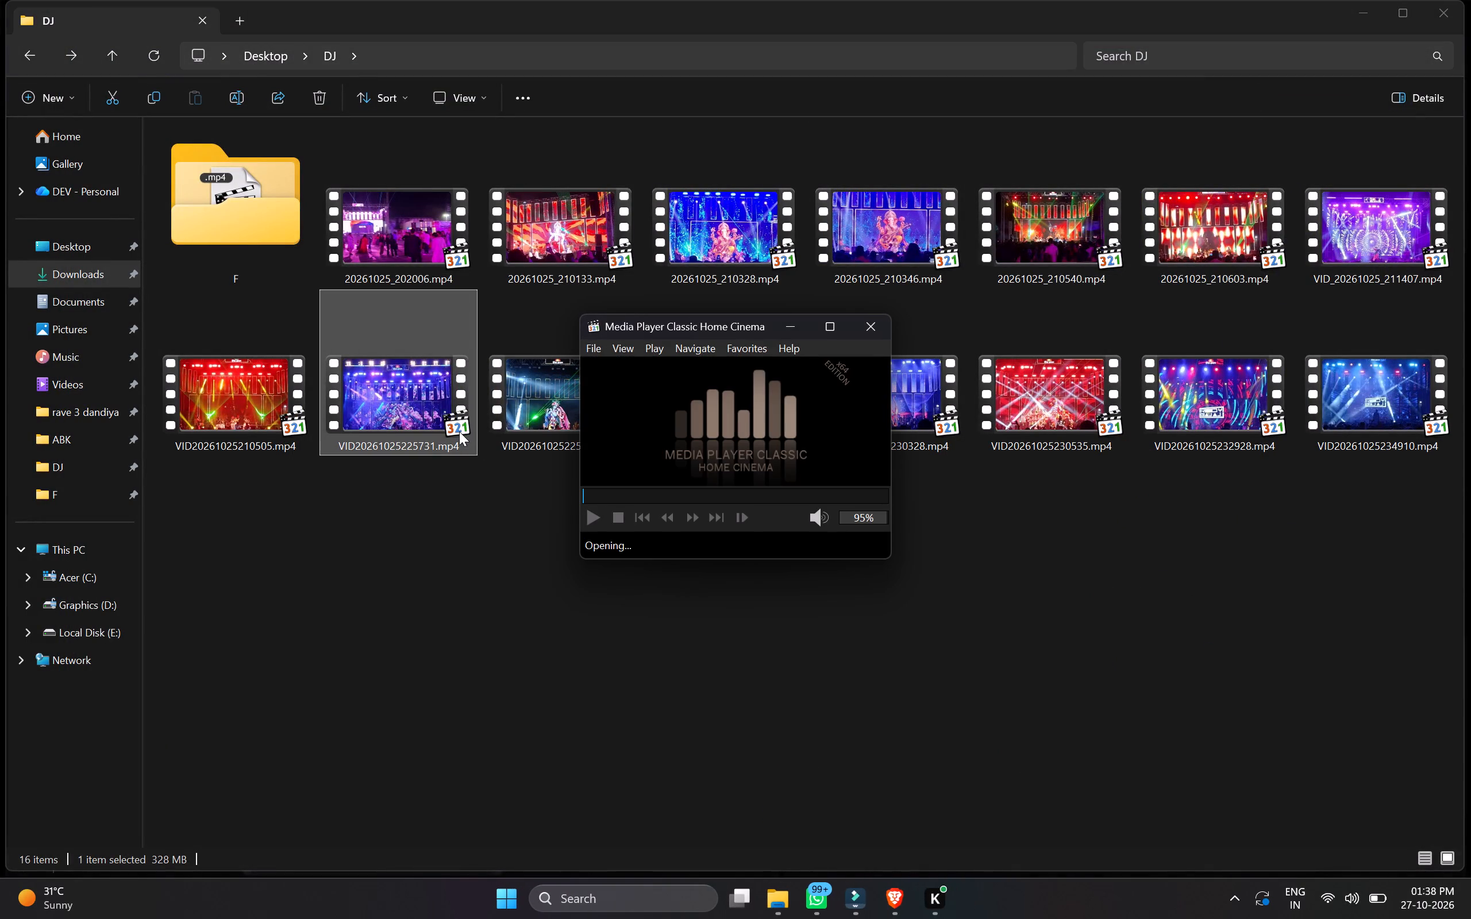
{"action": "key", "text": "Right"}
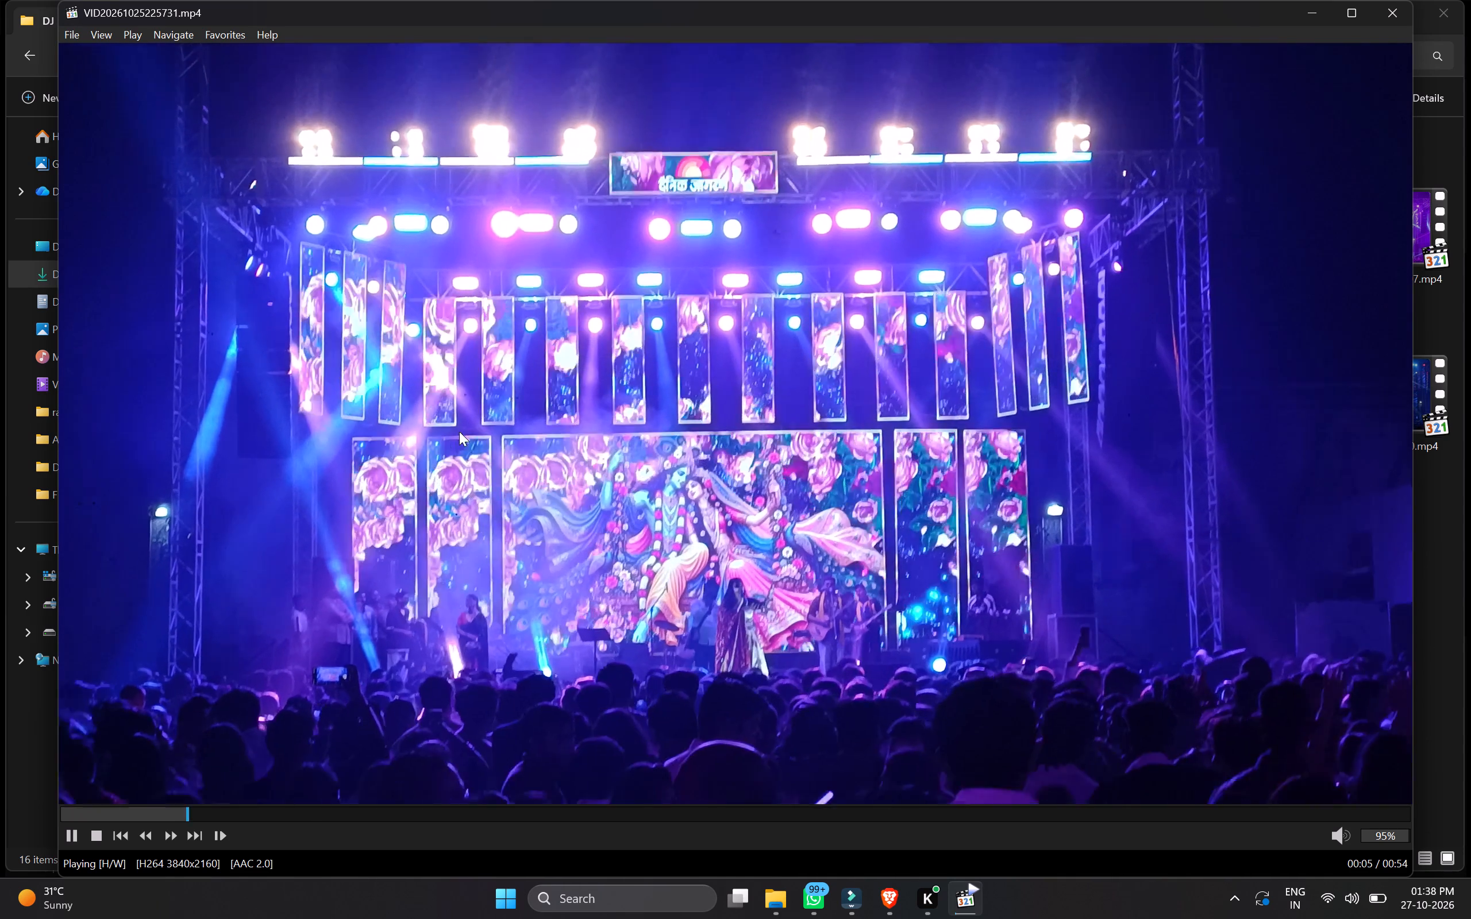
{"action": "key", "text": "Right"}
{"action": "key", "text": "Right"}
{"action": "key", "text": "Right"}
{"action": "key", "text": "Right"}
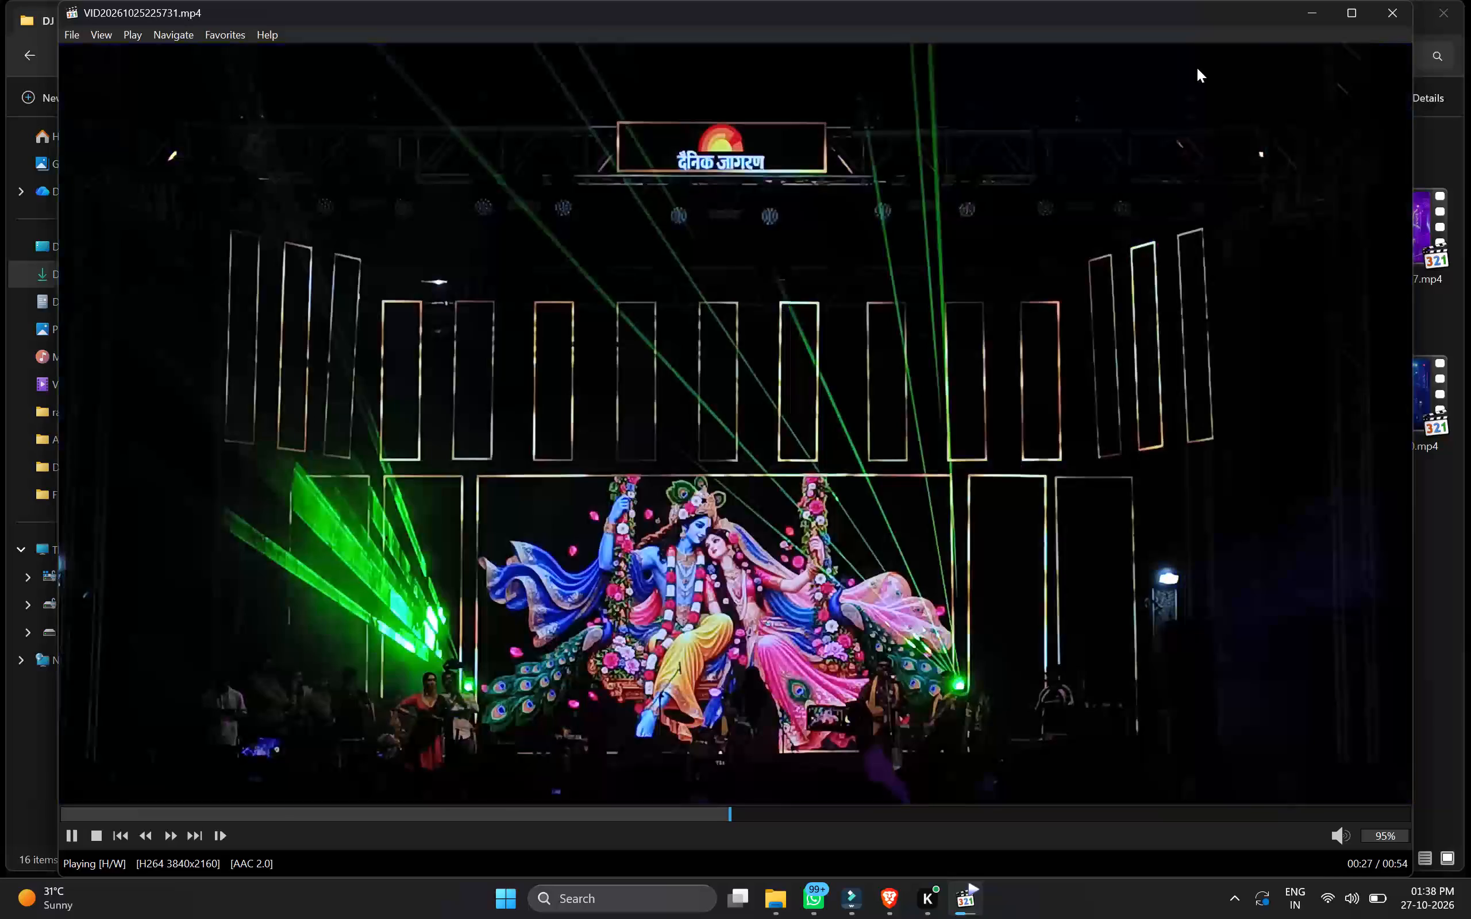
{"action": "left_click", "coordinate": [1388, 9]}
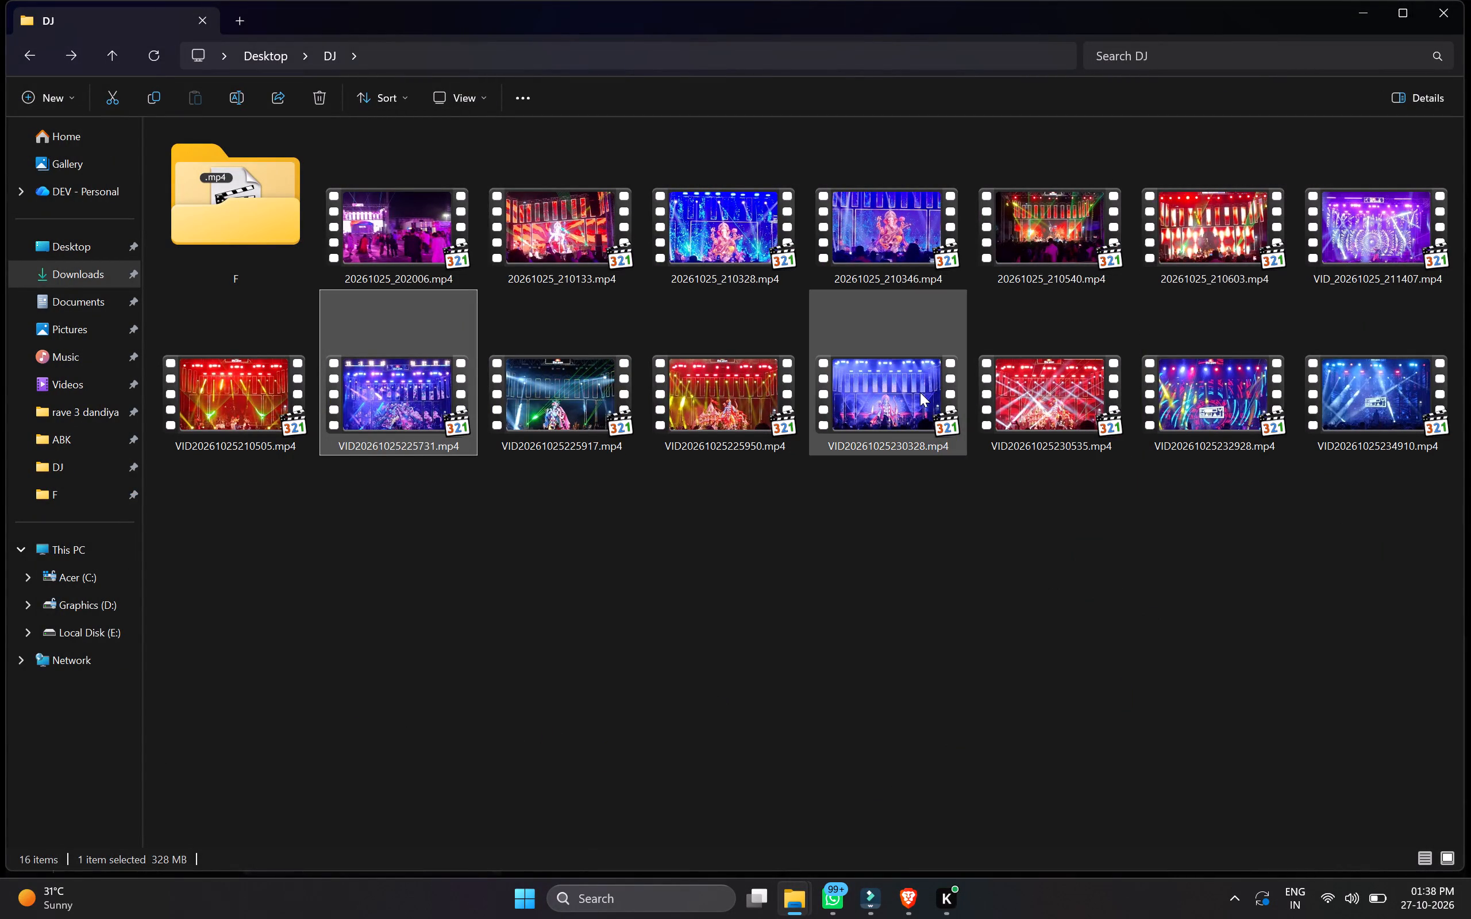
{"action": "left_click", "coordinate": [876, 899]}
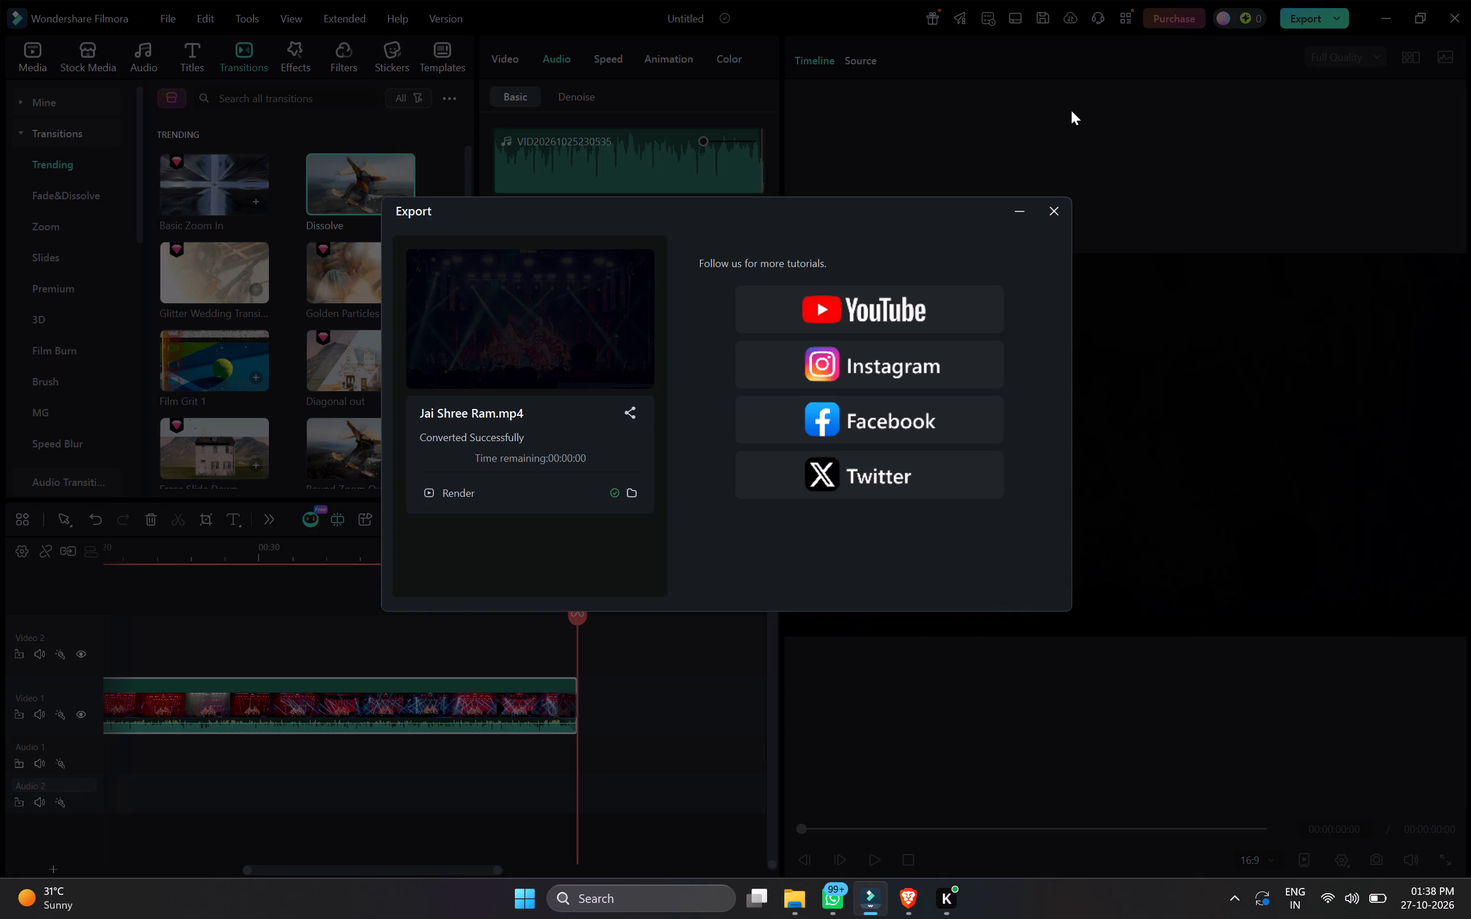
{"action": "left_click", "coordinate": [1054, 211]}
{"action": "left_click_drag", "start_coordinate": [624, 672], "coordinate": [402, 794]}
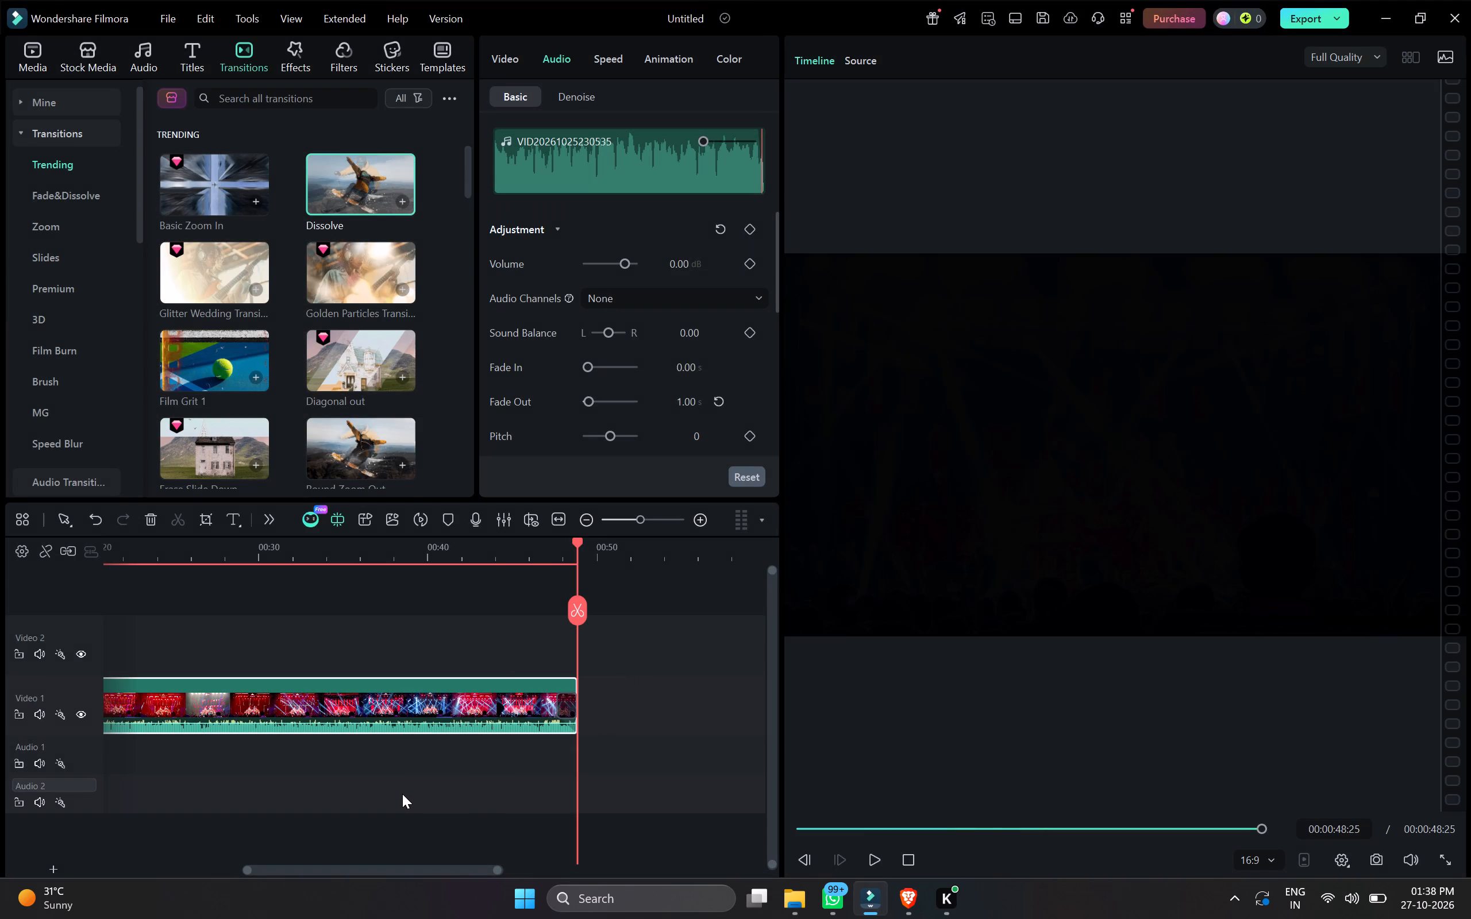
{"action": "key", "text": "Delete"}
Bring VID20261025230328.mp4 from the DJ folder into the Filmora timeline and place it at the start of the Video 2 track.
{"action": "left_click", "coordinate": [798, 908]}
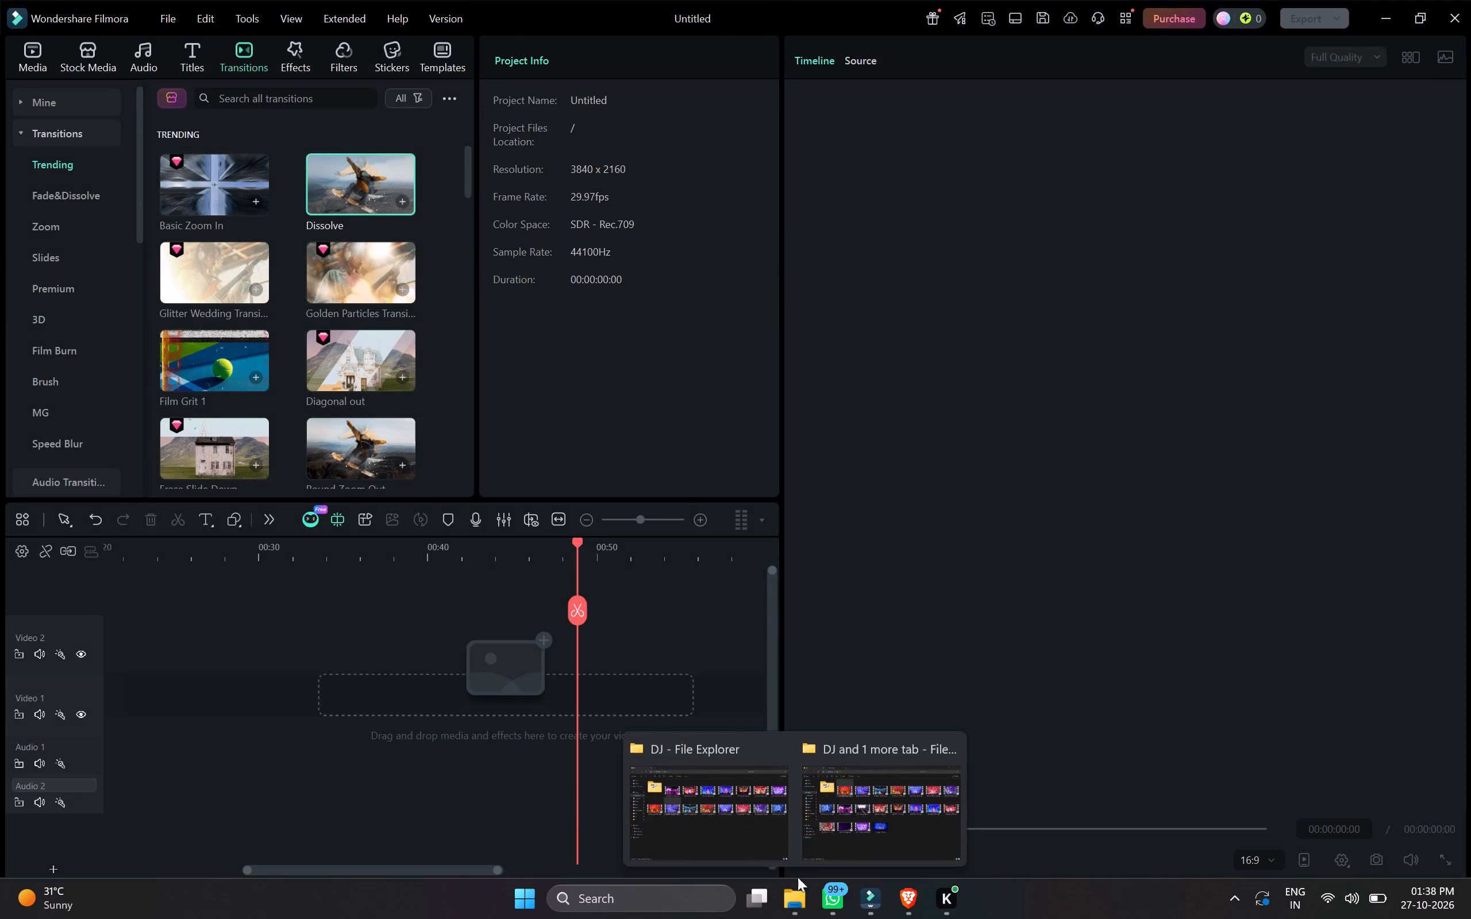
{"action": "left_click", "coordinate": [766, 832]}
{"action": "left_click_drag", "start_coordinate": [912, 386], "coordinate": [868, 862]}
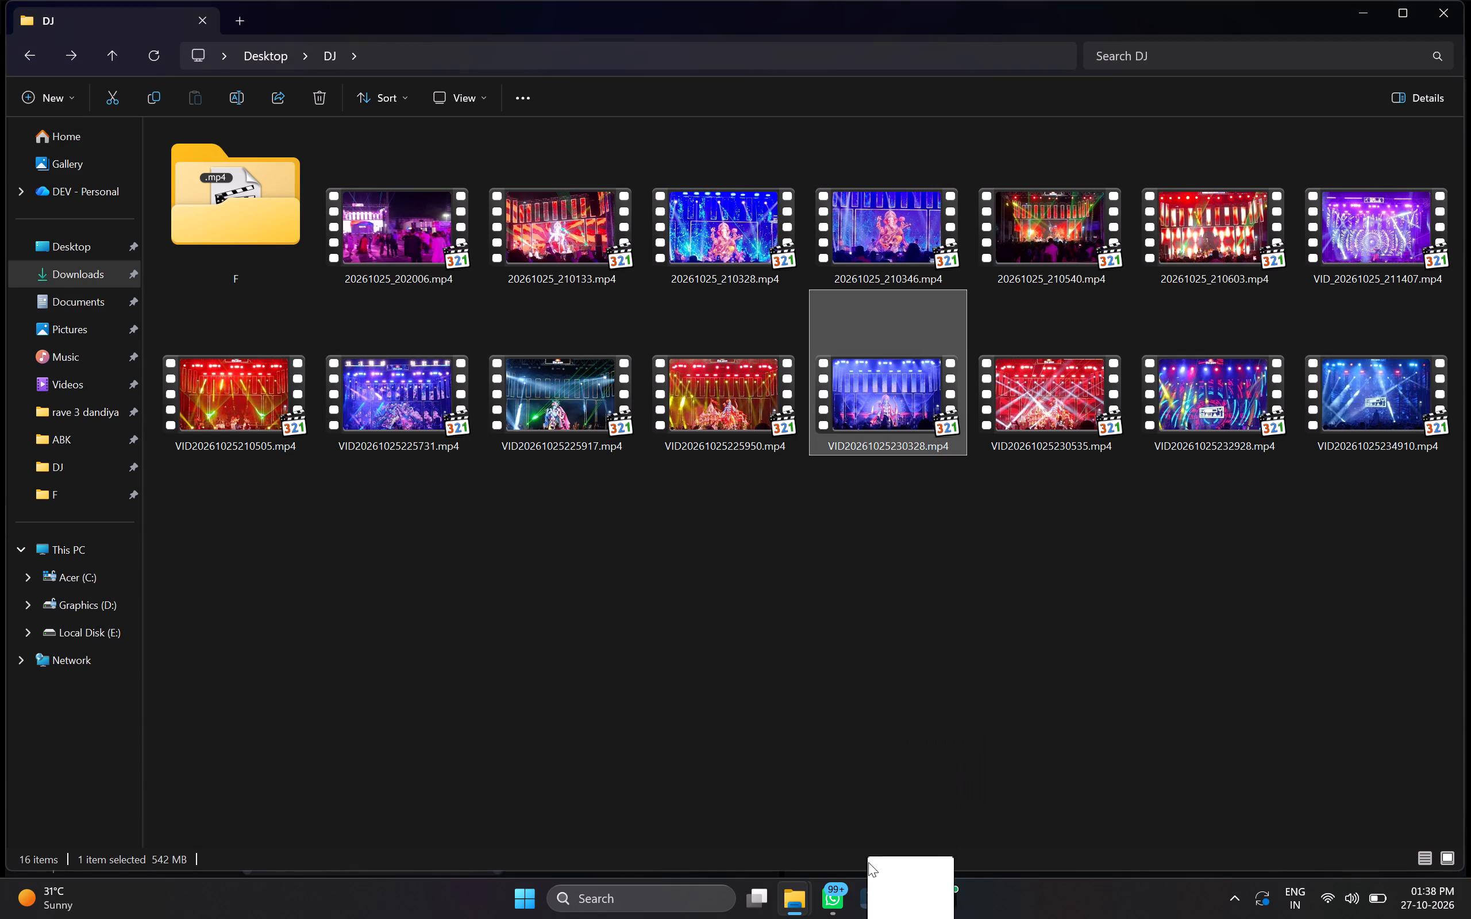
{"action": "left_click_drag", "start_coordinate": [868, 862], "coordinate": [342, 669]}
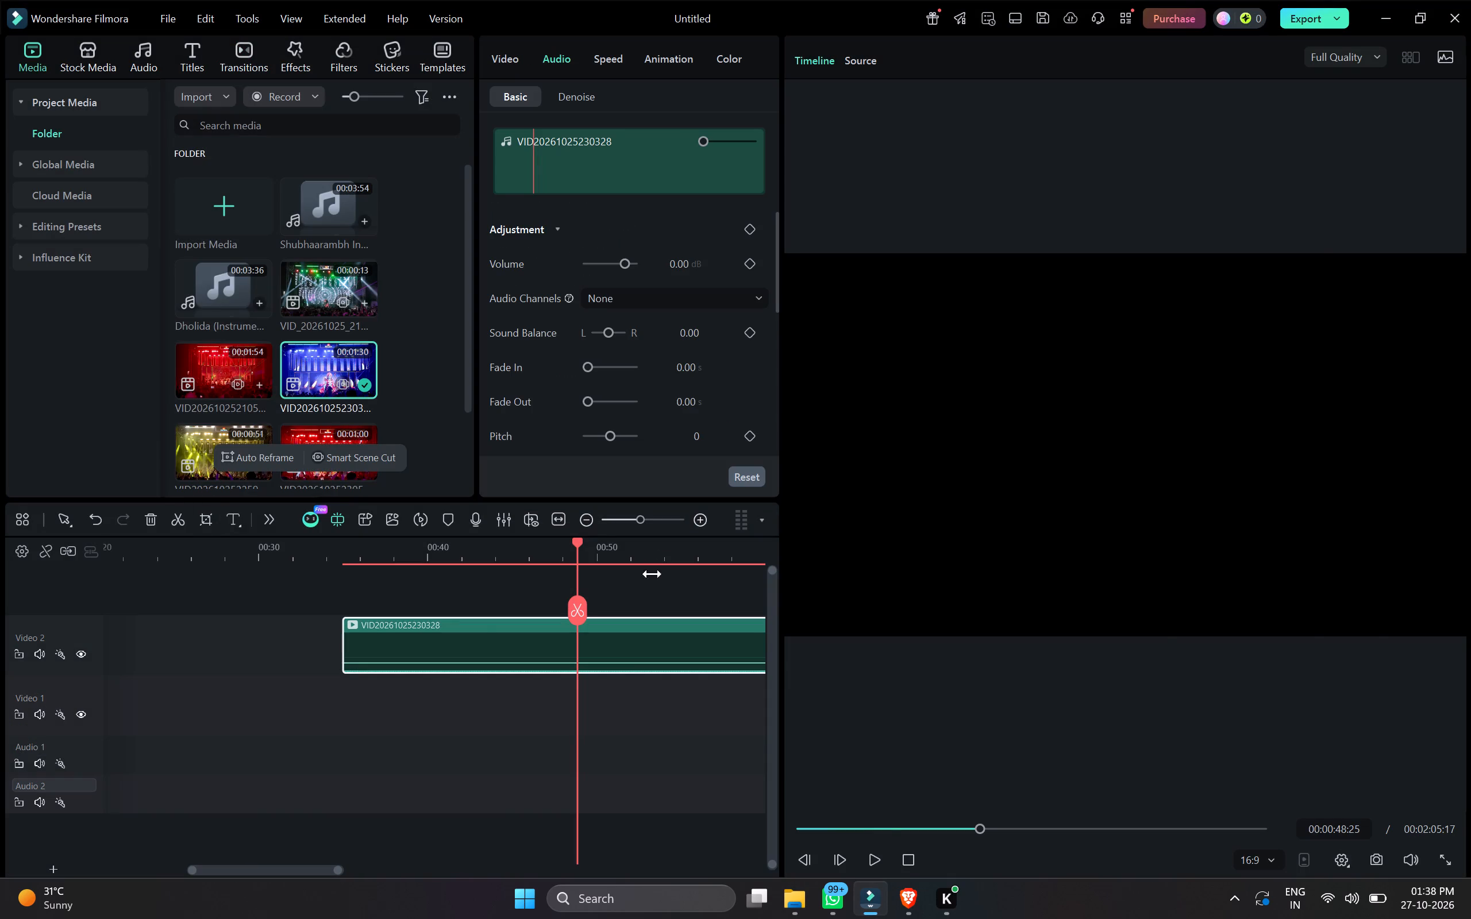
{"action": "left_click_drag", "start_coordinate": [553, 644], "coordinate": [111, 646]}
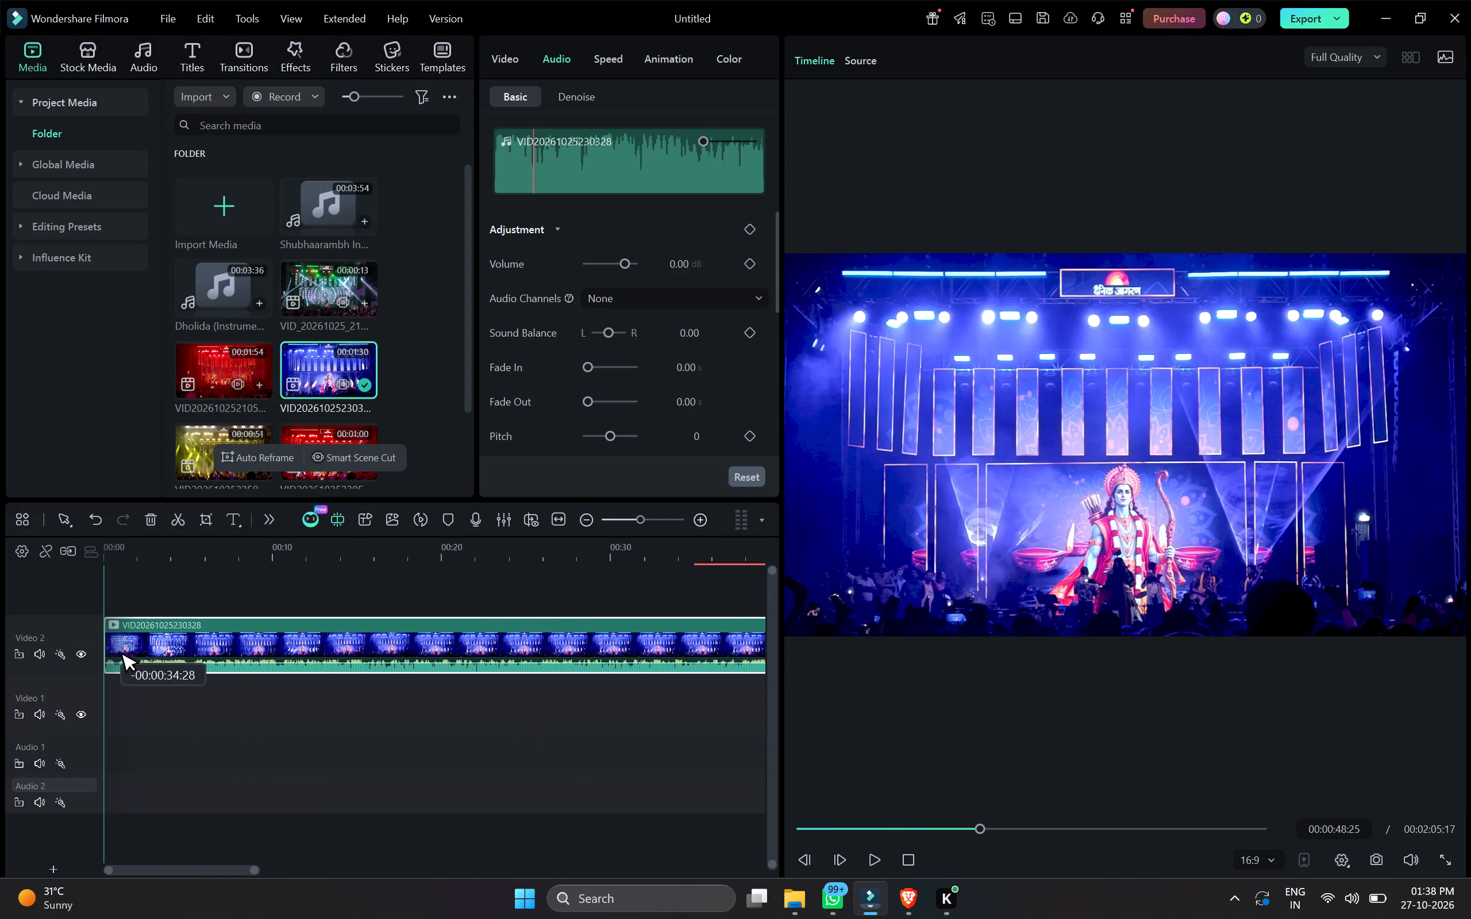
{"action": "left_click_drag", "start_coordinate": [111, 646], "coordinate": [107, 645]}
{"action": "left_click", "coordinate": [418, 560]}
{"action": "scroll", "coordinate": [399, 663], "scroll_direction": "left", "scroll_amount": 2}
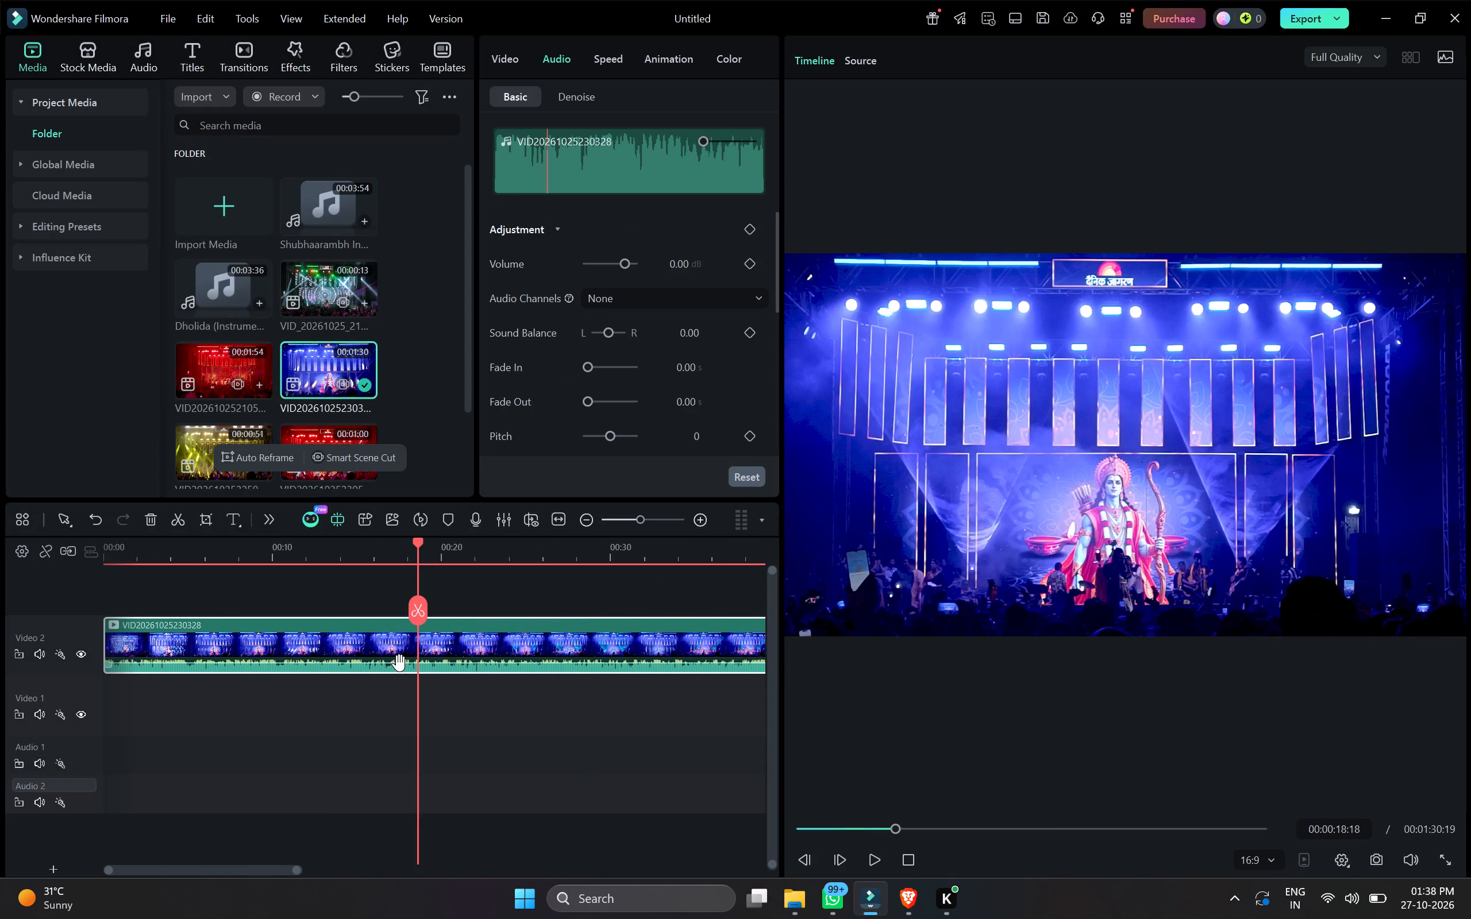
{"action": "scroll", "coordinate": [399, 663], "scroll_direction": "left", "scroll_amount": 2}
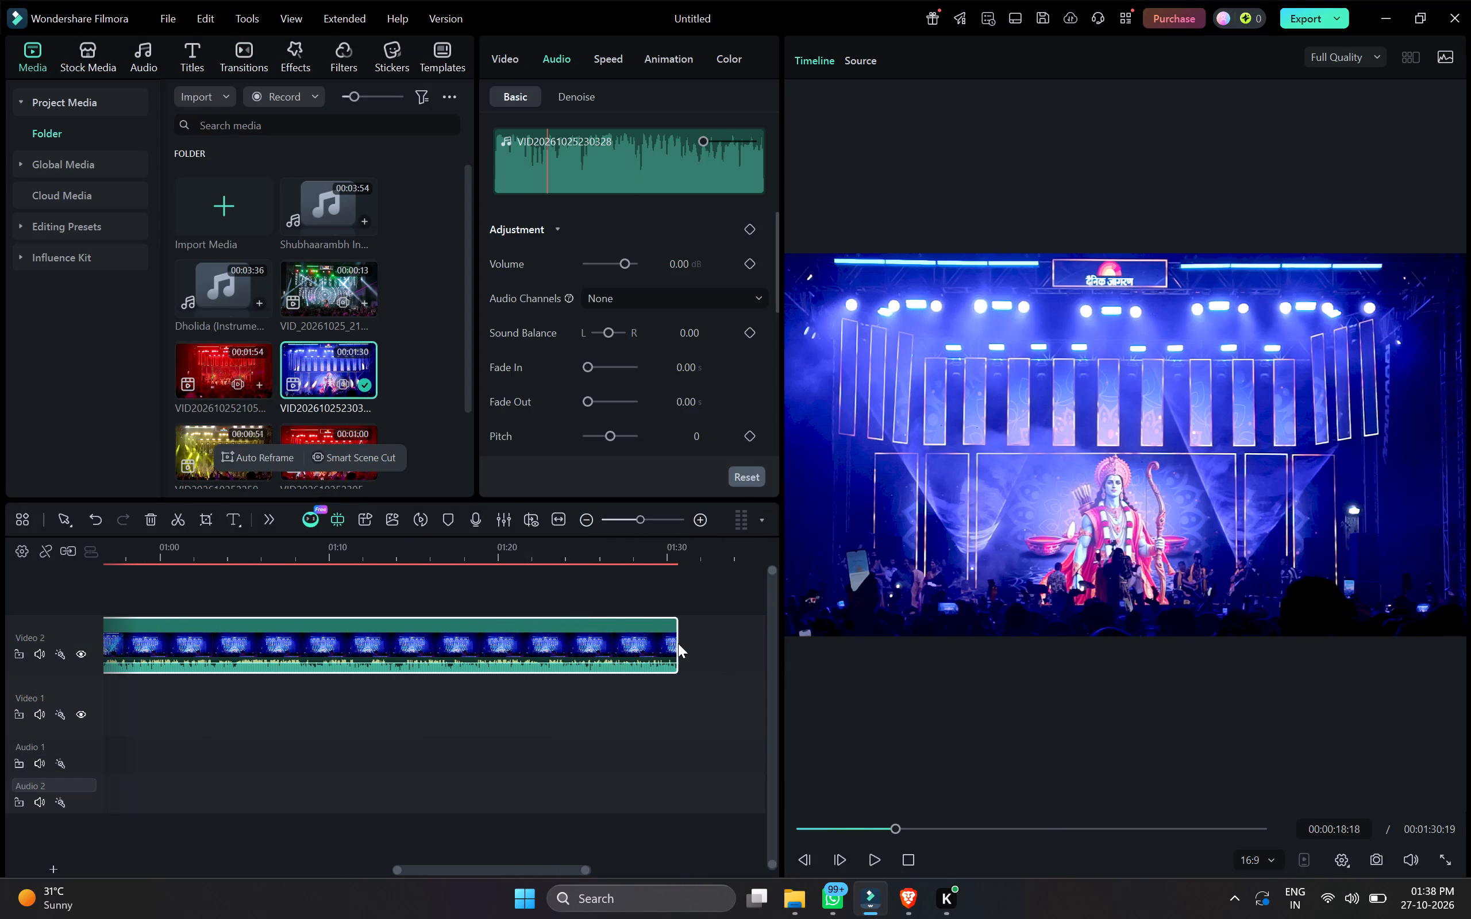
{"action": "left_click_drag", "start_coordinate": [677, 640], "coordinate": [882, 646]}
{"action": "scroll", "coordinate": [536, 604], "scroll_direction": "right", "scroll_amount": 1}
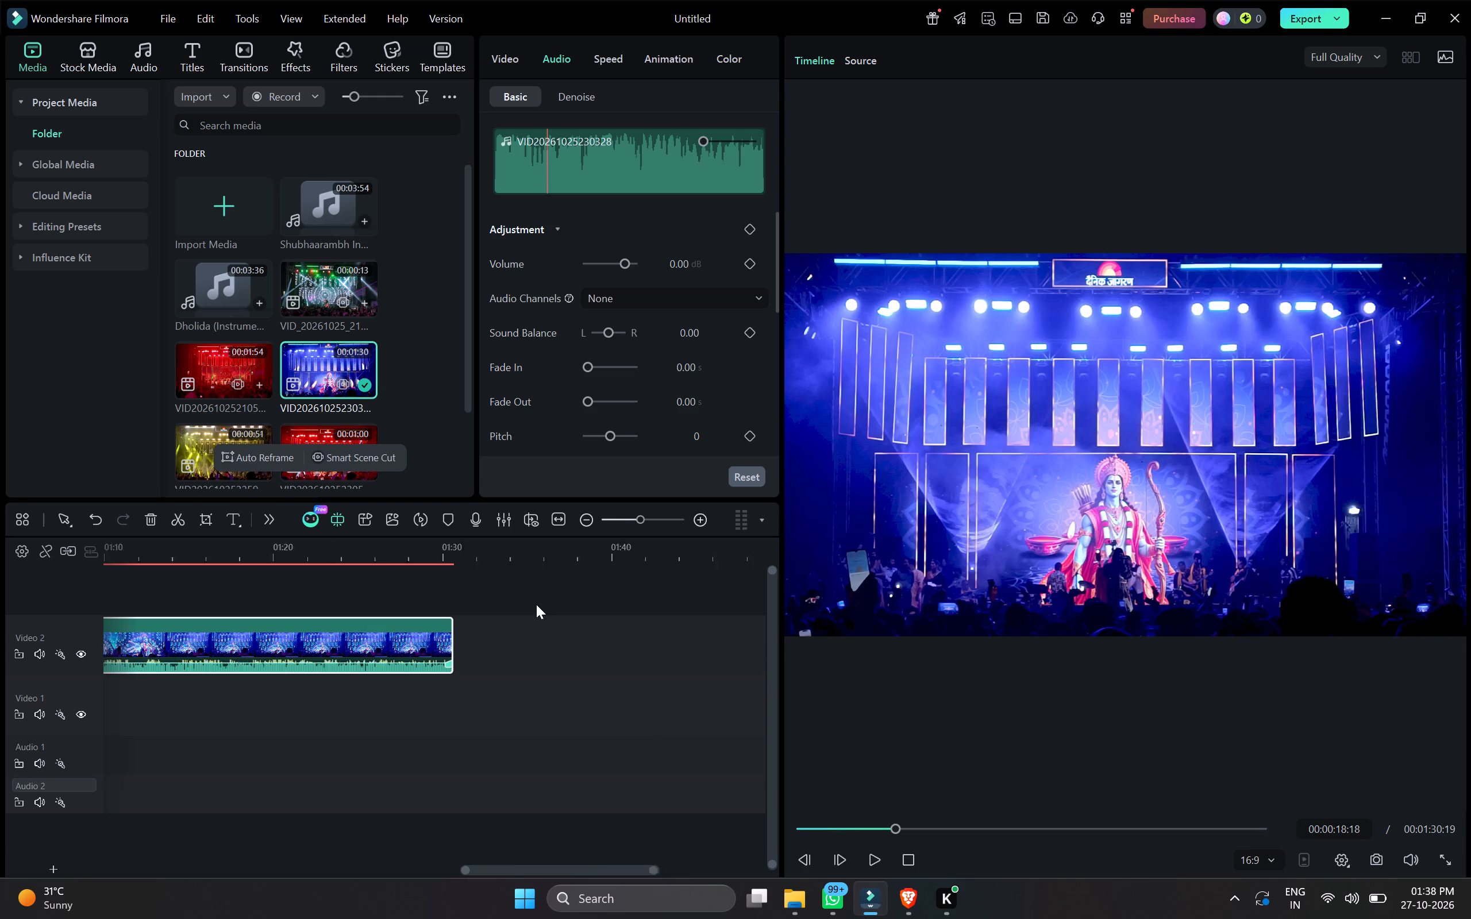
{"action": "scroll", "coordinate": [536, 604], "scroll_direction": "right", "scroll_amount": 2}
{"action": "left_click", "coordinate": [473, 561]}
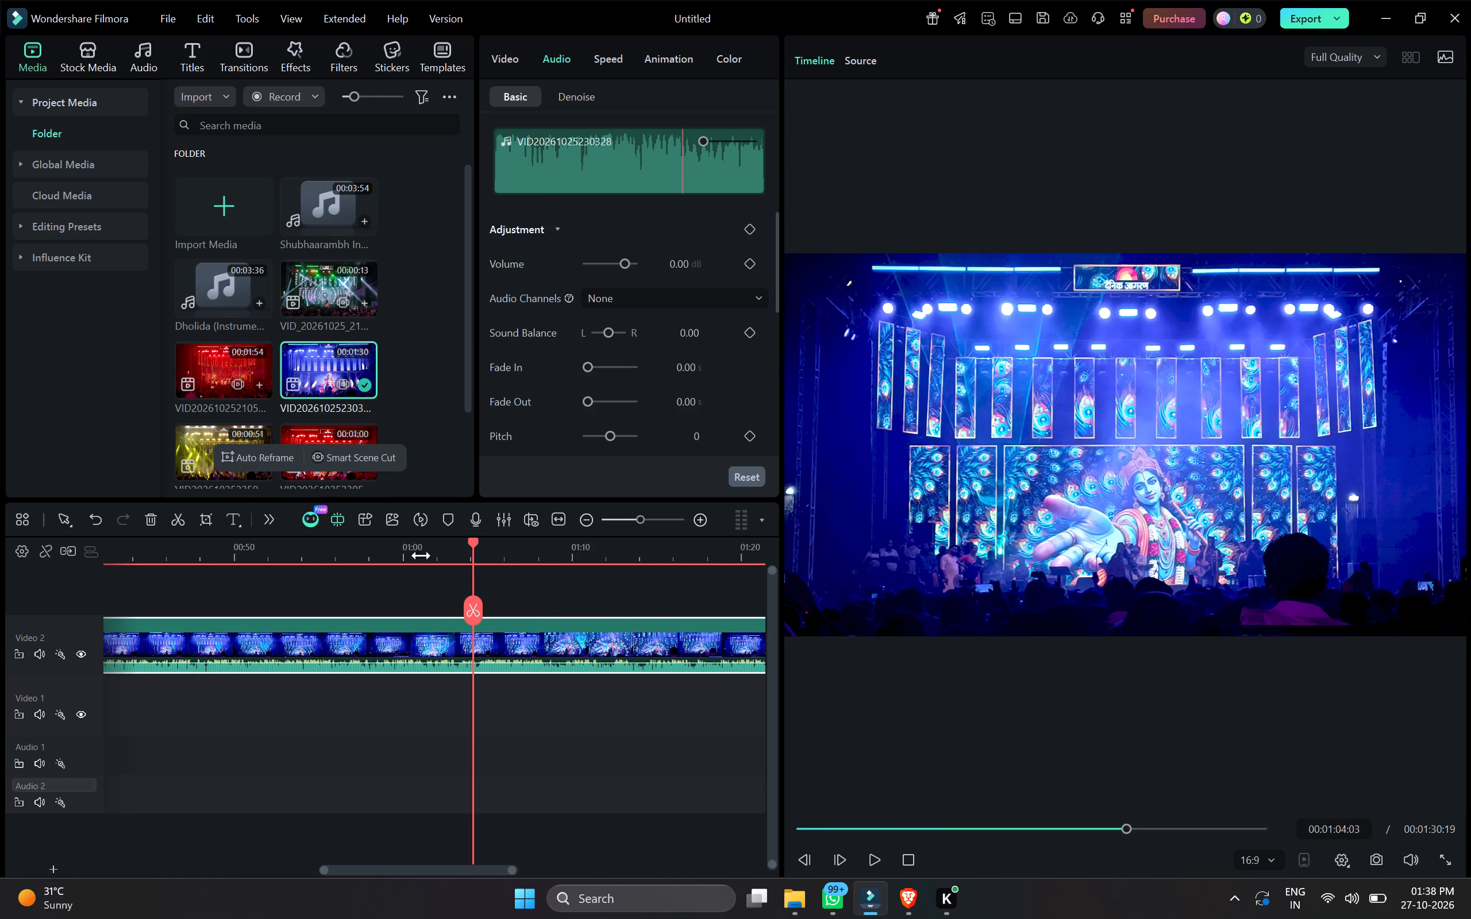
{"action": "left_click", "coordinate": [391, 552]}
{"action": "left_click", "coordinate": [351, 547]}
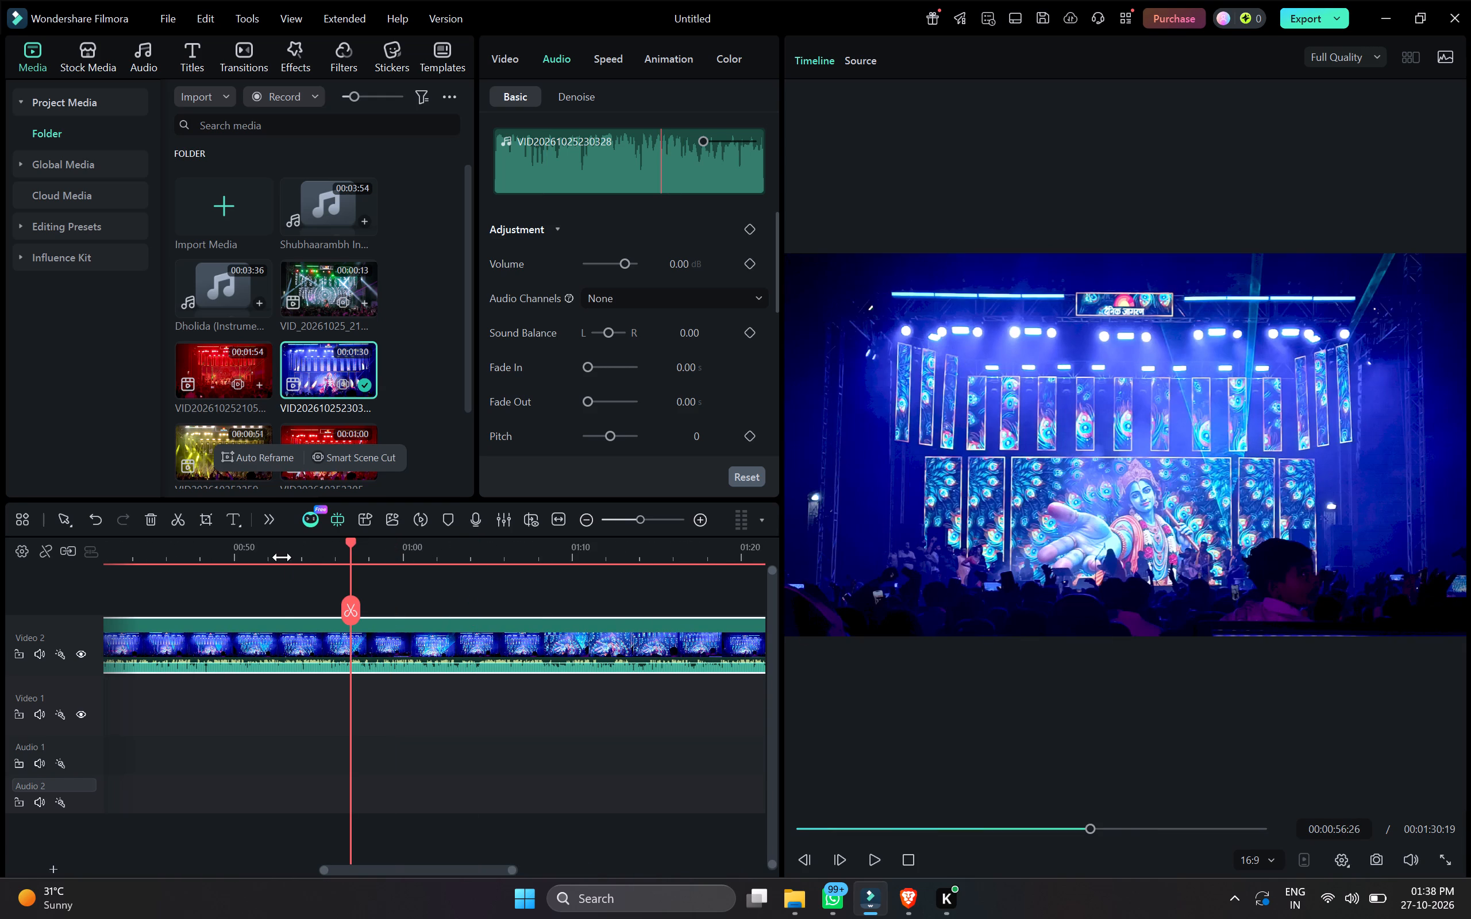
{"action": "left_click", "coordinate": [276, 554]}
{"action": "left_click_drag", "start_coordinate": [274, 542], "coordinate": [211, 546]}
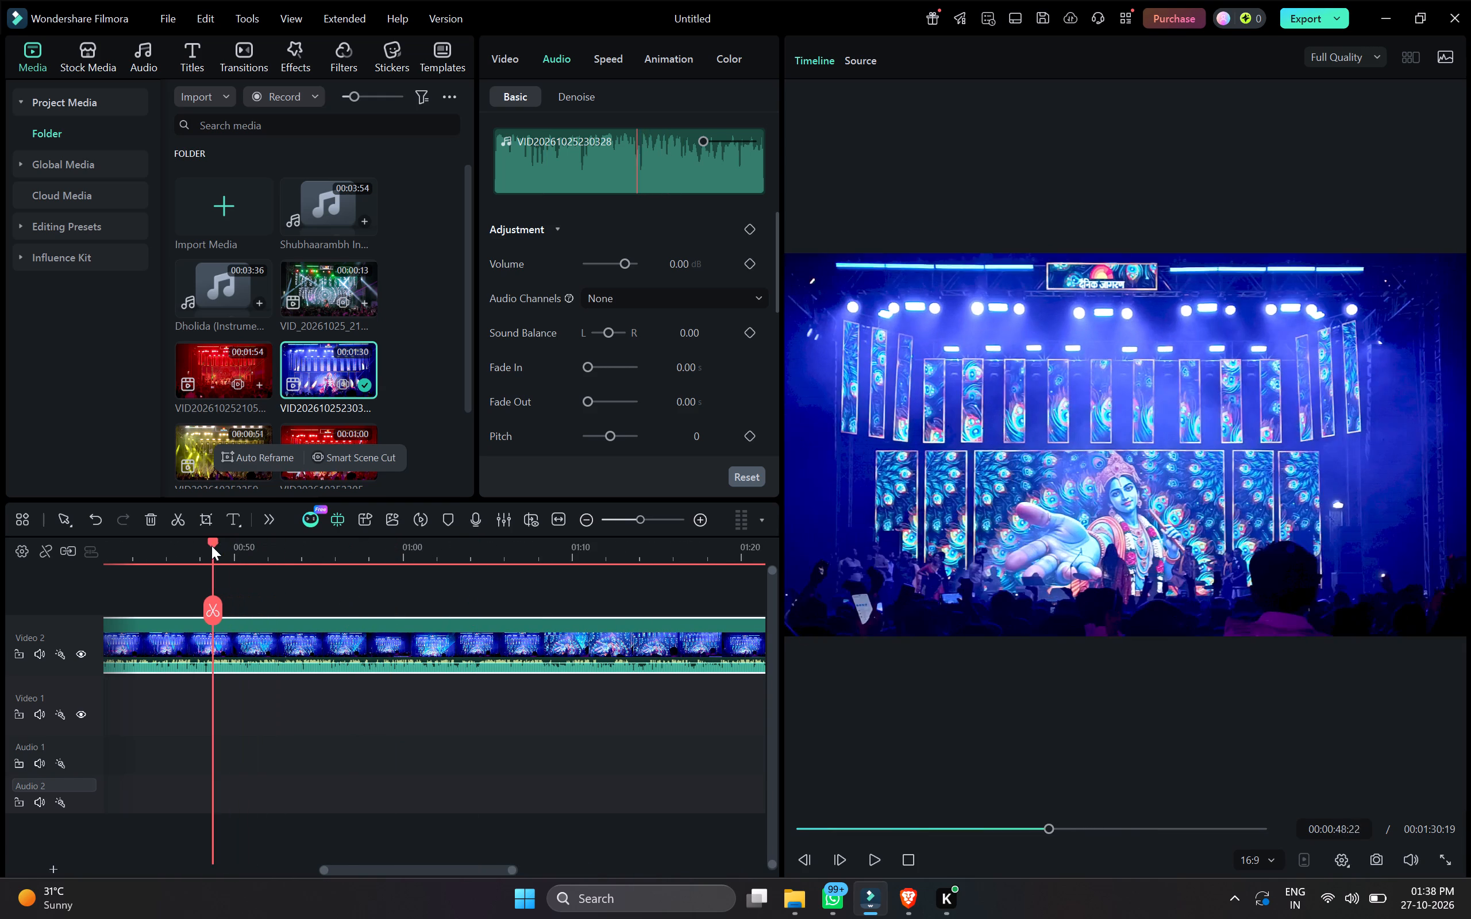
{"action": "left_click_drag", "start_coordinate": [211, 546], "coordinate": [218, 540]}
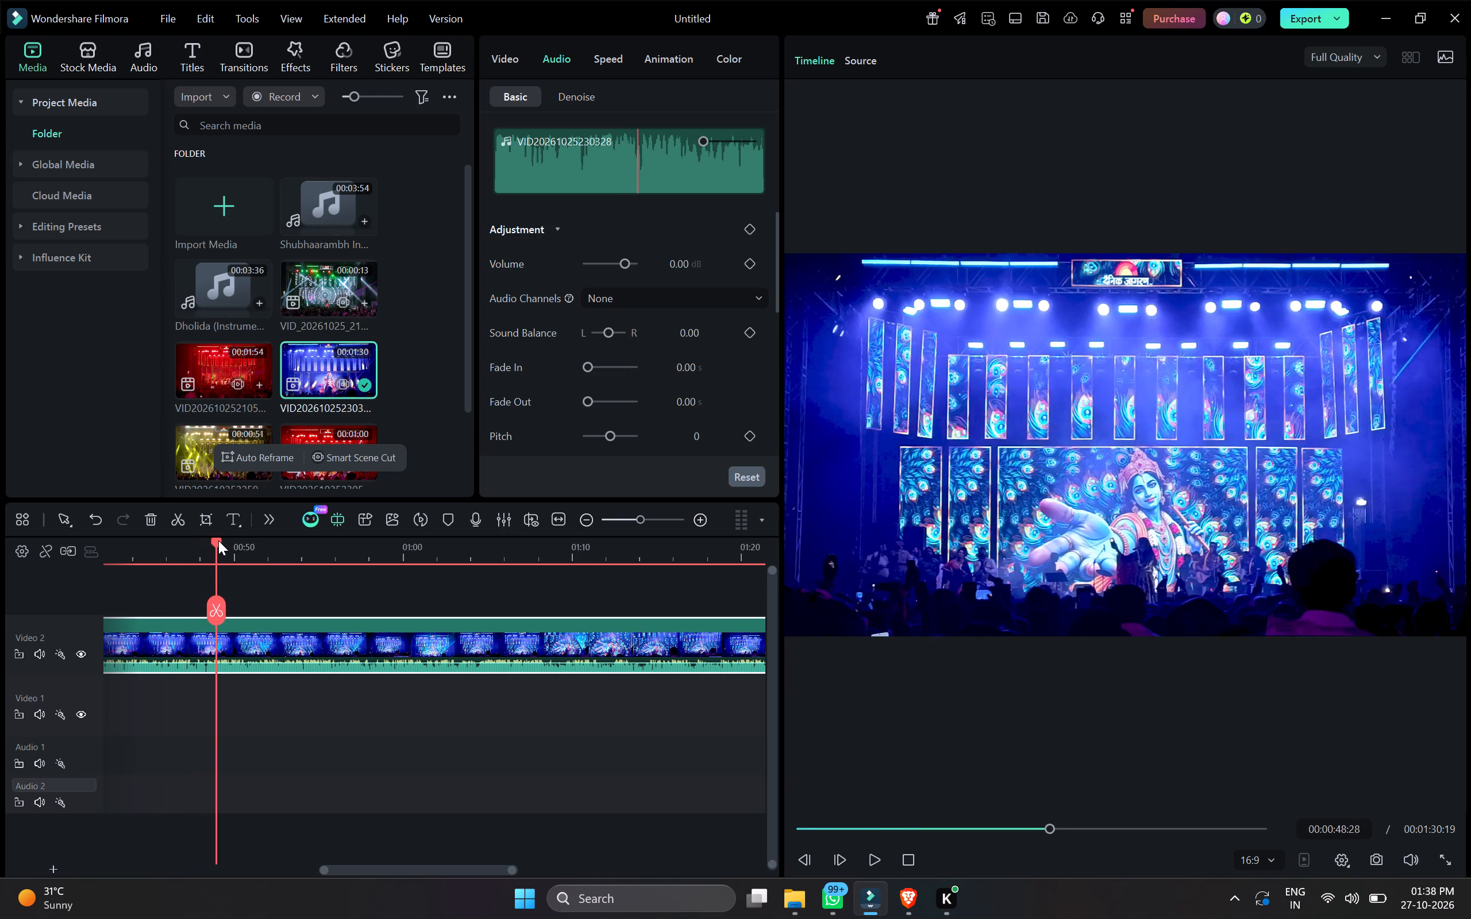
{"action": "left_click_drag", "start_coordinate": [218, 540], "coordinate": [216, 540]}
{"action": "left_click", "coordinate": [174, 520]}
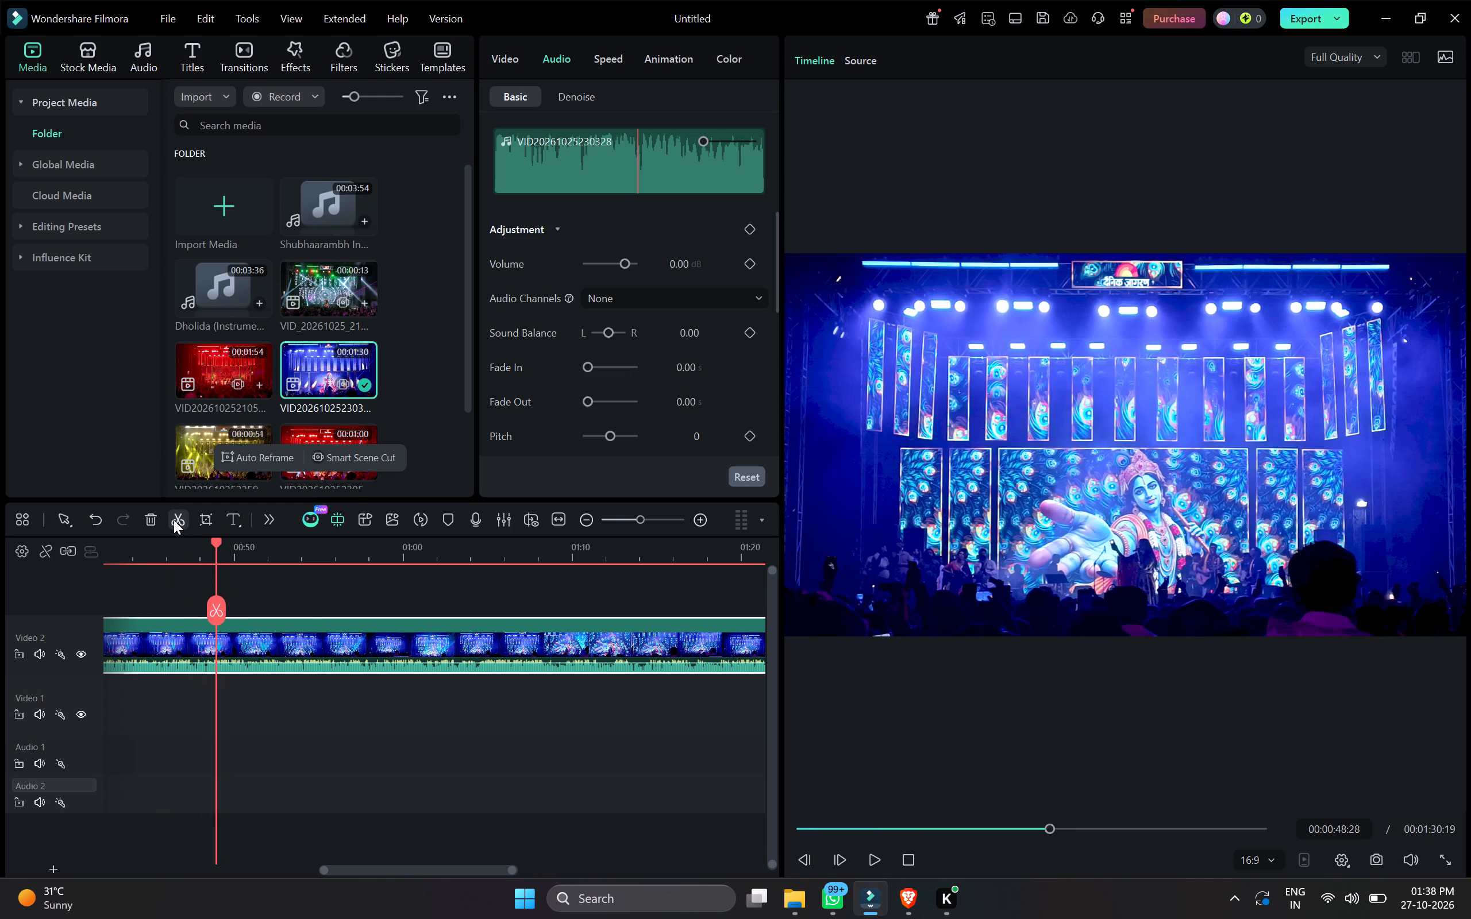
{"action": "left_click", "coordinate": [174, 661]}
{"action": "key", "text": "Delete"}
{"action": "left_click_drag", "start_coordinate": [363, 651], "coordinate": [78, 646]}
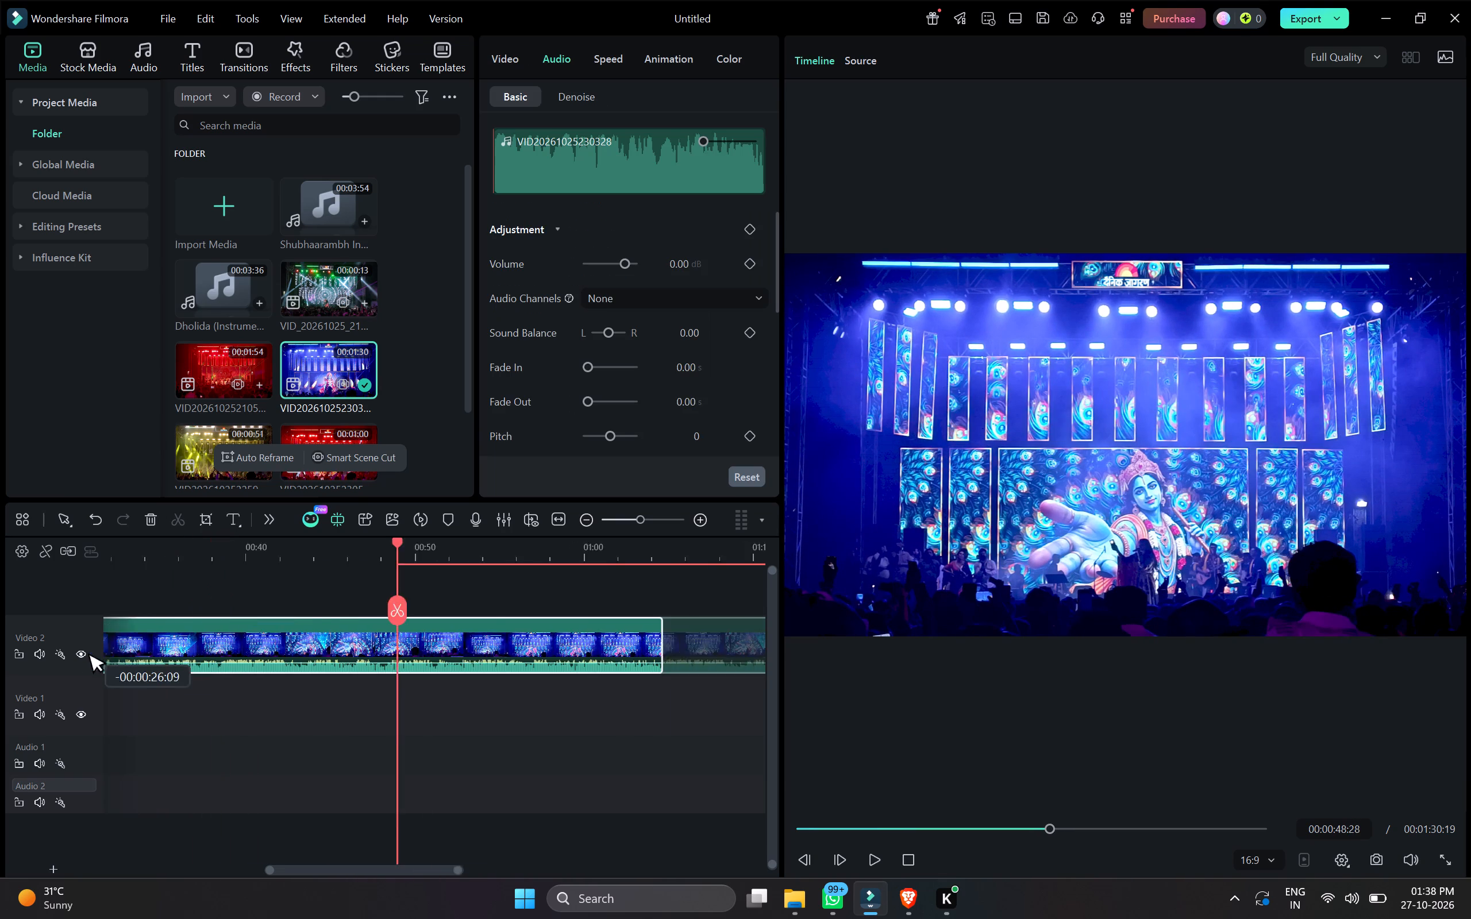
{"action": "left_click_drag", "start_coordinate": [78, 646], "coordinate": [29, 636]}
Play the shortened clip from its start and review the footage for a suitable ending point.
{"action": "left_click", "coordinate": [169, 557]}
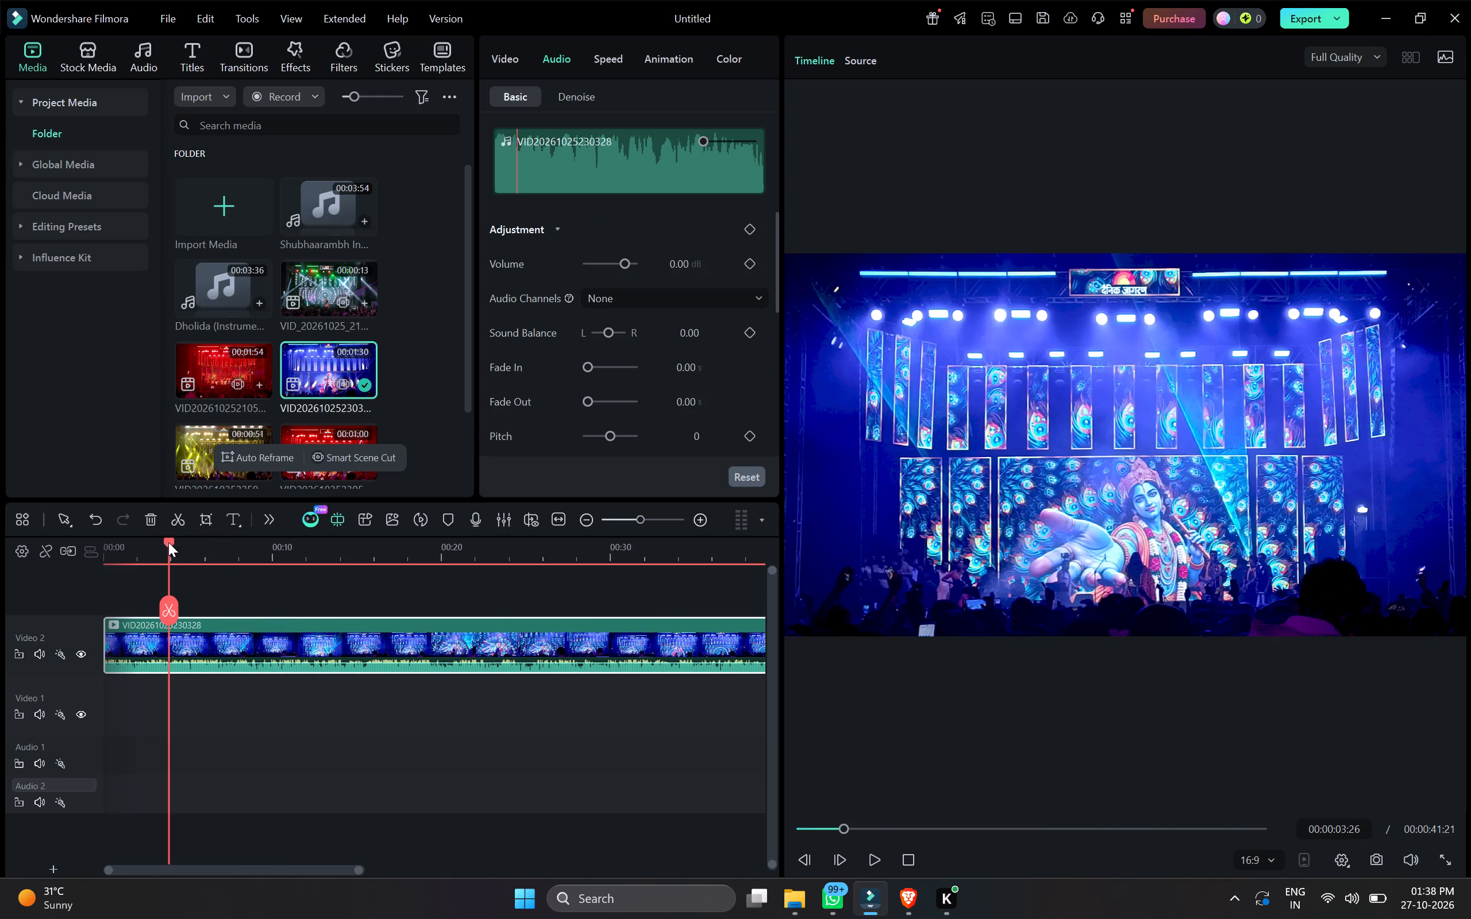
{"action": "left_click_drag", "start_coordinate": [166, 539], "coordinate": [4, 531]}
{"action": "key", "text": "space"}
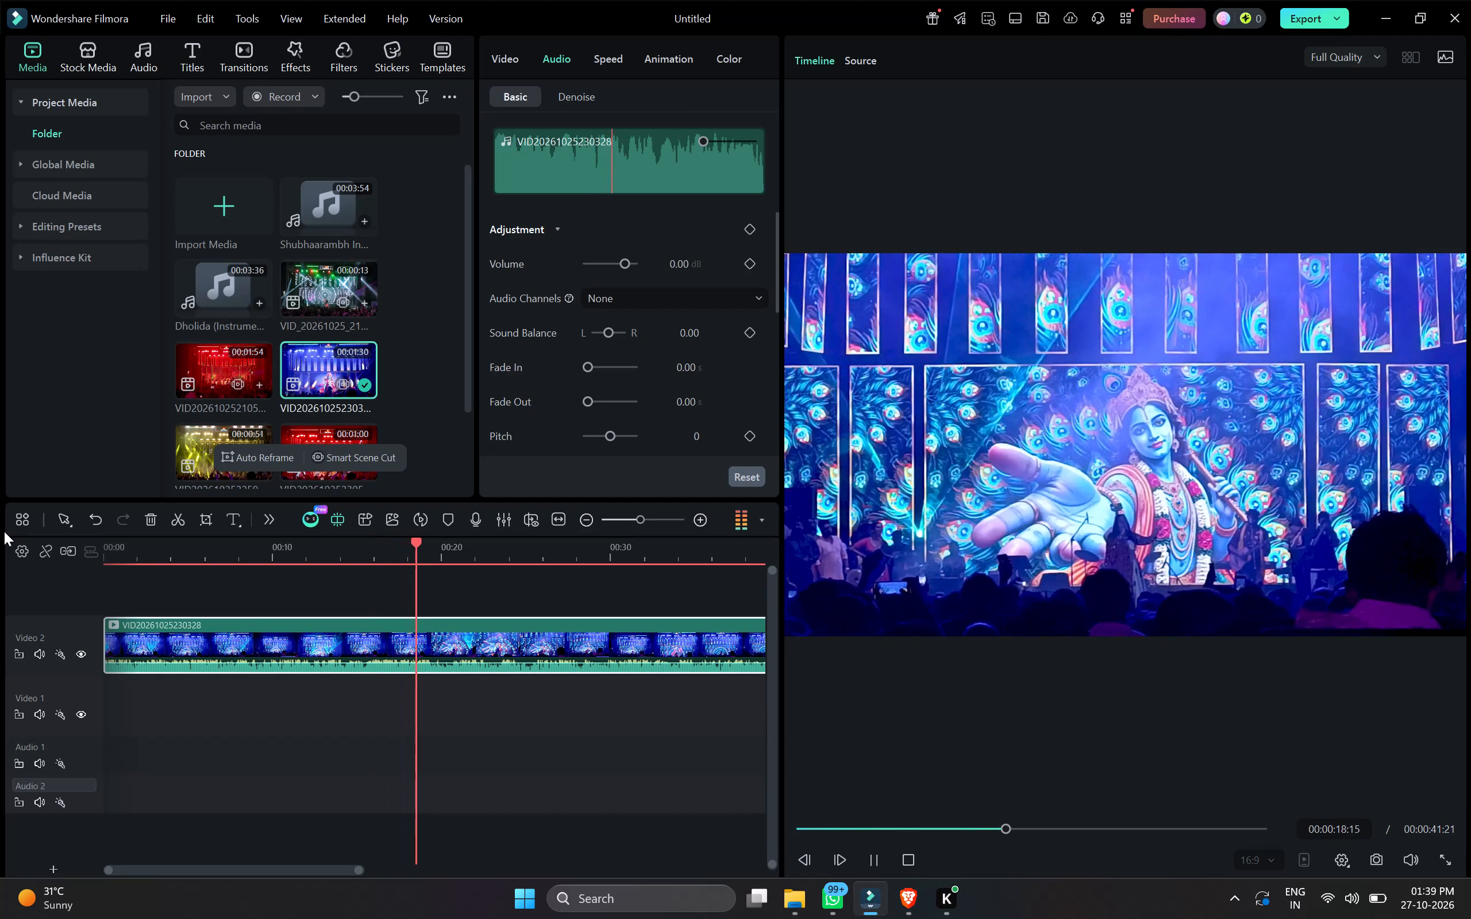
{"action": "scroll", "coordinate": [284, 655], "scroll_direction": "down", "scroll_amount": 2, "text": "ctrl"}
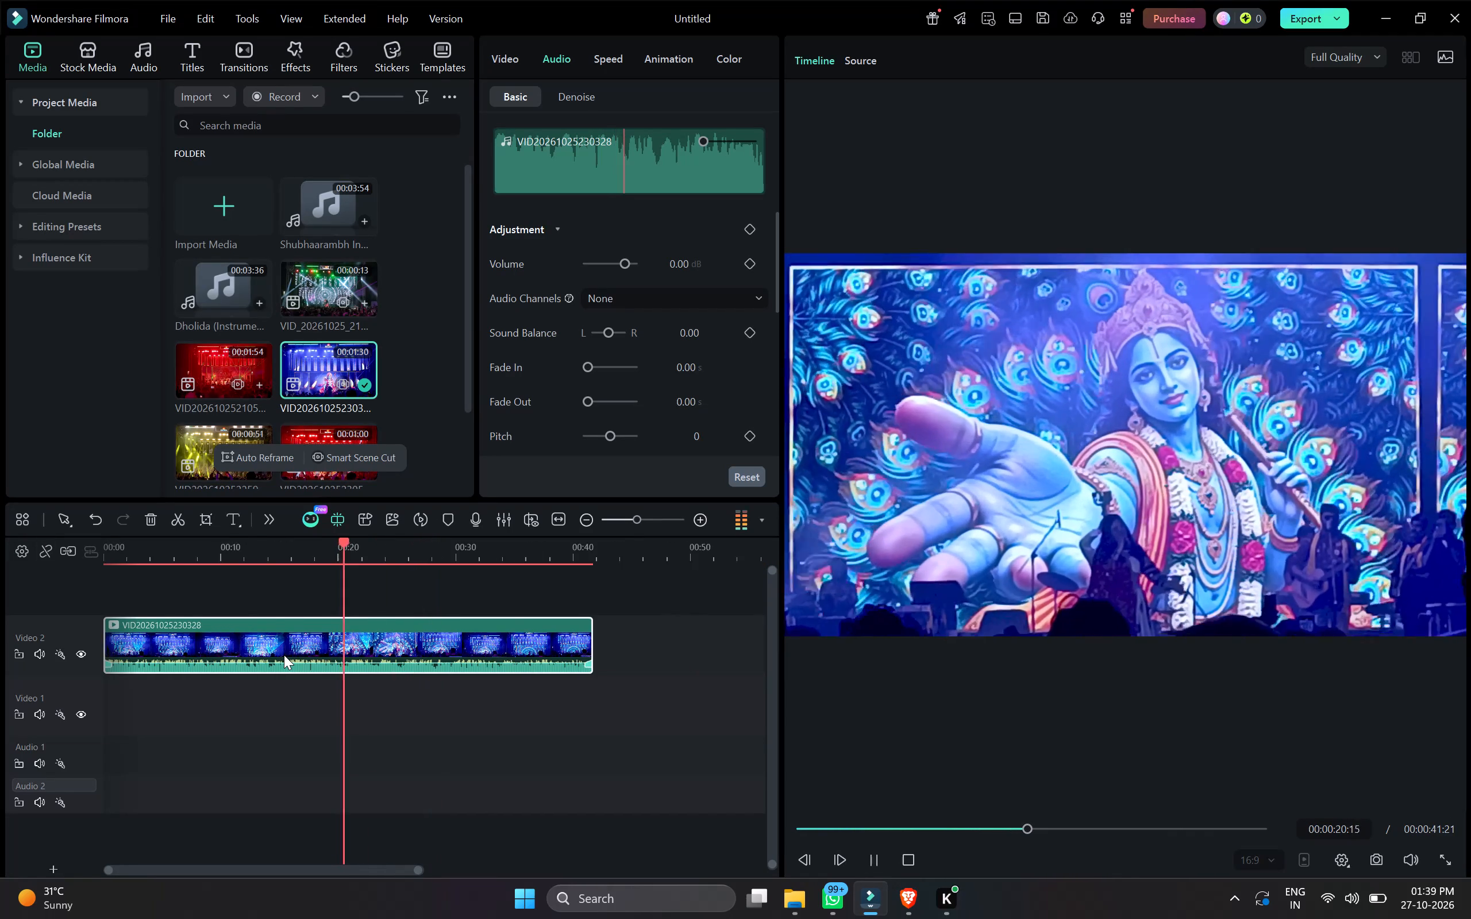
{"action": "scroll", "coordinate": [284, 655], "scroll_direction": "up", "scroll_amount": 2, "text": "ctrl"}
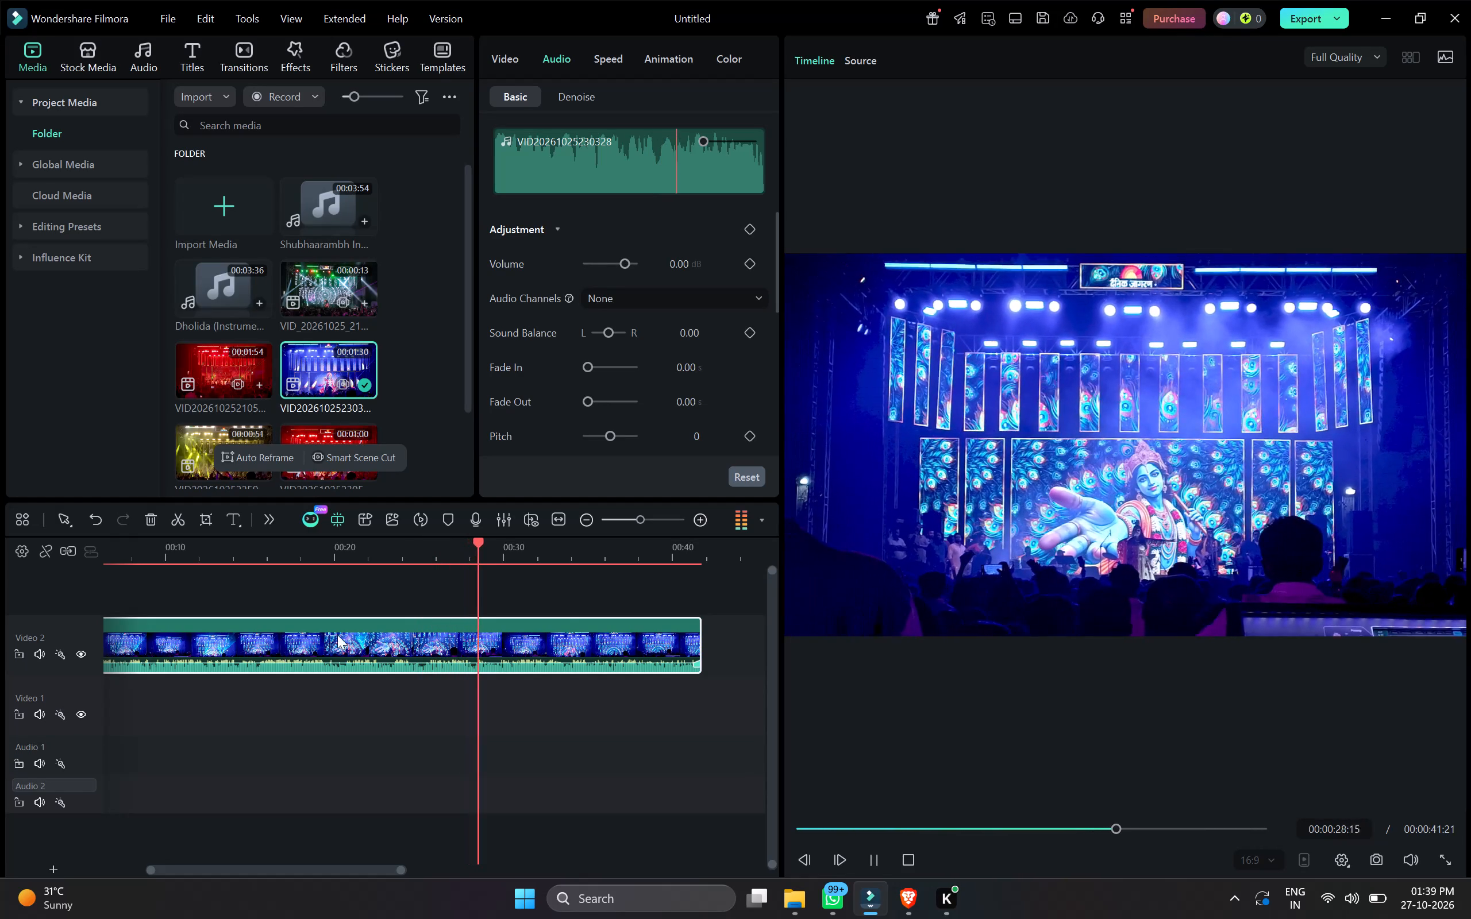
{"action": "scroll", "coordinate": [687, 636], "scroll_direction": "up", "scroll_amount": 5, "text": "ctrl"}
{"action": "scroll", "coordinate": [687, 636], "scroll_direction": "left", "scroll_amount": 1}
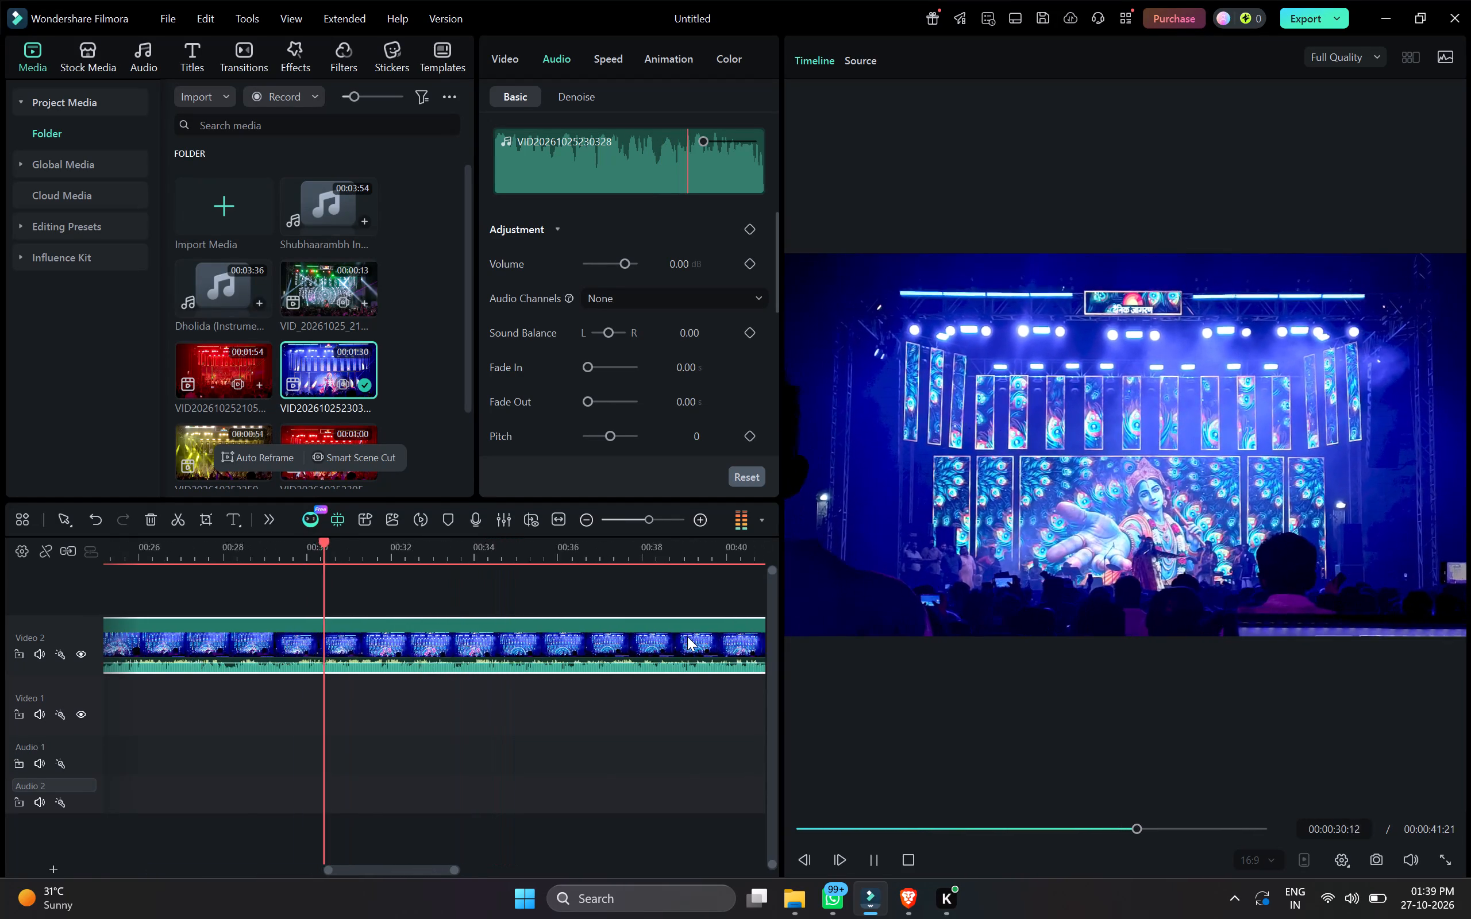
{"action": "scroll", "coordinate": [687, 636], "scroll_direction": "left", "scroll_amount": 1}
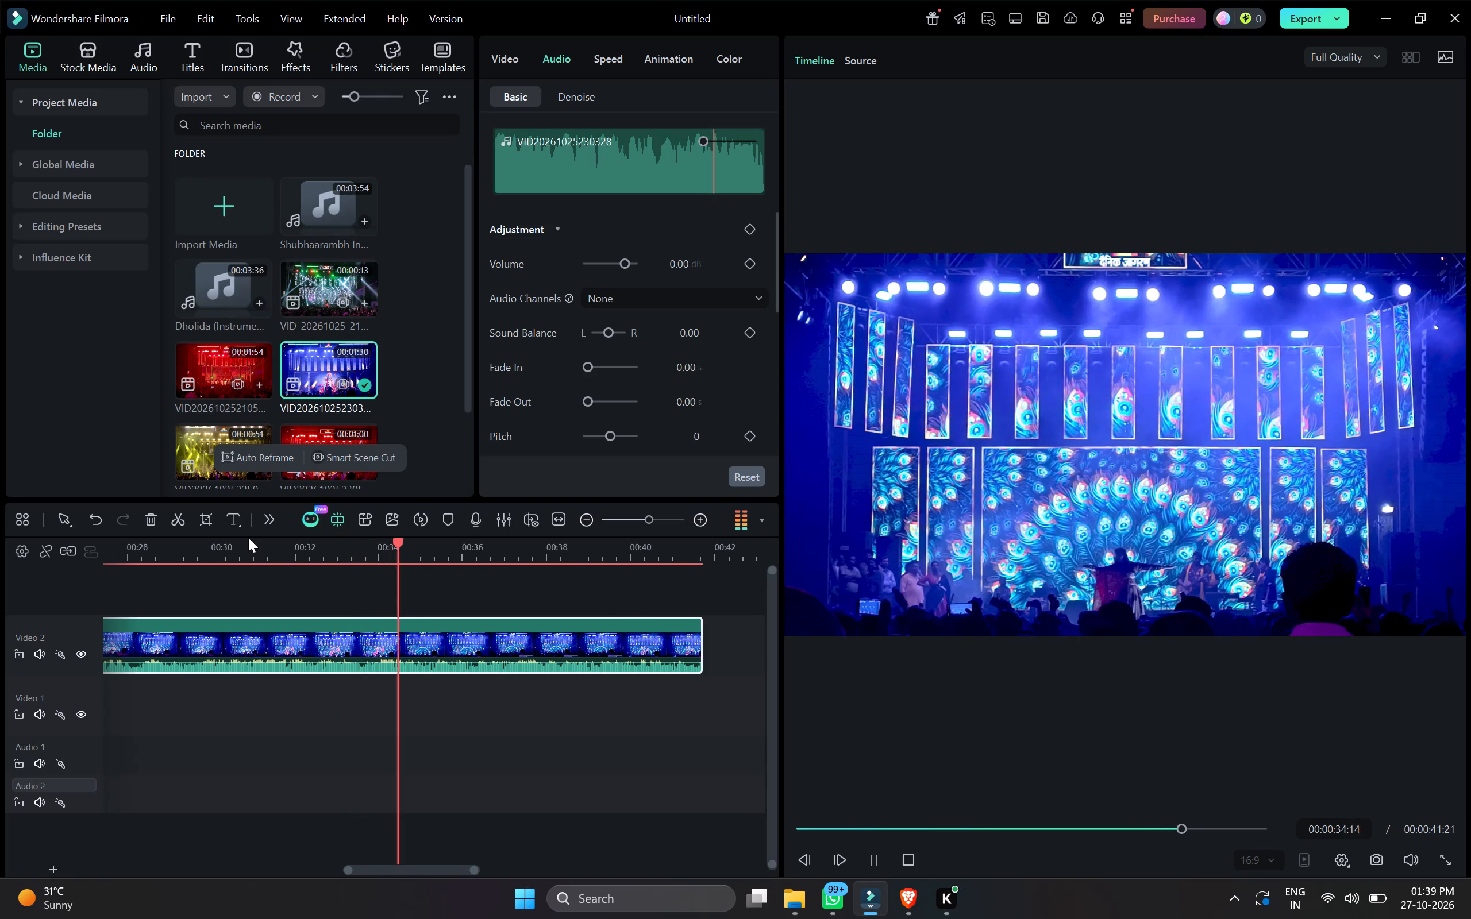
Find the end of the Krishna scene and trim the clip's end back to 00:00:28:08.
{"action": "left_click", "coordinate": [198, 555]}
{"action": "scroll", "coordinate": [268, 580], "scroll_direction": "up", "scroll_amount": 1, "text": "ctrl"}
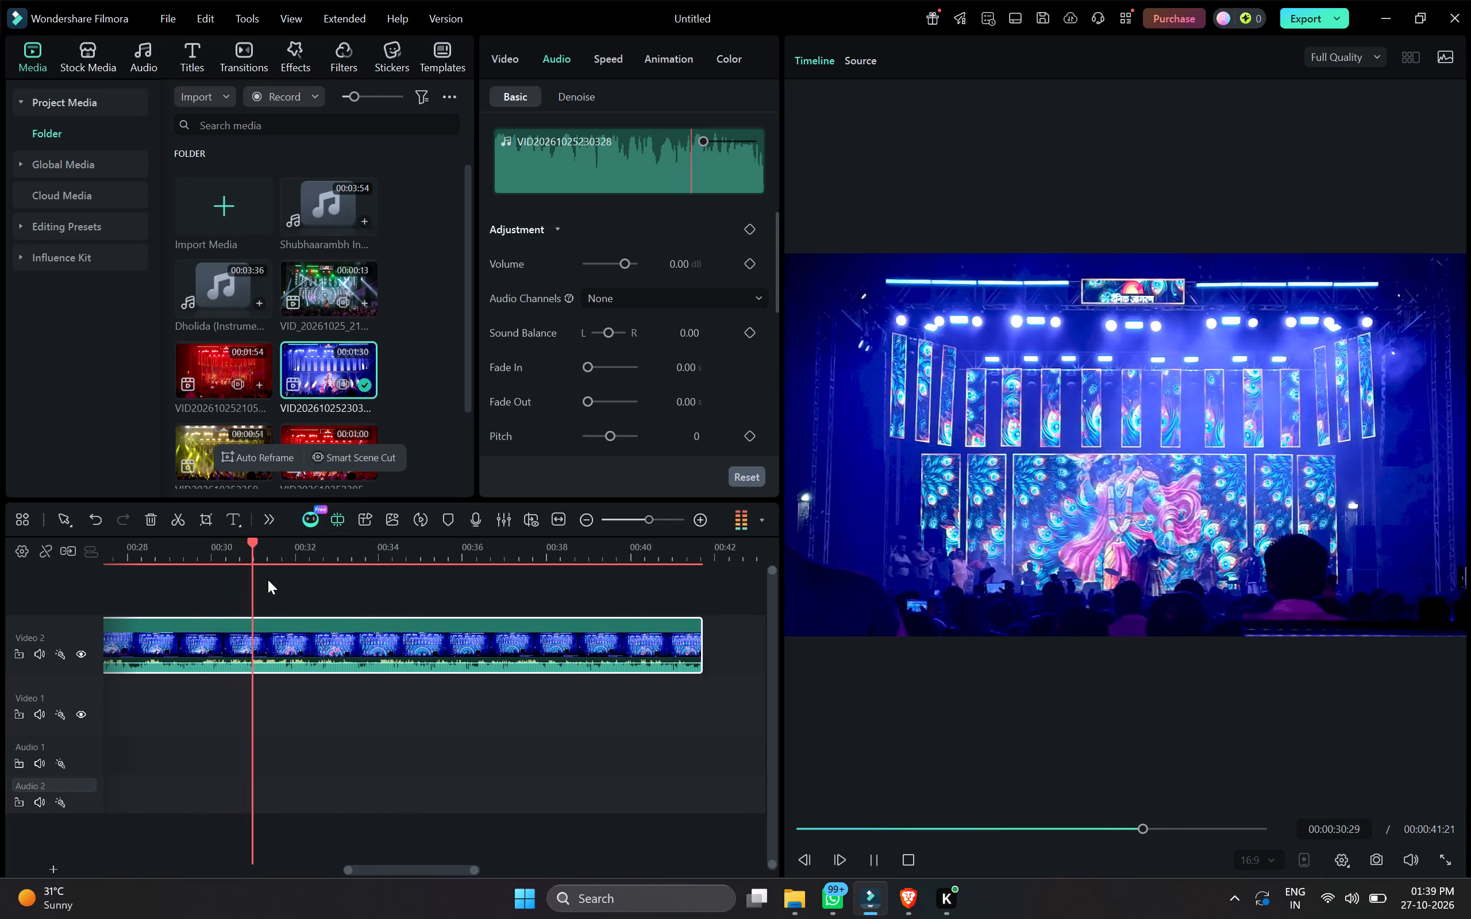
{"action": "scroll", "coordinate": [268, 580], "scroll_direction": "right", "scroll_amount": 2}
{"action": "left_click", "coordinate": [317, 542]}
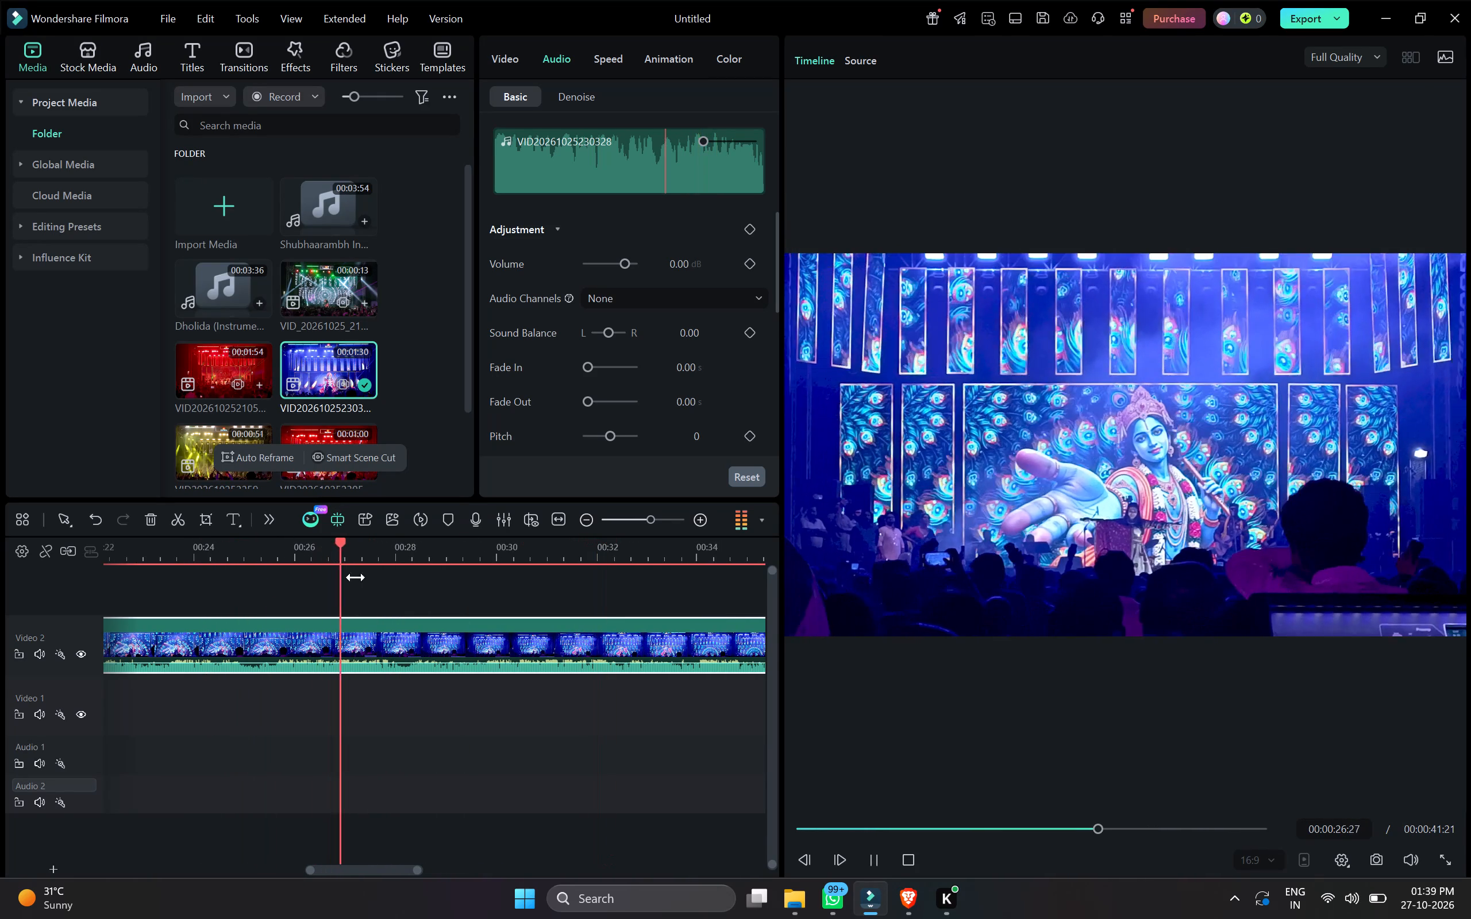
{"action": "scroll", "coordinate": [375, 601], "scroll_direction": "left", "scroll_amount": 1}
{"action": "key", "text": "space"}
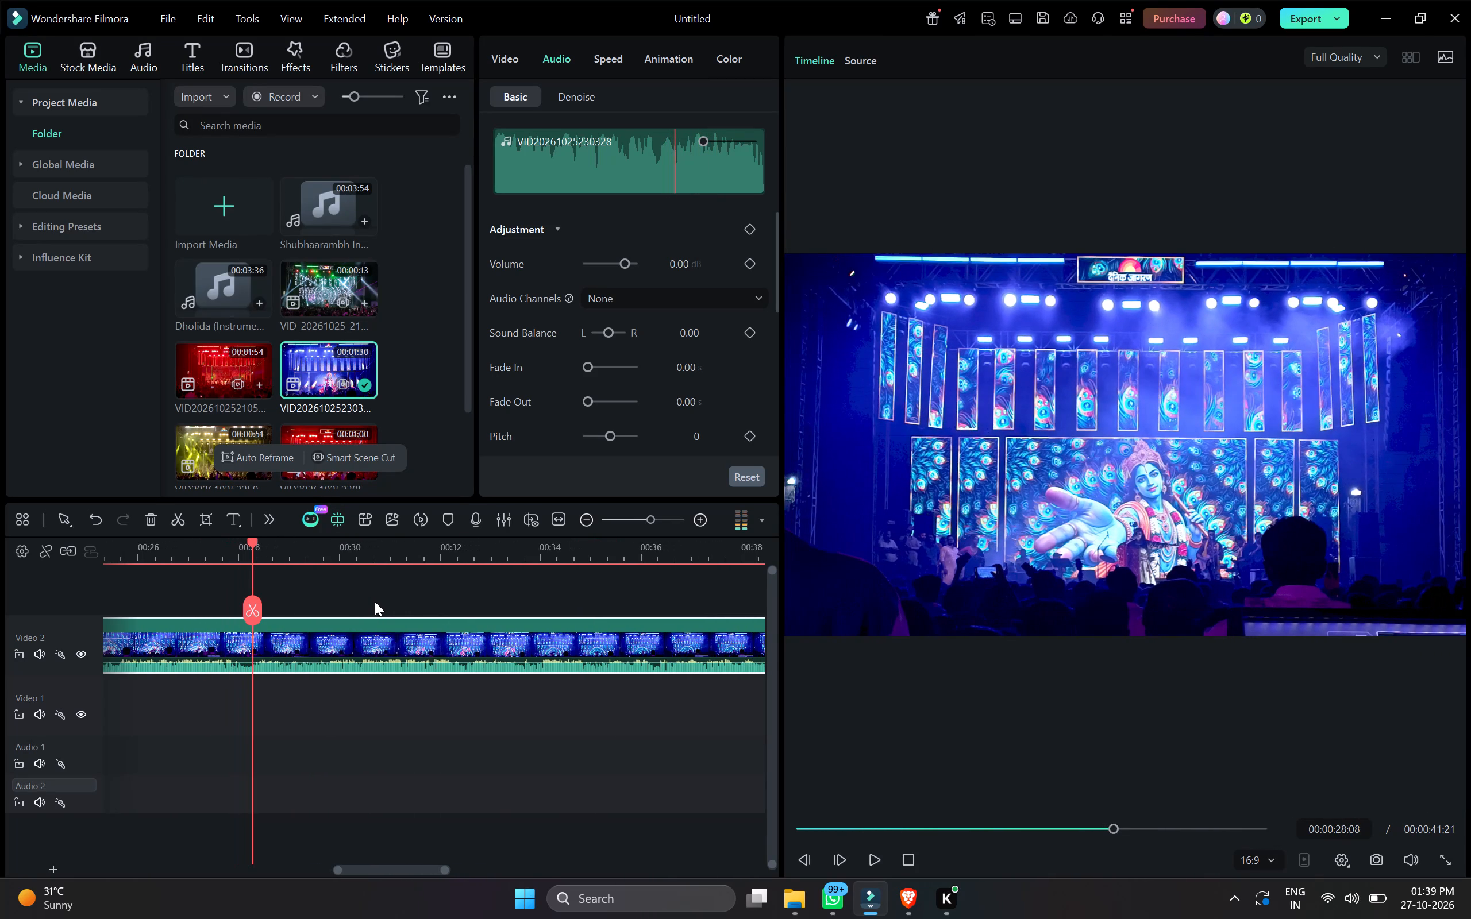
{"action": "scroll", "coordinate": [375, 601], "scroll_direction": "down", "scroll_amount": 2, "text": "ctrl"}
{"action": "left_click_drag", "start_coordinate": [719, 643], "coordinate": [284, 632]}
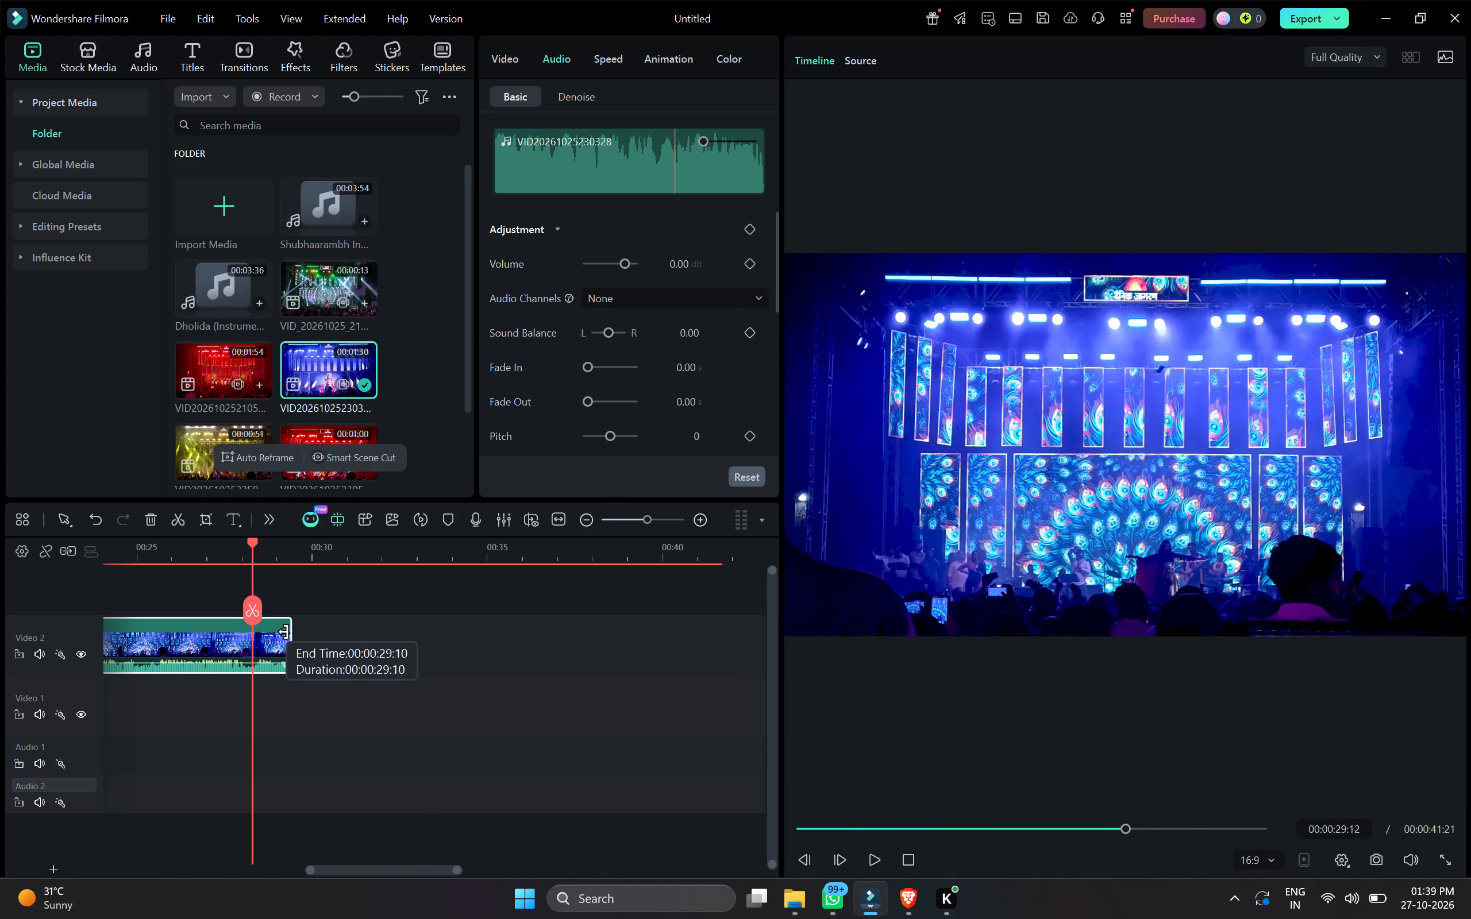
{"action": "left_click_drag", "start_coordinate": [284, 632], "coordinate": [249, 631]}
Add a Dissolve transition at the end of the clip and shorten its duration to 00:00:01:05.
{"action": "left_click", "coordinate": [238, 68]}
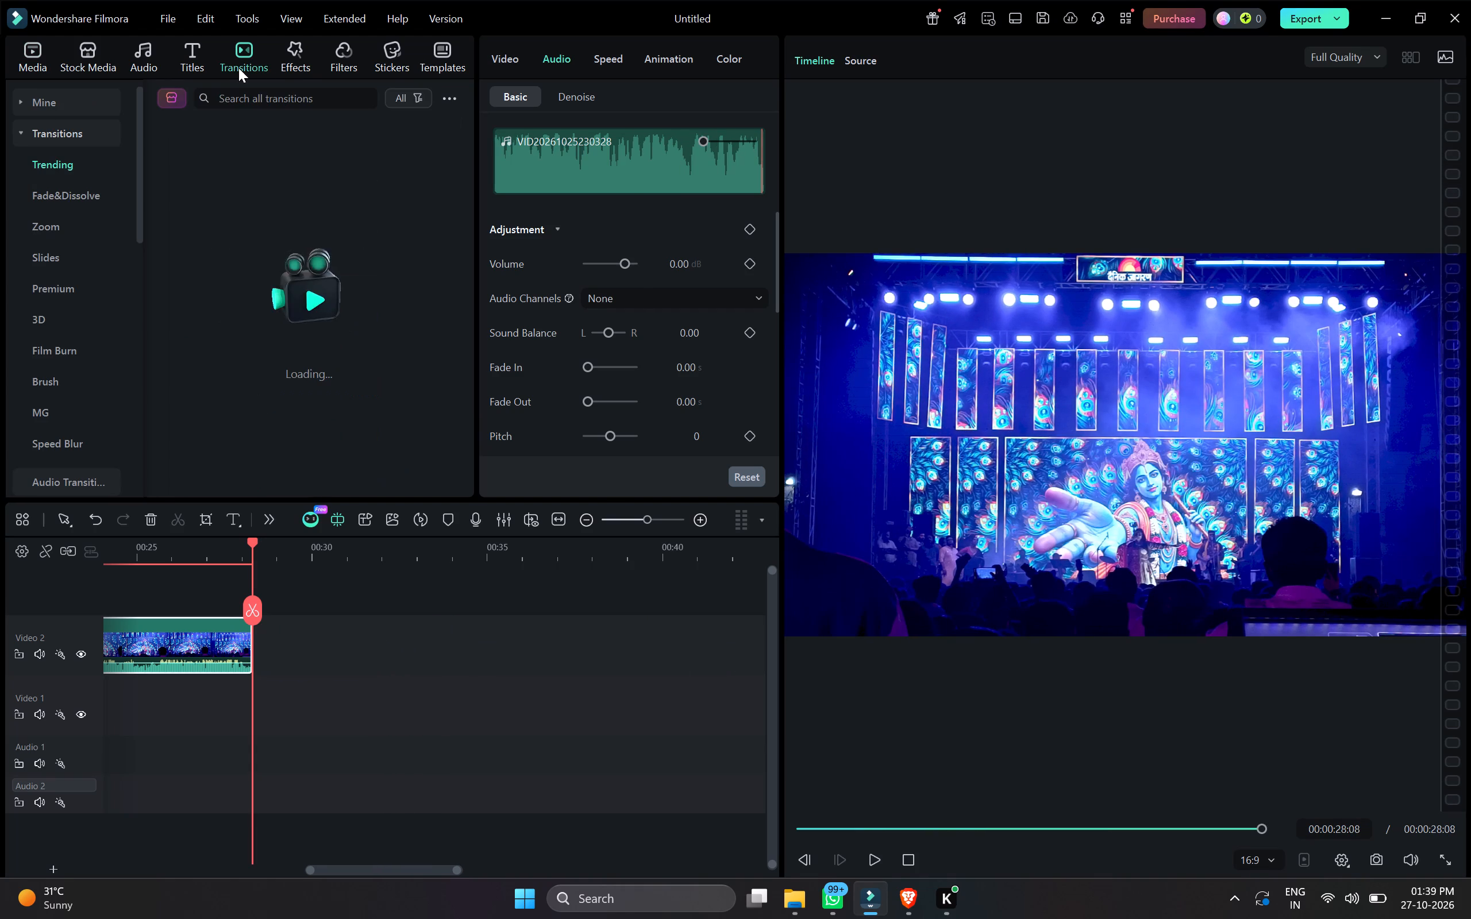
{"action": "left_click_drag", "start_coordinate": [343, 187], "coordinate": [226, 598]}
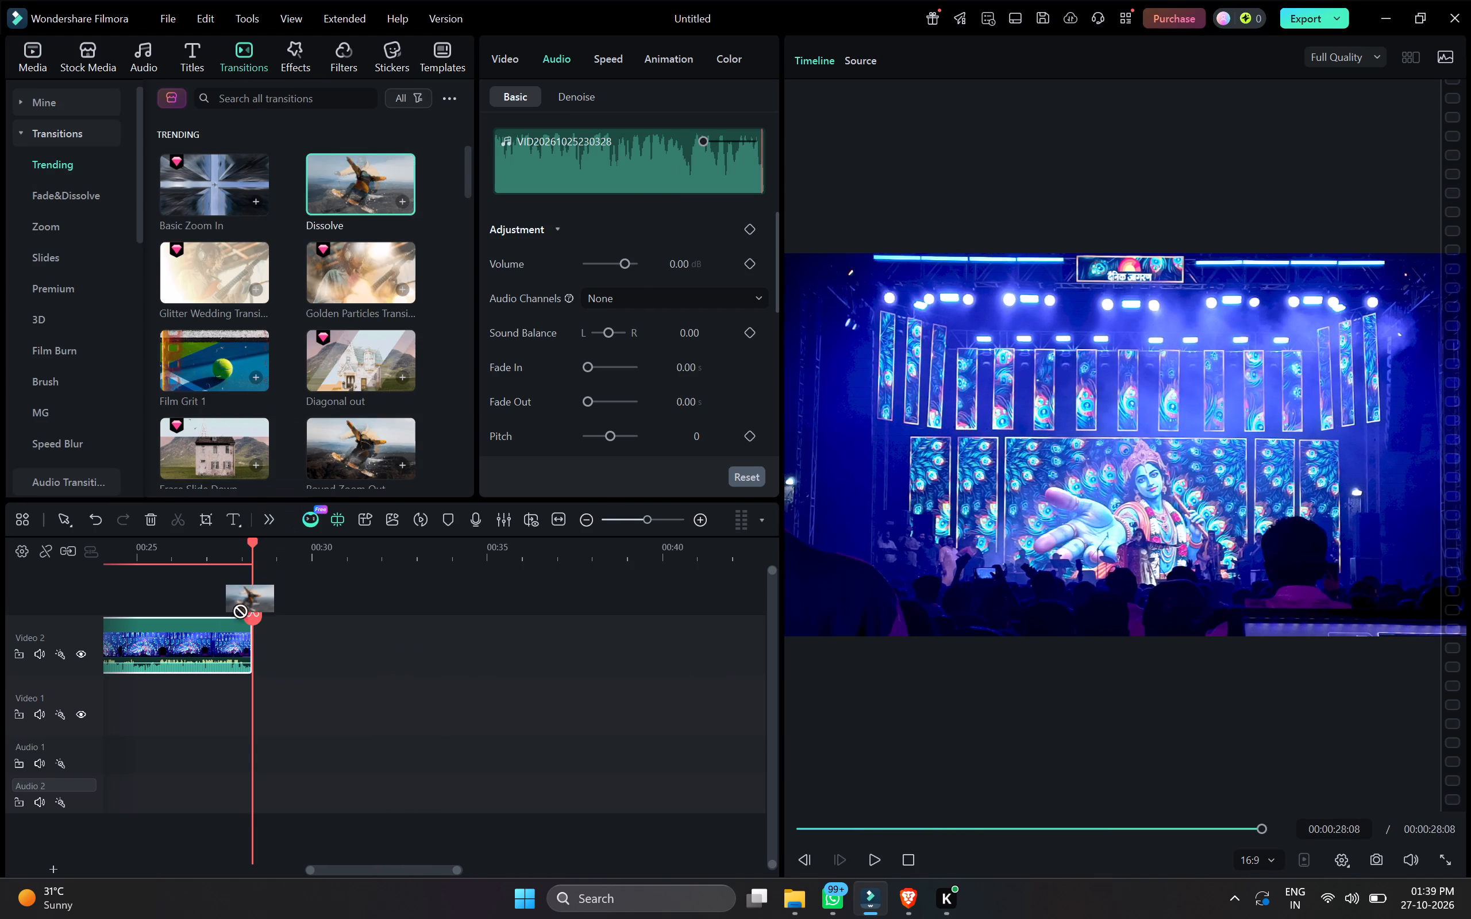
{"action": "left_click_drag", "start_coordinate": [226, 598], "coordinate": [218, 643]}
{"action": "left_click_drag", "start_coordinate": [218, 643], "coordinate": [270, 648]}
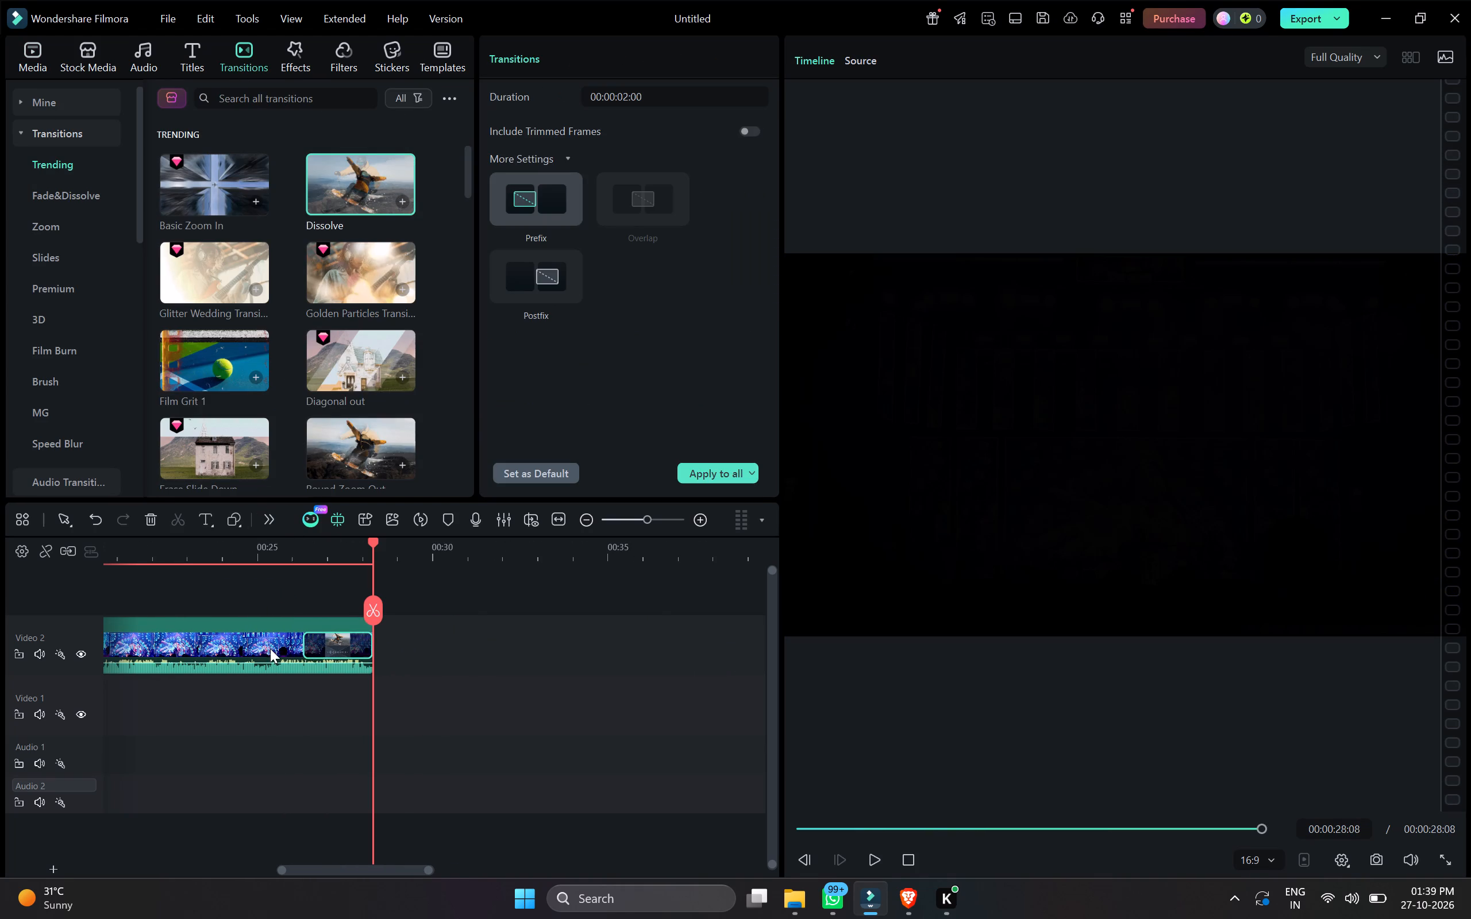
{"action": "left_click_drag", "start_coordinate": [306, 647], "coordinate": [328, 649]}
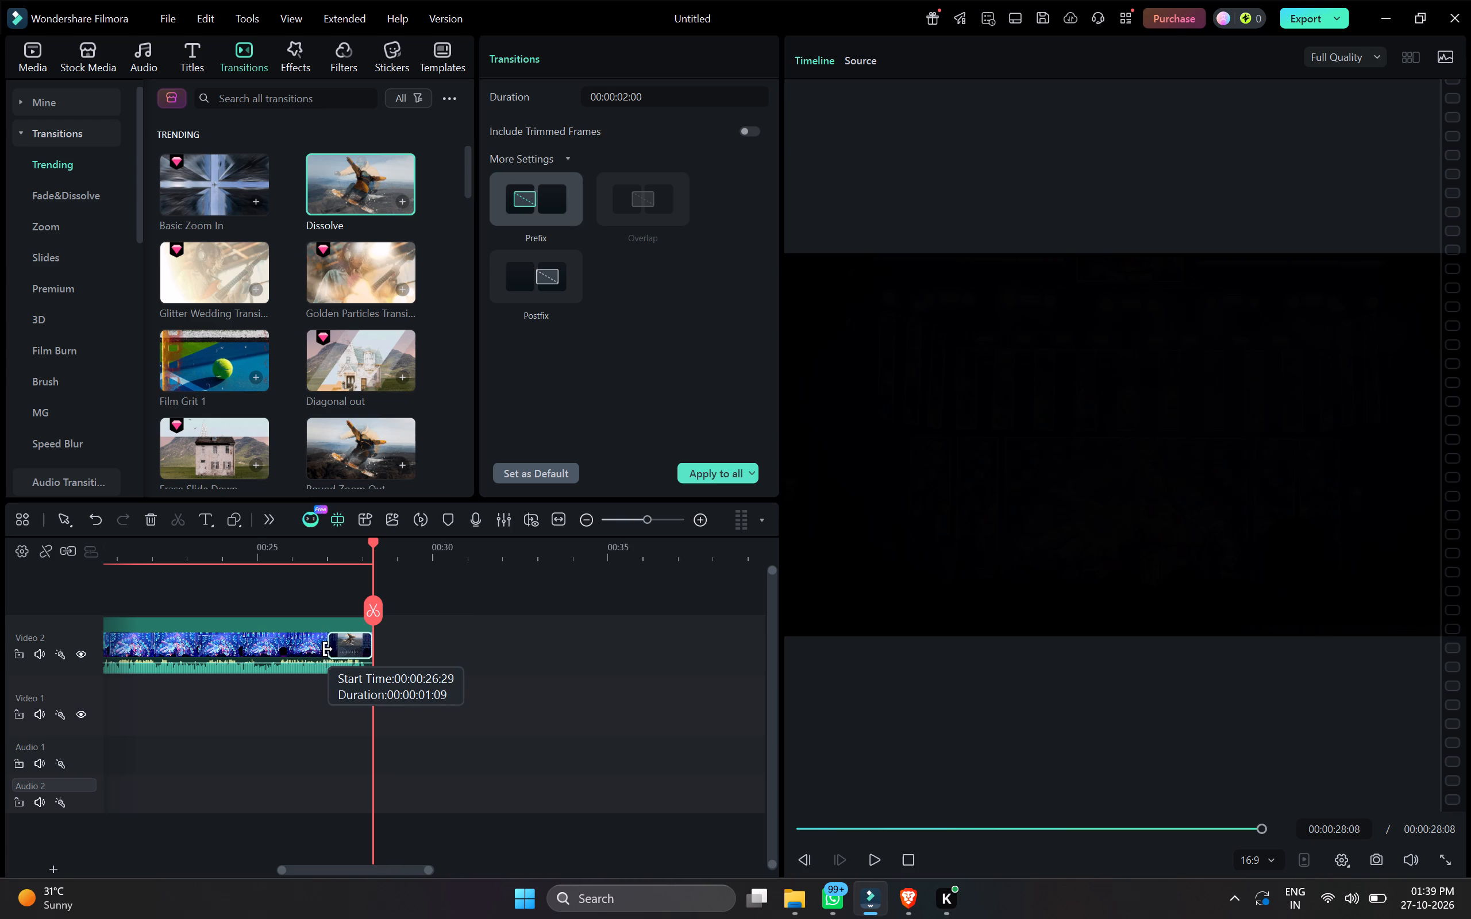
{"action": "left_click_drag", "start_coordinate": [328, 649], "coordinate": [332, 648]}
Play the trimmed clip from the start and check its ending with the Dissolve fade.
{"action": "left_click_drag", "start_coordinate": [372, 546], "coordinate": [0, 576]}
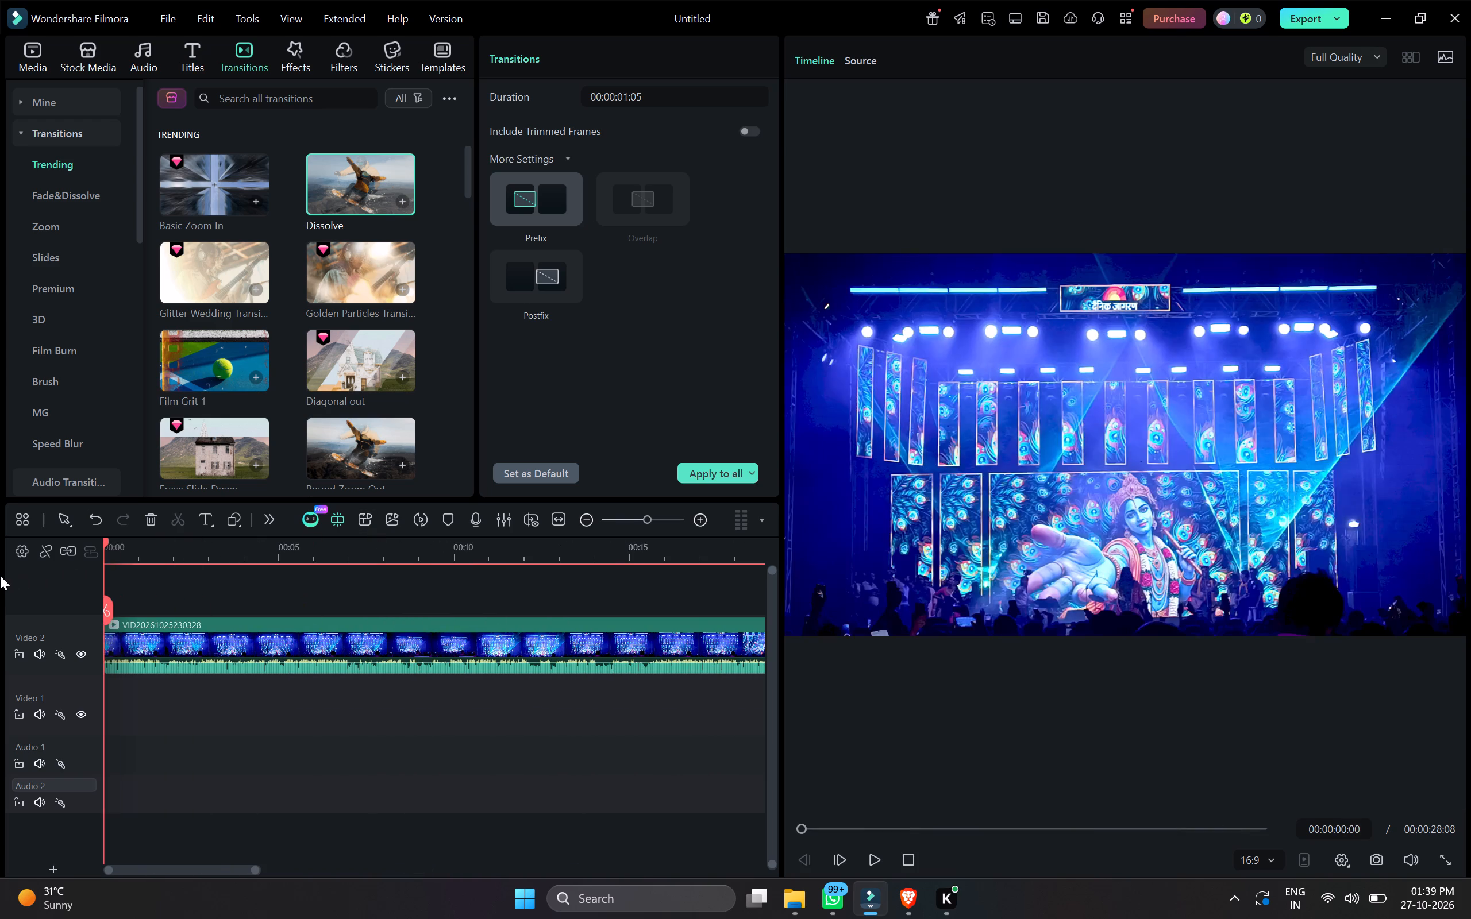
{"action": "left_click_drag", "start_coordinate": [0, 576], "coordinate": [0, 572]}
{"action": "key", "text": "space"}
{"action": "scroll", "coordinate": [311, 637], "scroll_direction": "left", "scroll_amount": 1}
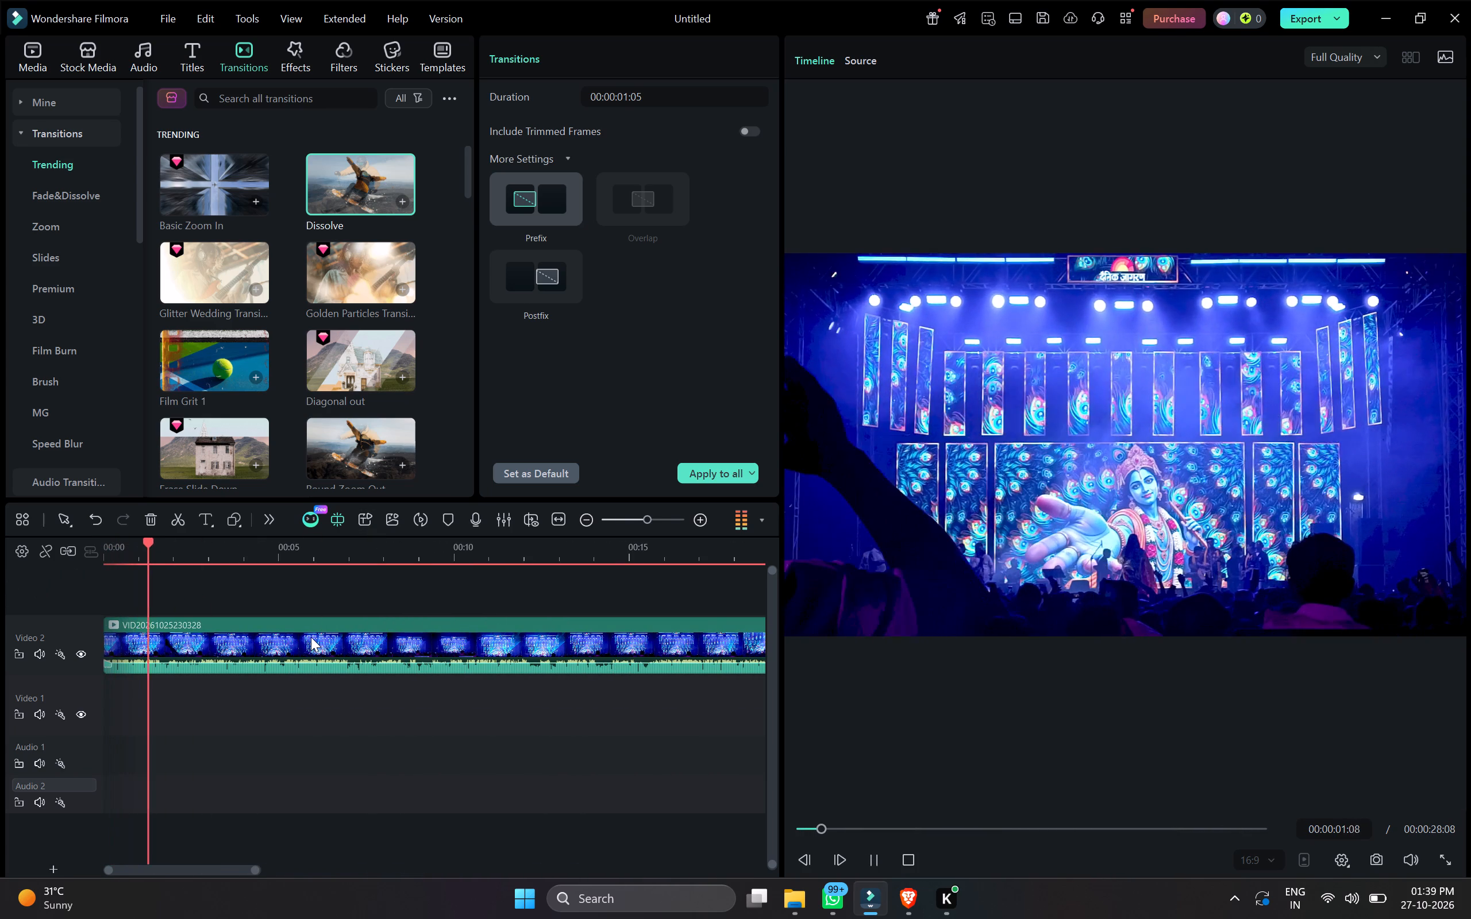
{"action": "scroll", "coordinate": [311, 637], "scroll_direction": "left", "scroll_amount": 3}
{"action": "scroll", "coordinate": [311, 637], "scroll_direction": "down", "scroll_amount": 4, "text": "ctrl"}
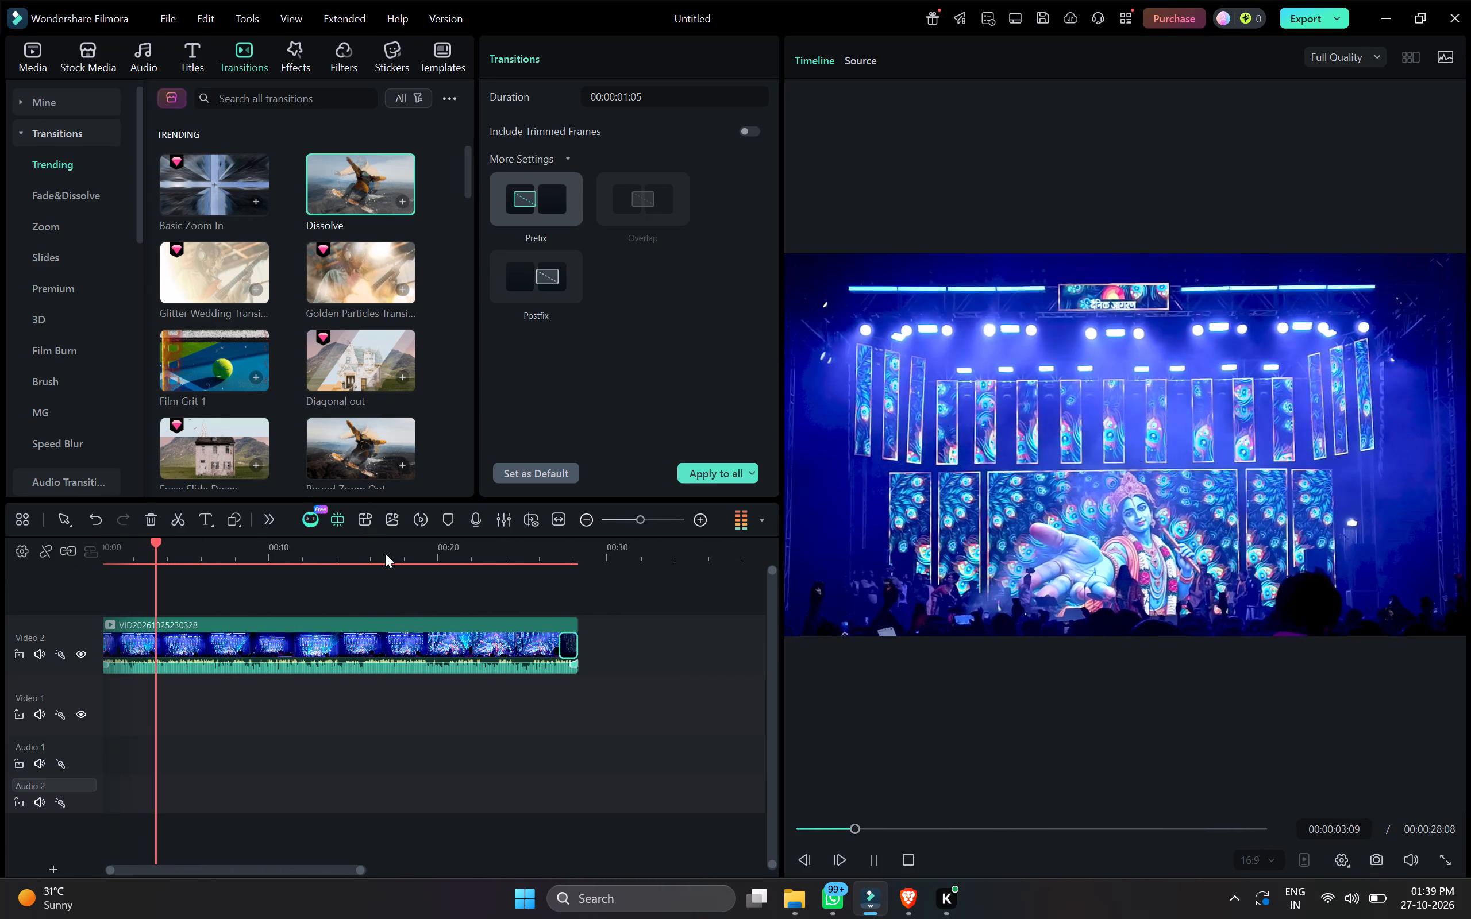
{"action": "left_click", "coordinate": [428, 549]}
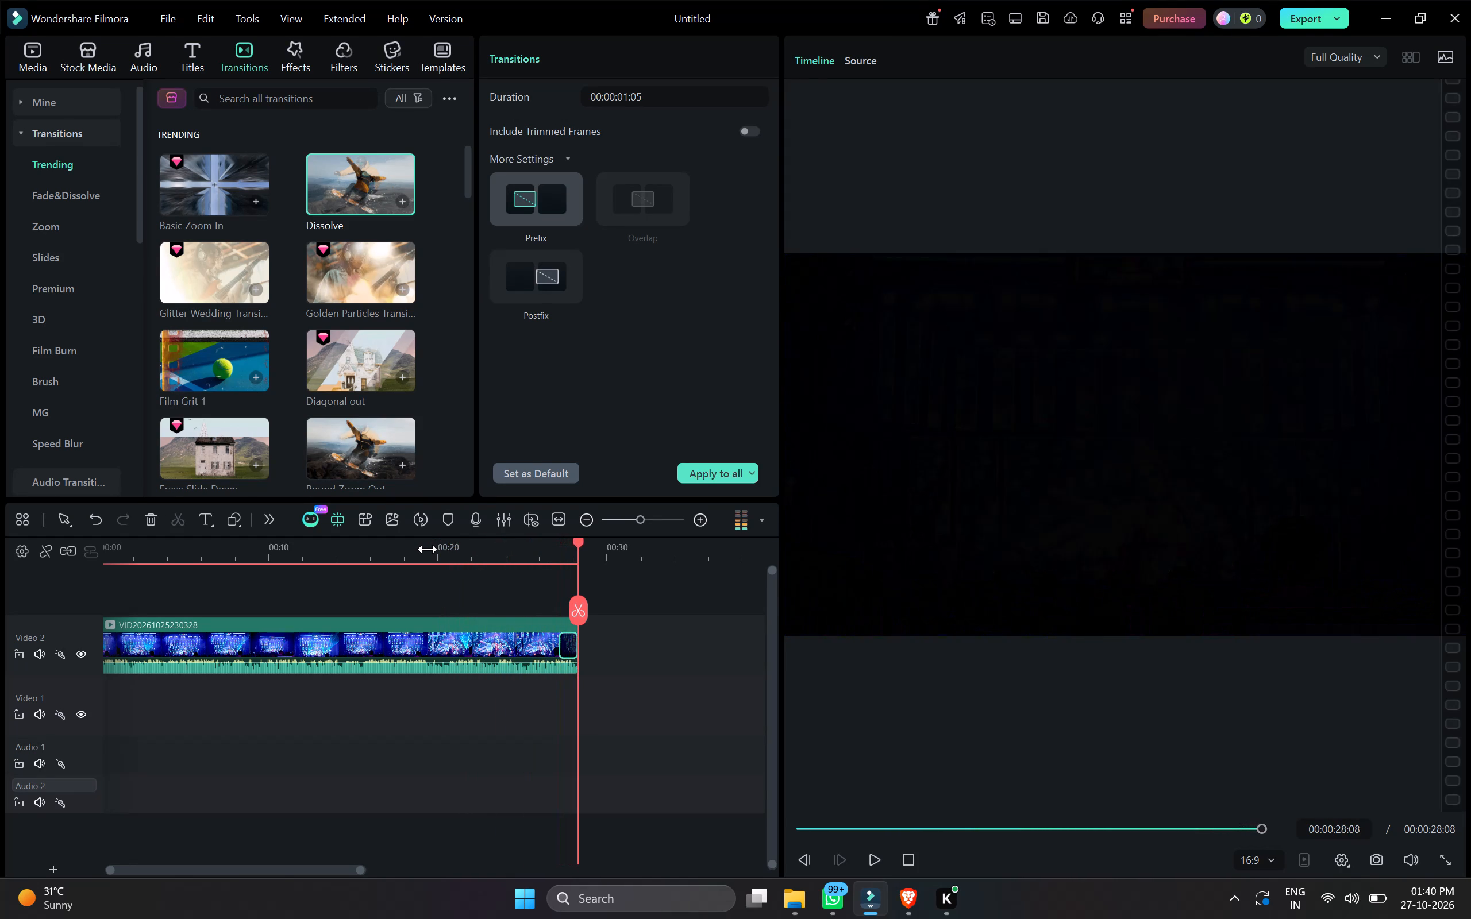
Export the clip under the file name "shree krishna govind".
{"action": "left_click", "coordinate": [1307, 12]}
{"action": "left_click", "coordinate": [789, 242]}
{"action": "key", "text": "ctrl+a"}
{"action": "type", "text": "shree krishna govind"}
{"action": "key", "text": "Return"}
{"action": "left_click", "coordinate": [1041, 676]}
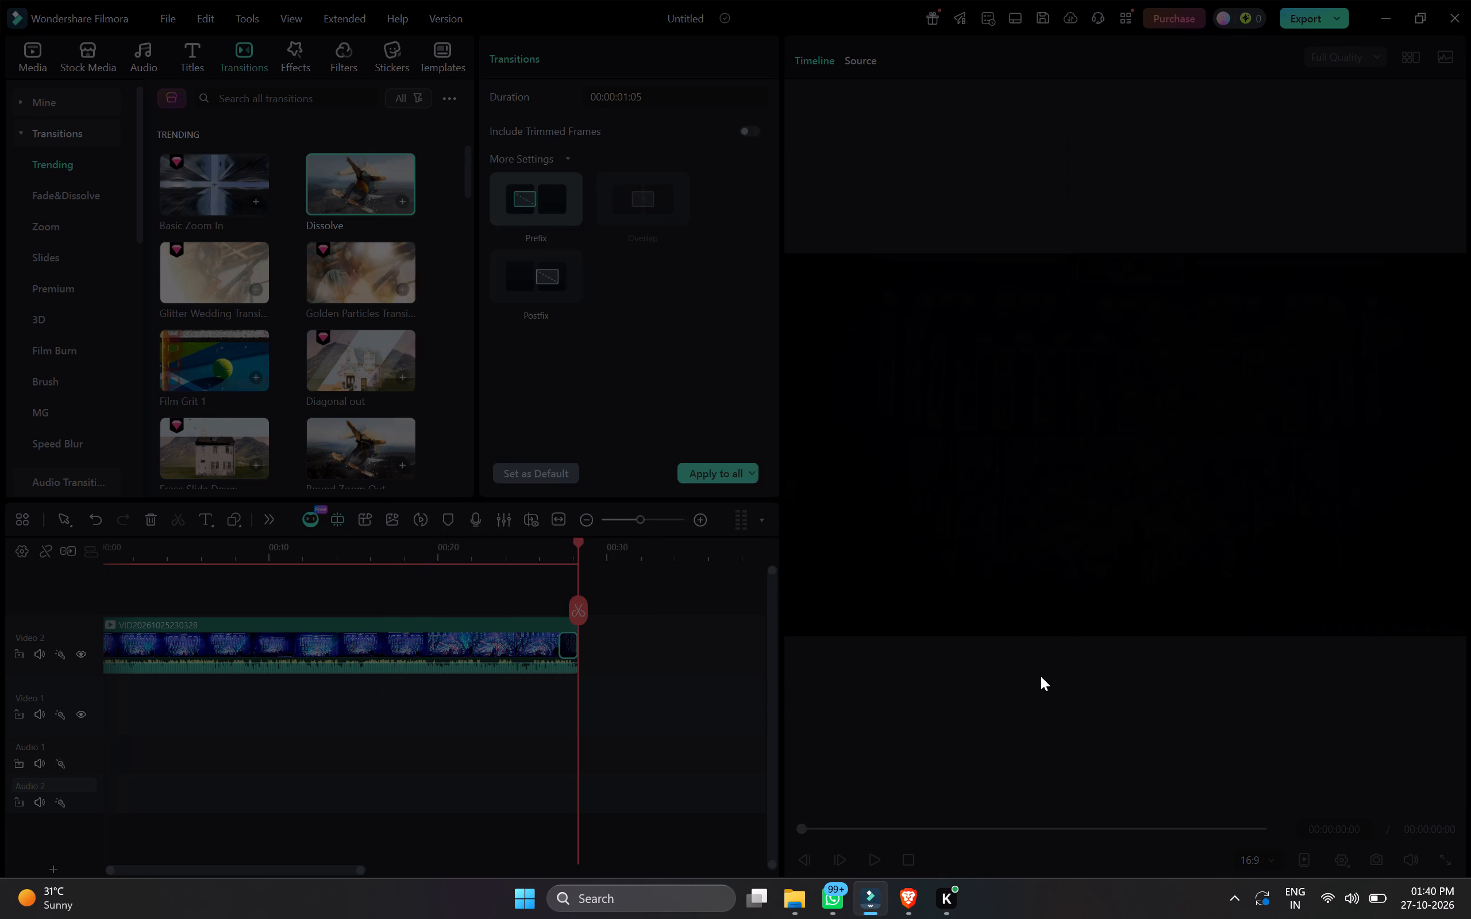
Switch to the DJ folder in File Explorer, preview VID20261025225917.mp4 with a skip ahead, and close the player.
{"action": "left_click", "coordinate": [790, 903]}
{"action": "left_click", "coordinate": [785, 902]}
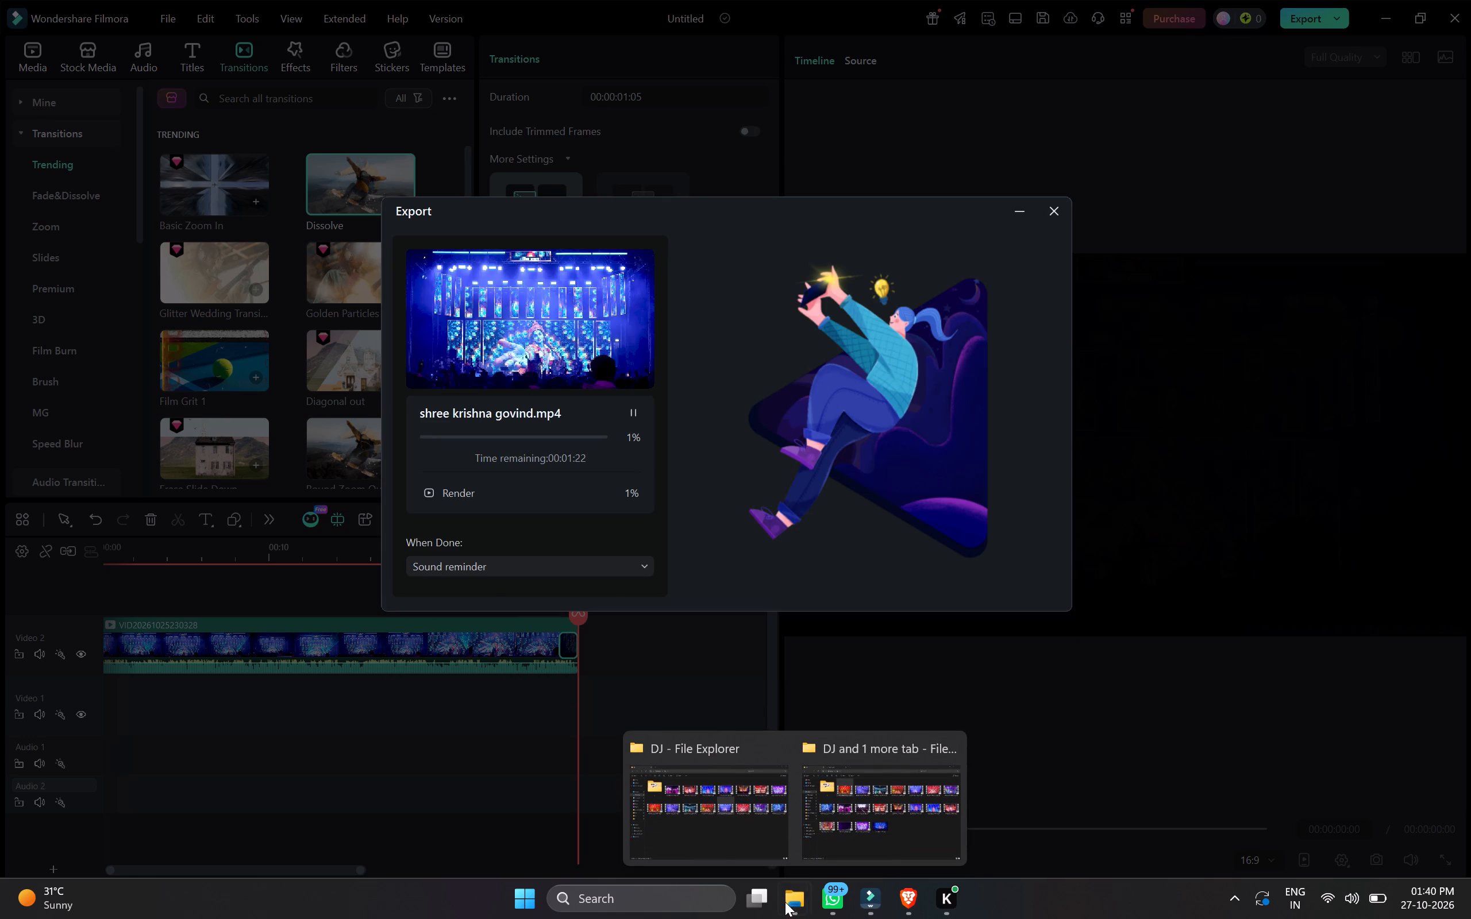
{"action": "left_click", "coordinate": [733, 809]}
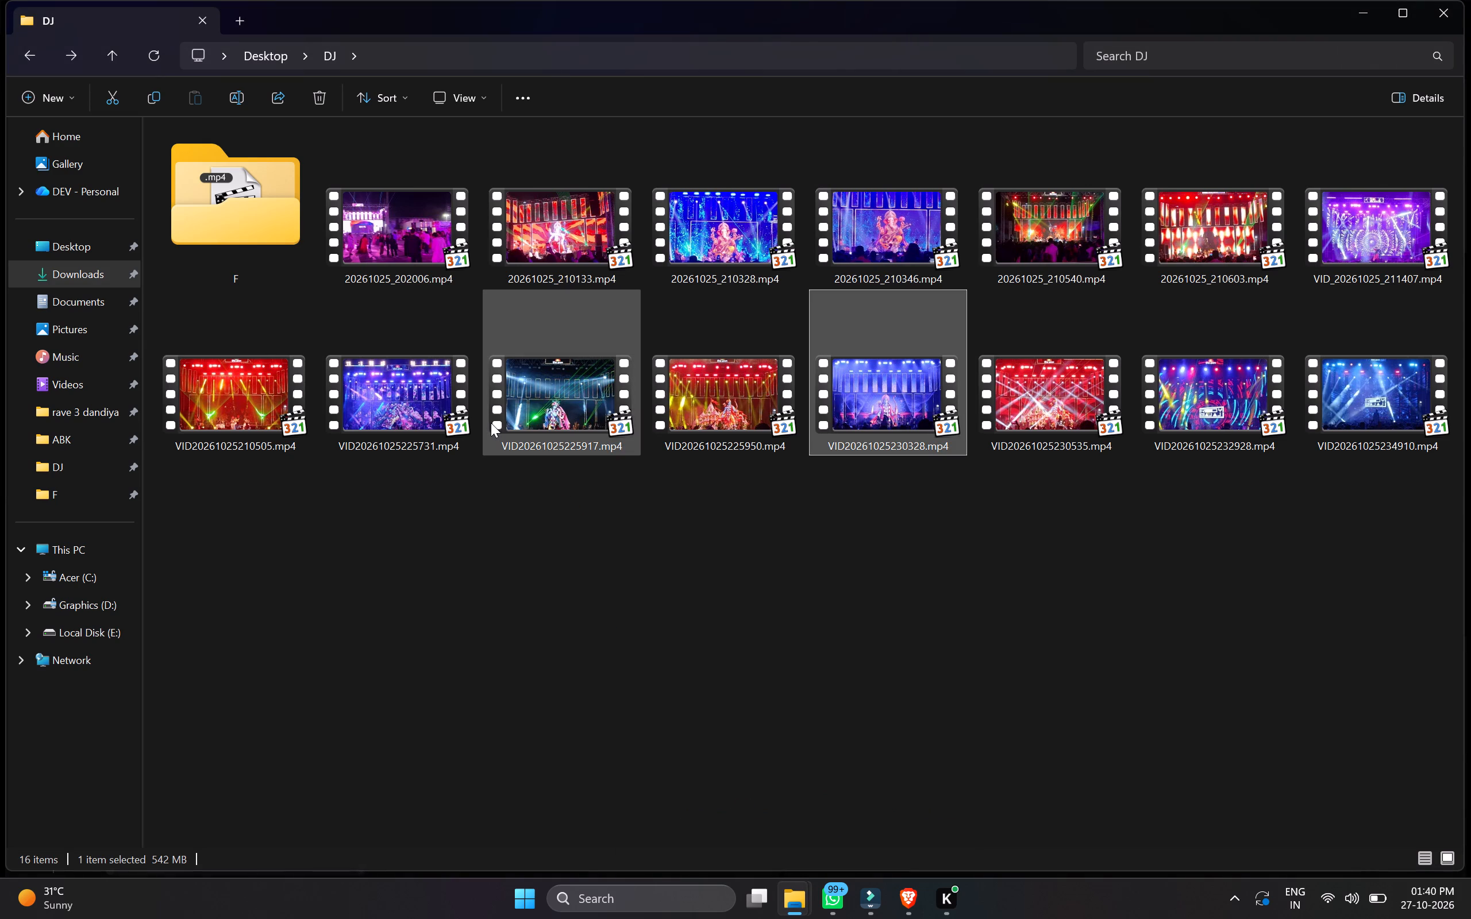
{"action": "double_click", "coordinate": [491, 423]}
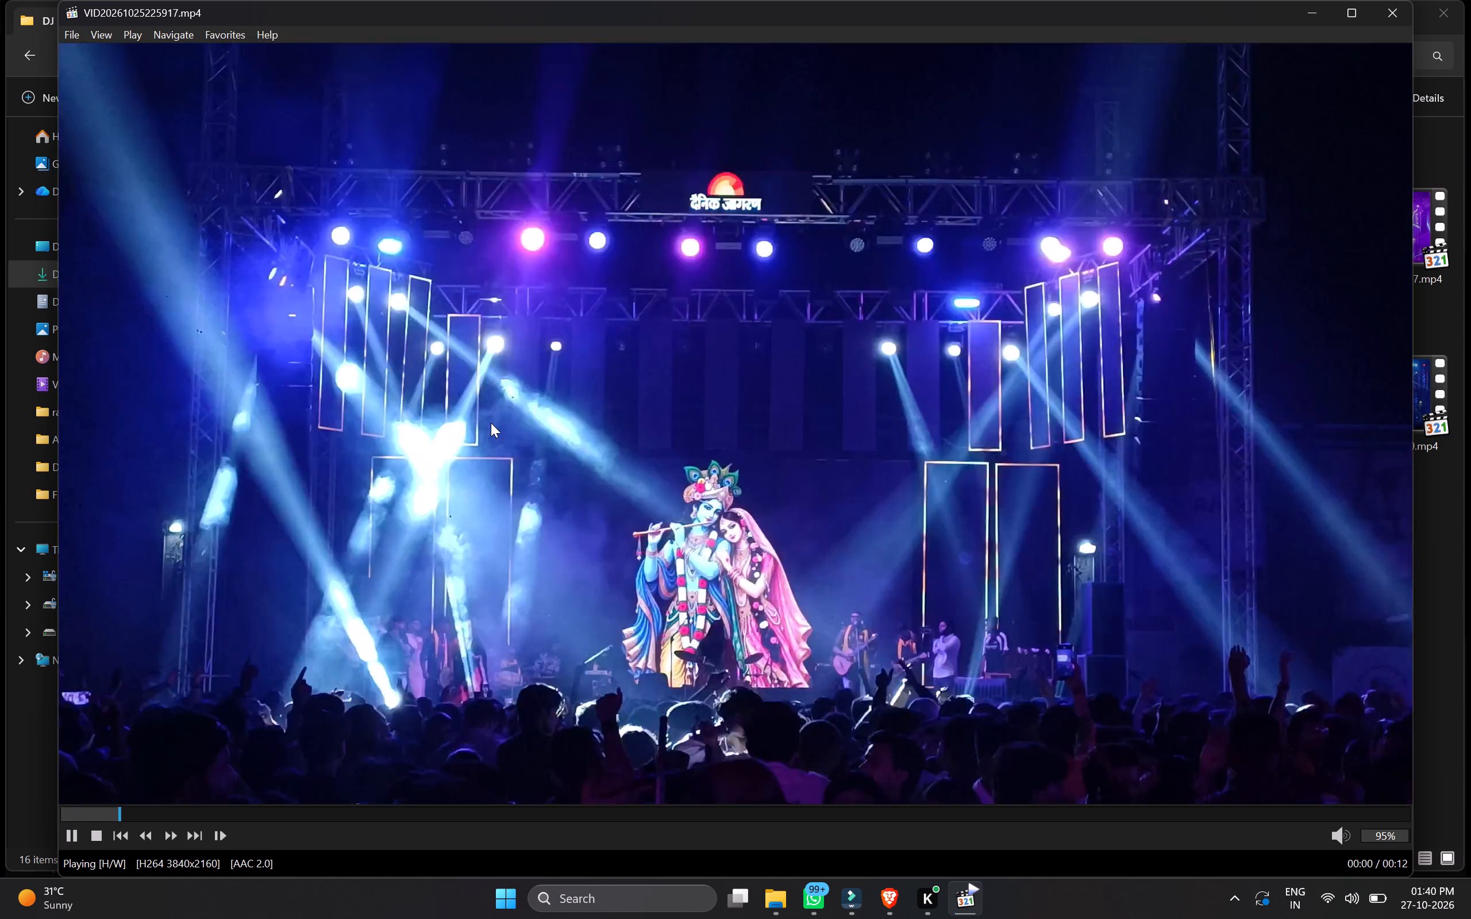
{"action": "key", "text": "Right"}
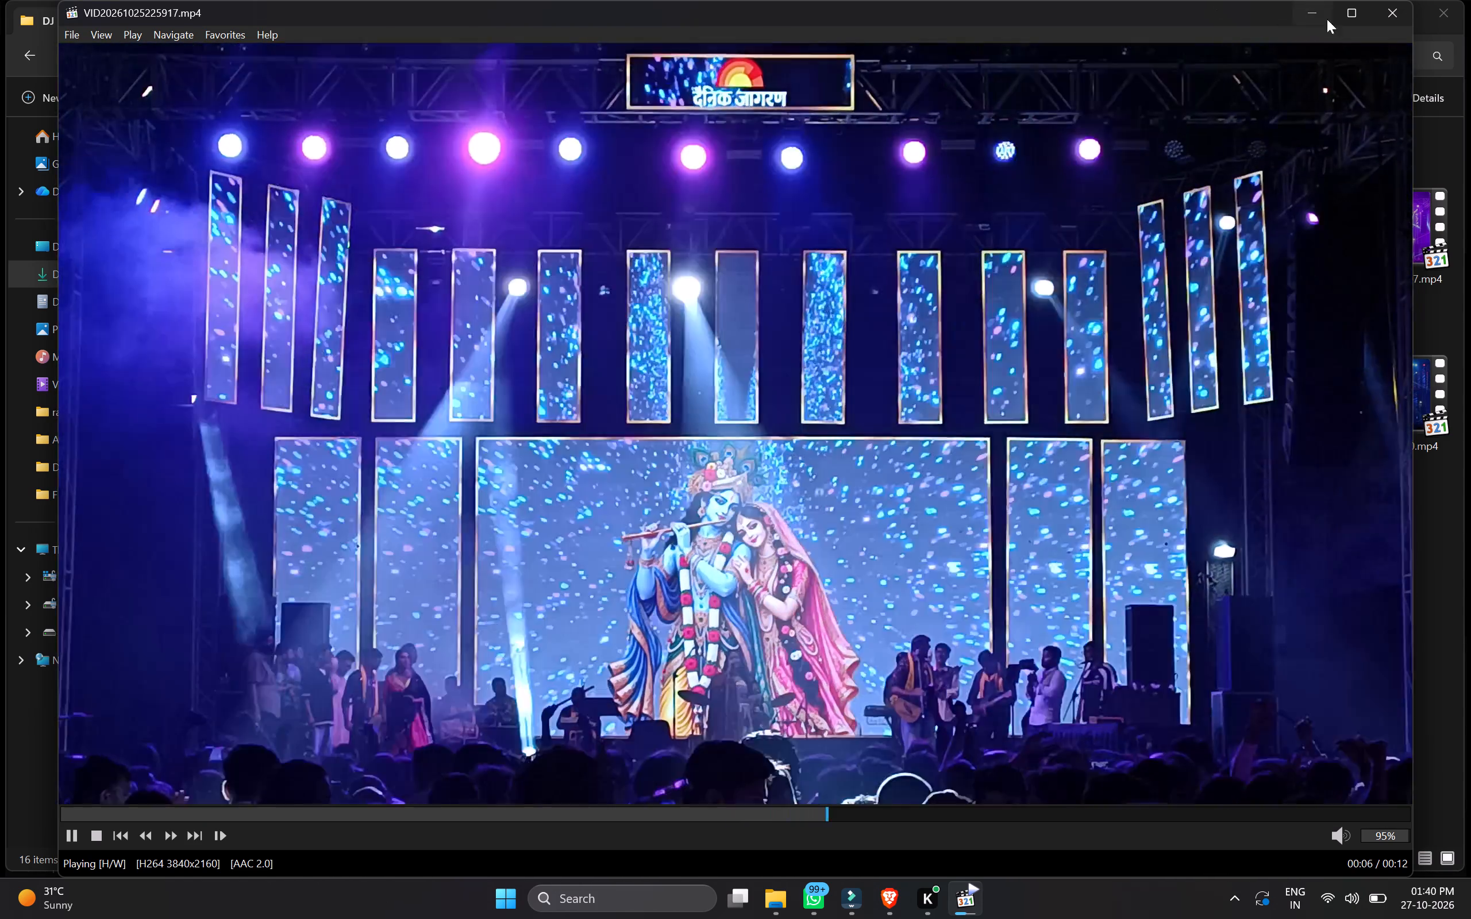
{"action": "left_click", "coordinate": [1395, 21]}
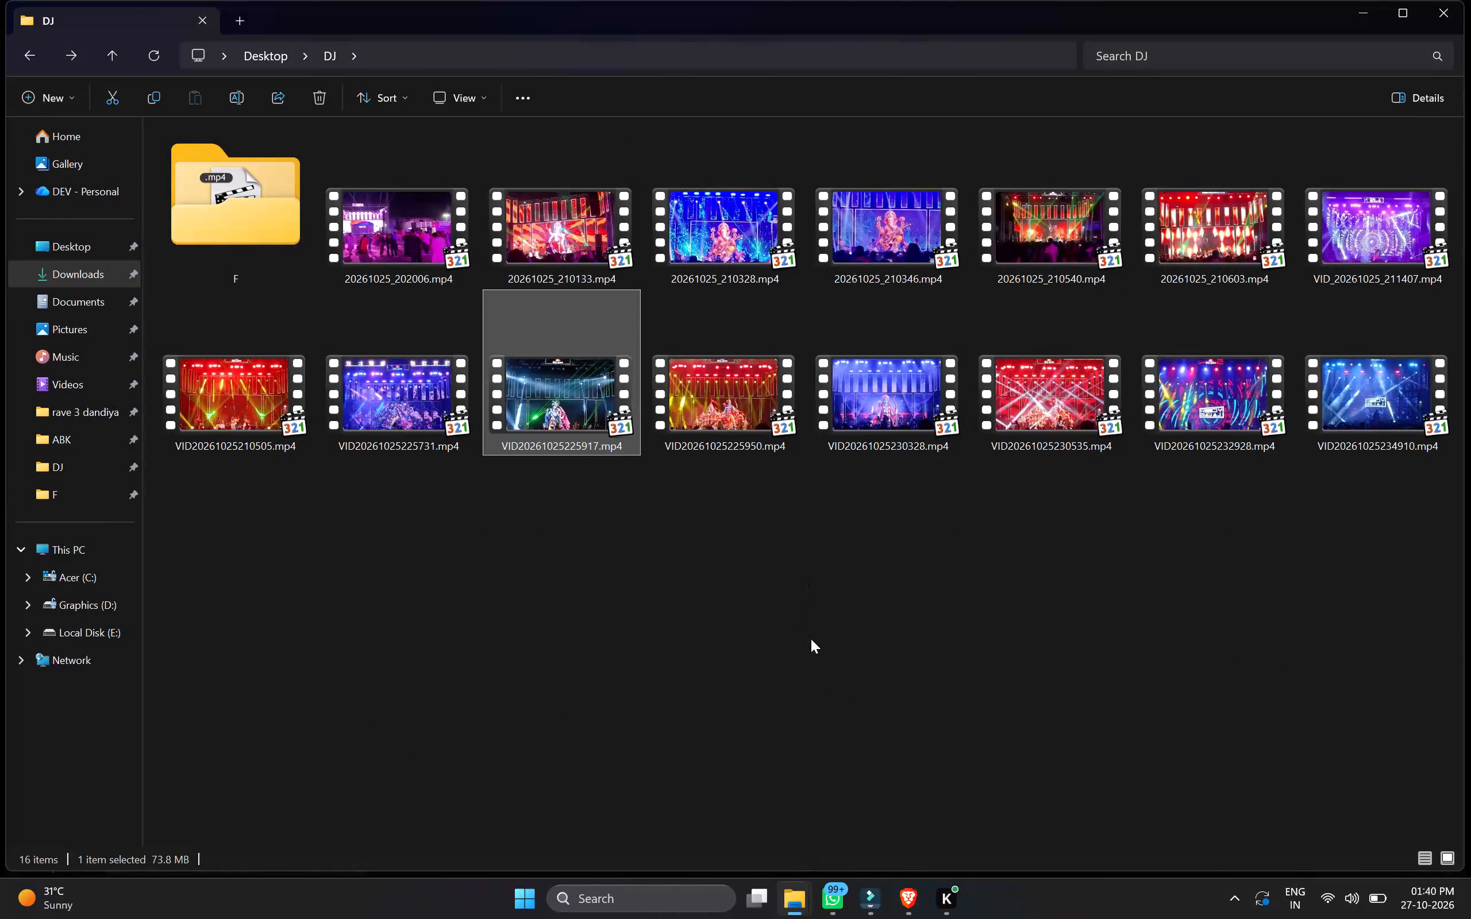
Switch back to Filmora's export window for shree krishna govind.mp4.
{"action": "left_click", "coordinate": [862, 881]}
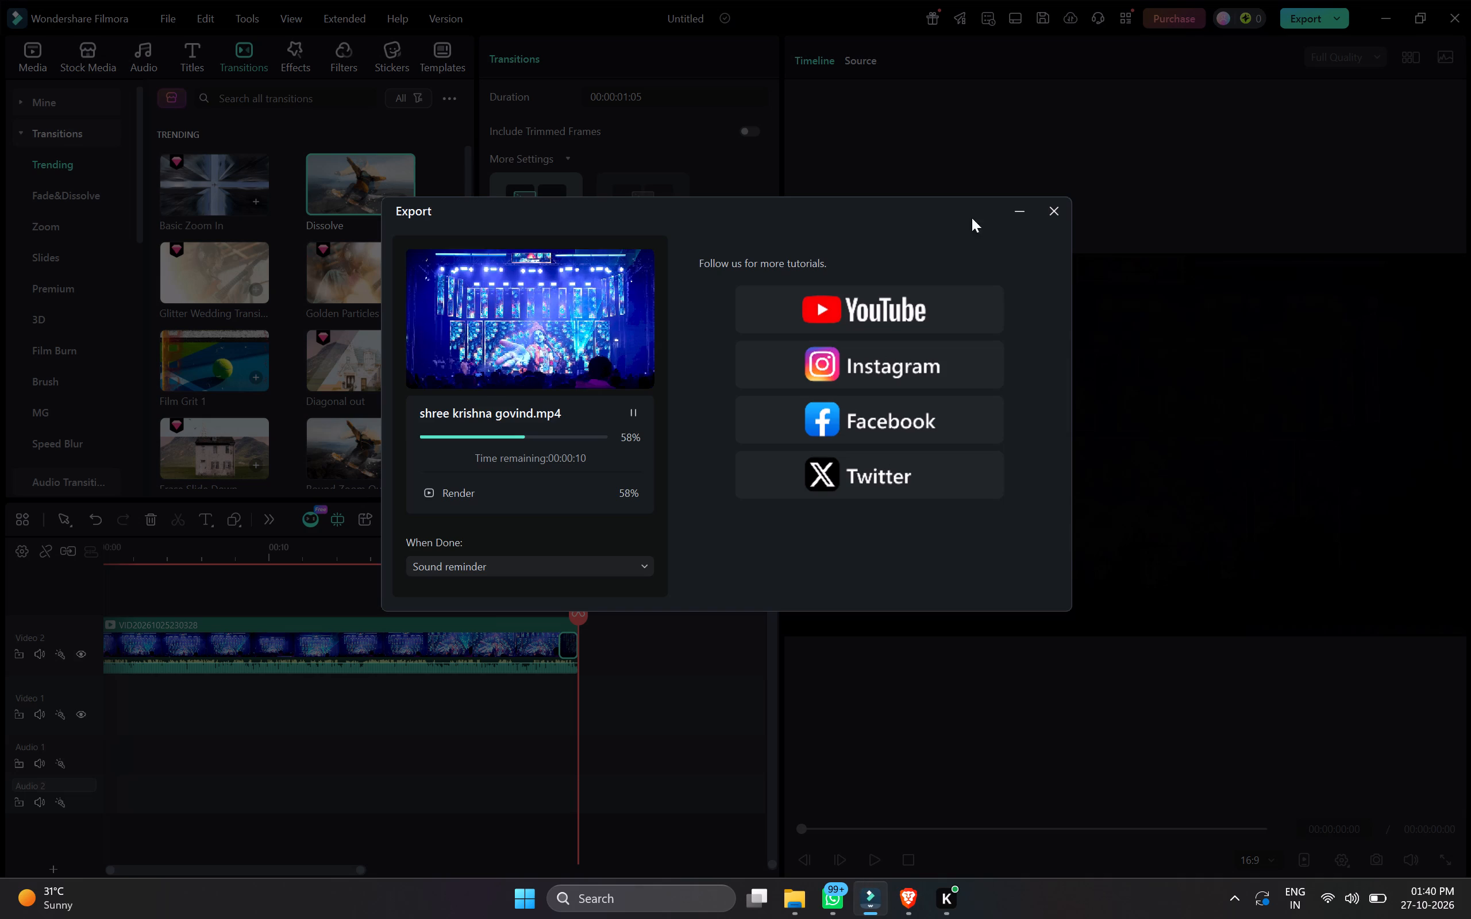
Abort the running export of shree krishna govind.mp4 and close its progress window.
{"action": "left_click", "coordinate": [1058, 209]}
{"action": "left_click", "coordinate": [807, 406]}
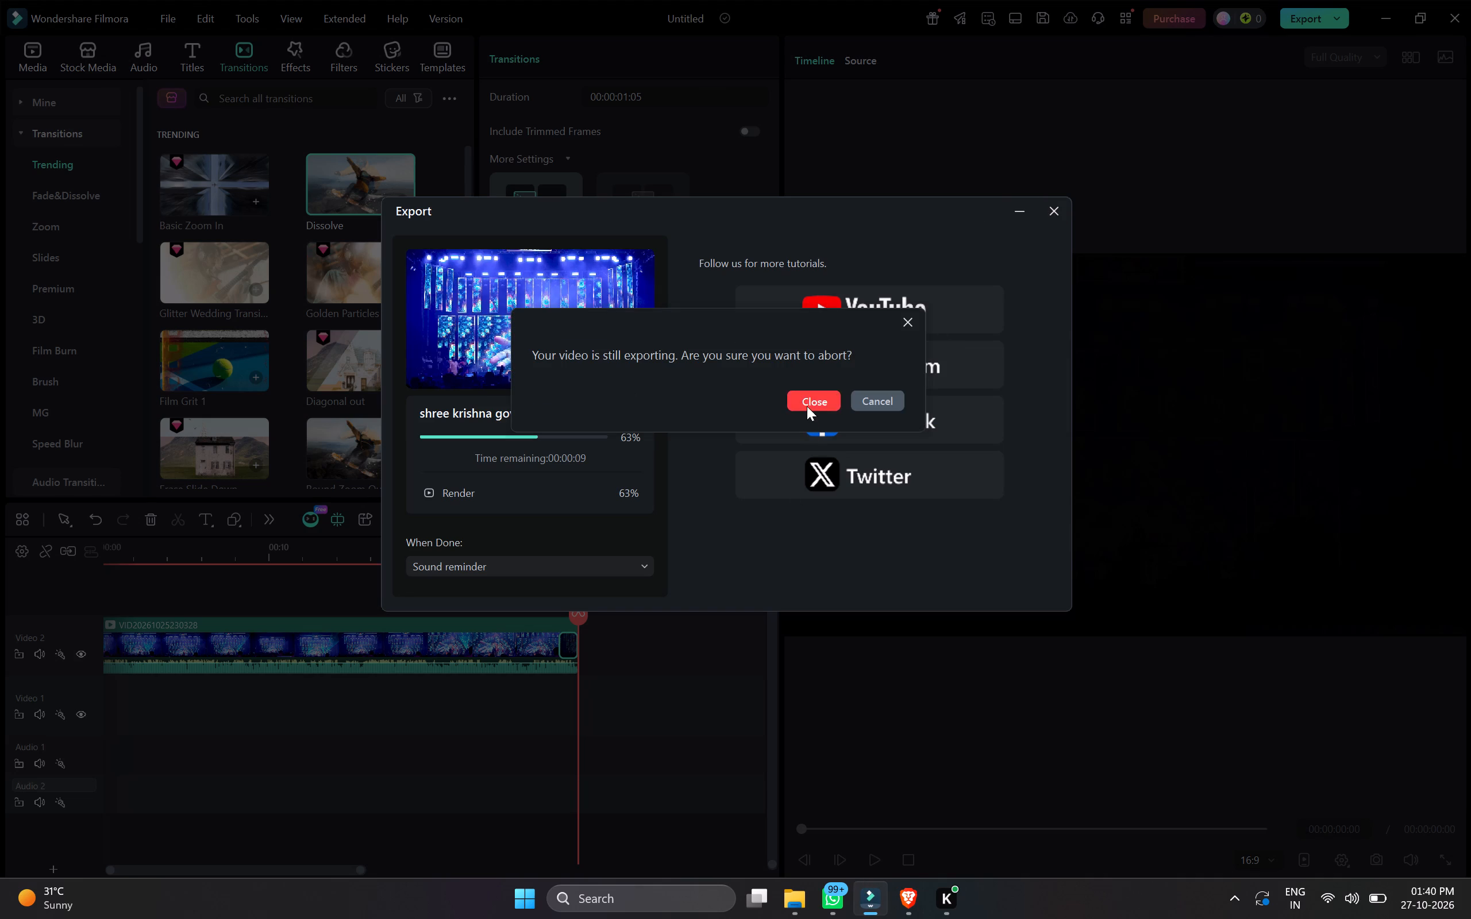